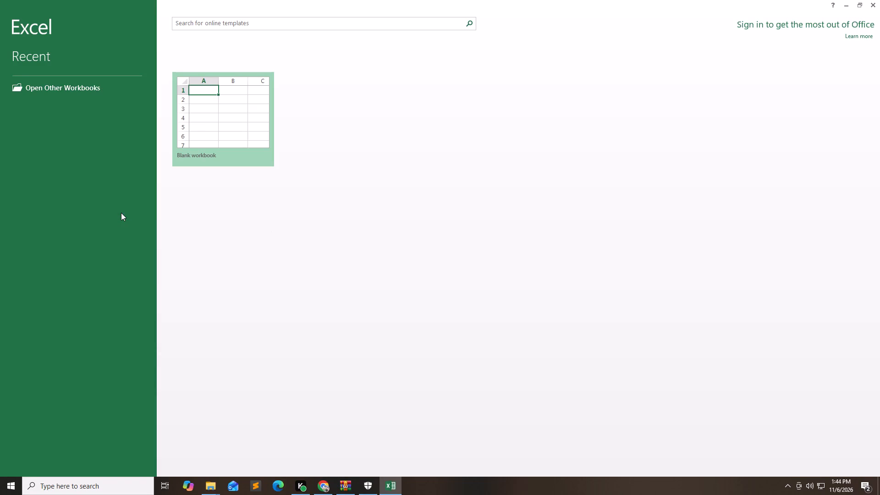
# Create a new blank workbook.
pyautogui.tripleClick(265, 138)
pyautogui.doubleClick(230, 132)
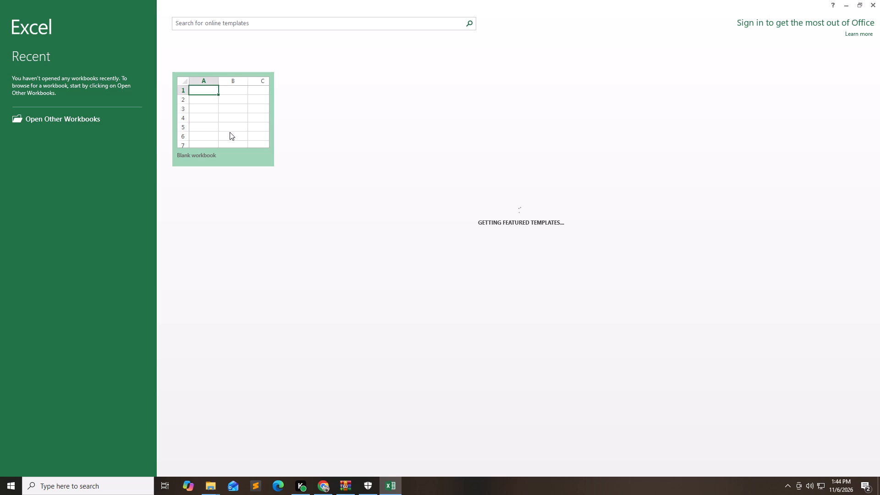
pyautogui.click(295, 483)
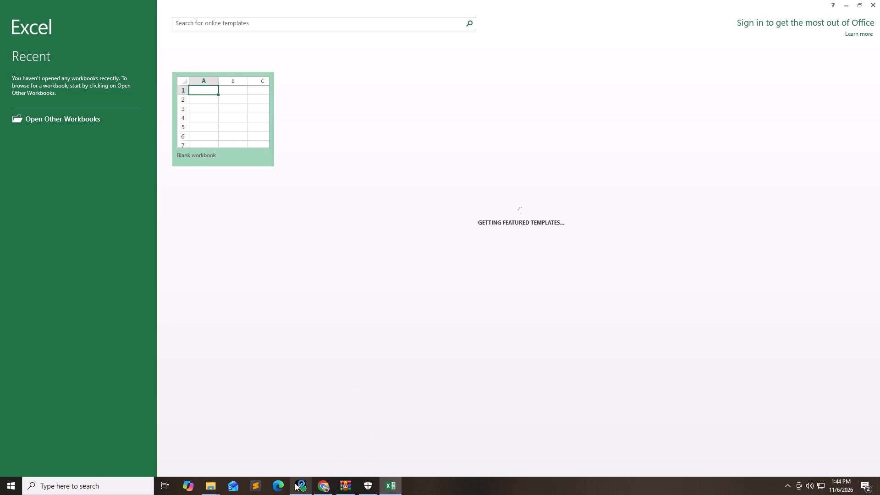
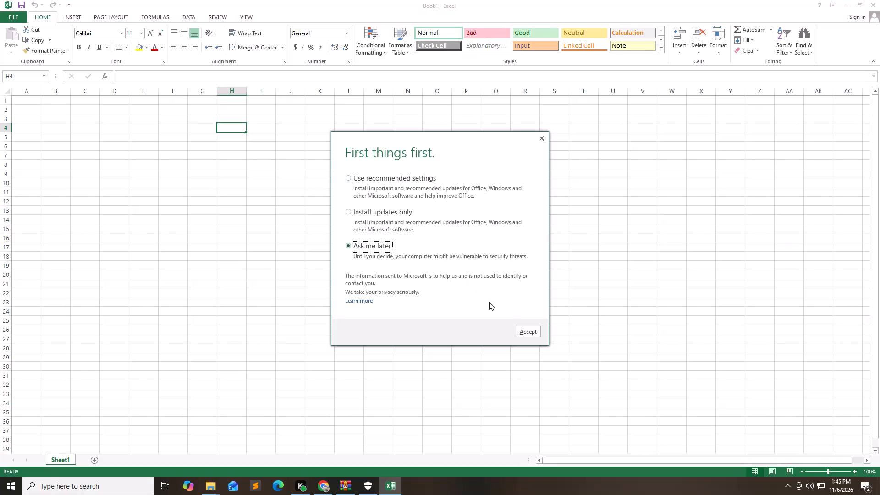
# Accept the "Ask me later" update choice and dismiss the Office welcome and sign-in window.
pyautogui.click(522, 327)
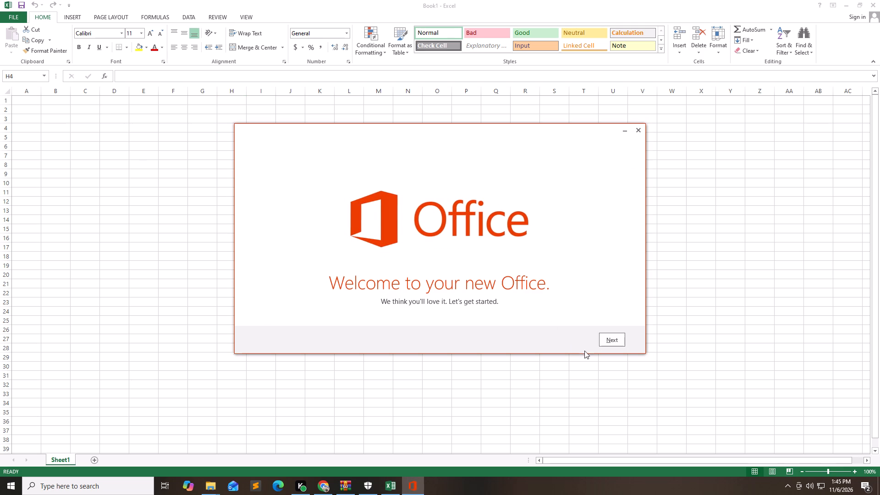
pyautogui.click(602, 341)
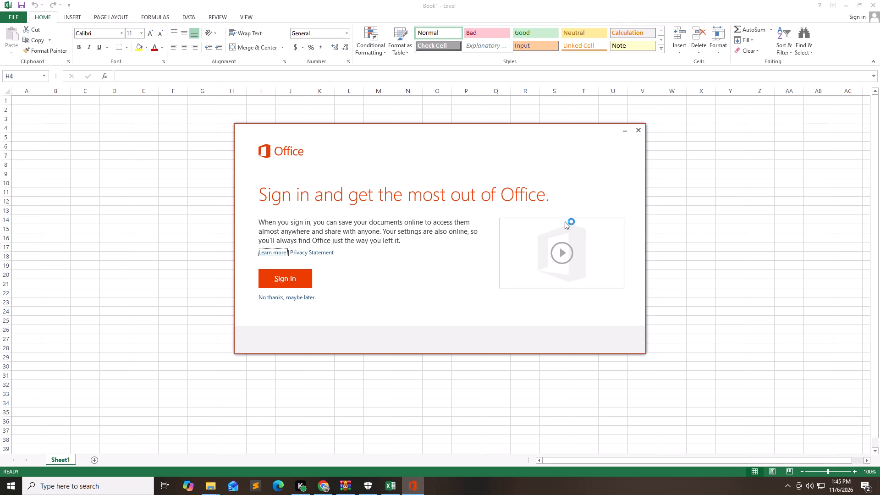
pyautogui.click(637, 134)
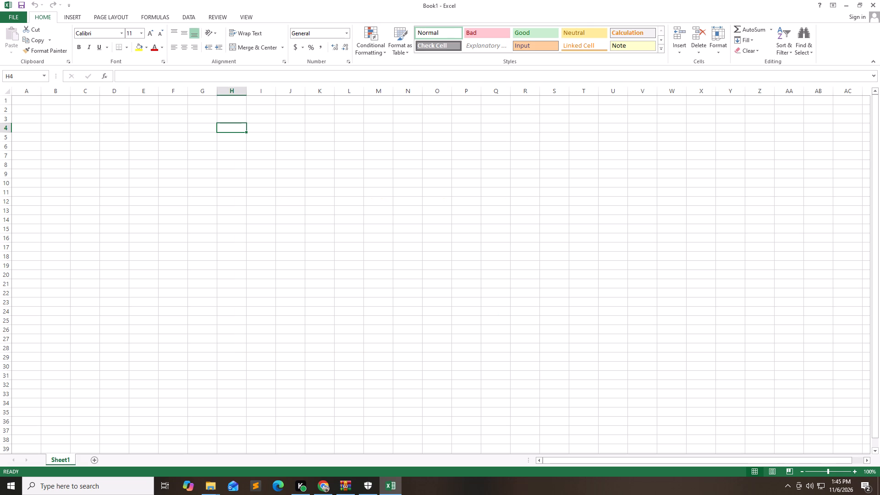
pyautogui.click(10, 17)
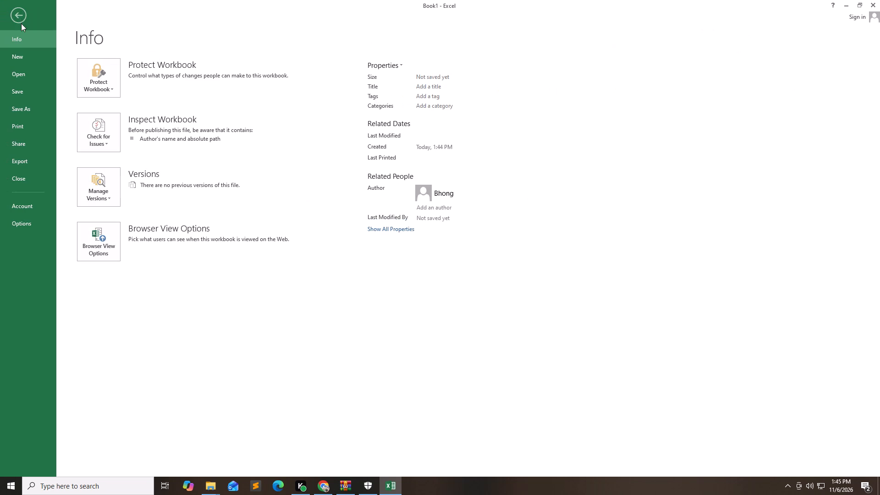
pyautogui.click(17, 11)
# Merge and center cells A2 to C2.
pyautogui.click(37, 105)
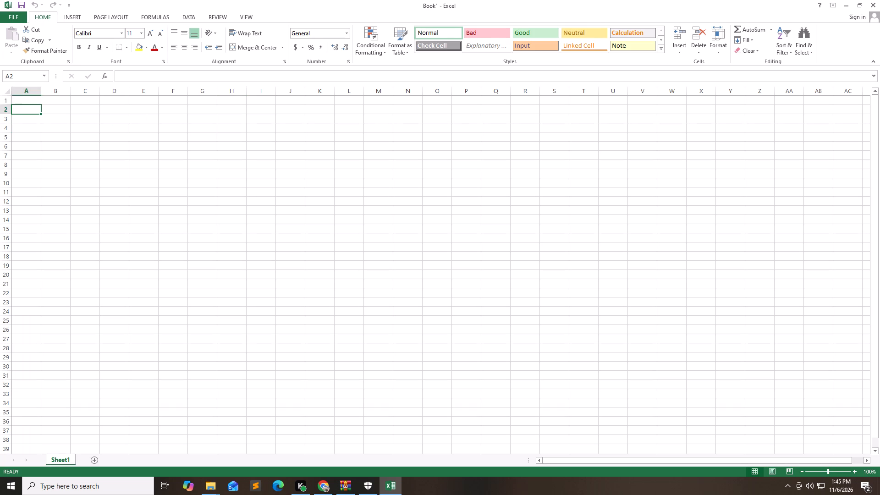
pyautogui.hotkey('shift', 'Right')
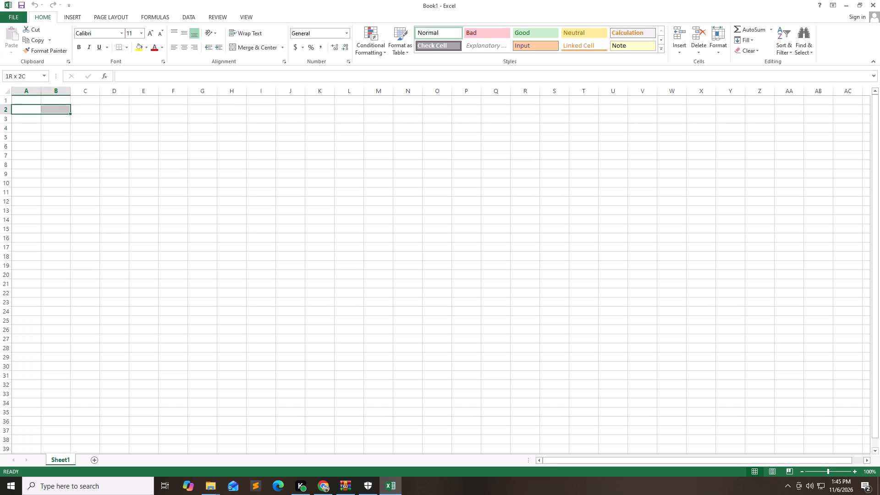
pyautogui.hotkey('shift', 'Right')
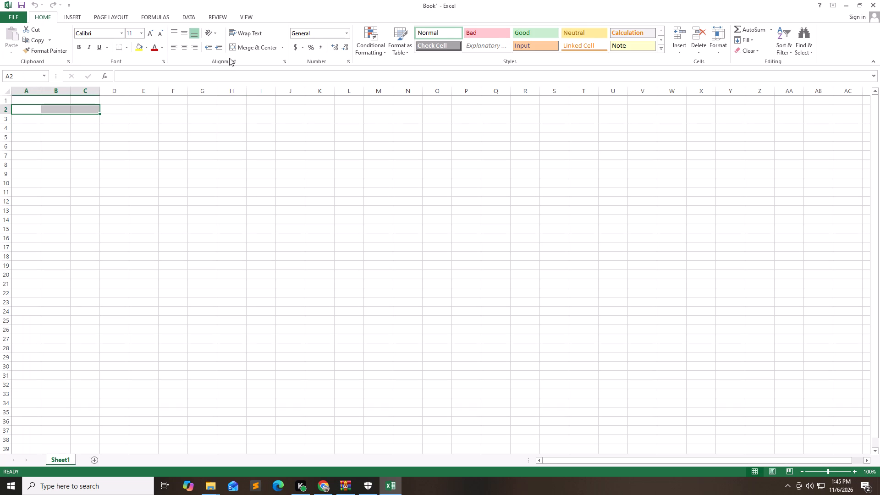
pyautogui.click(239, 46)
pyautogui.click(77, 111)
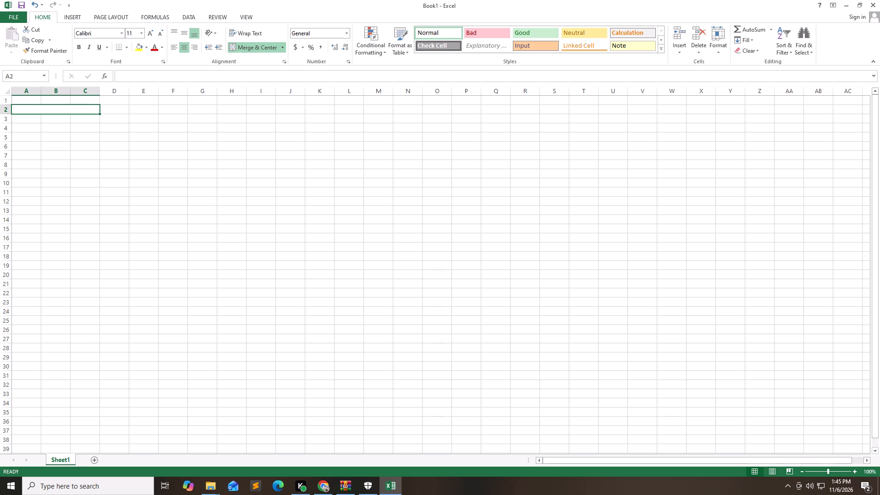
# Enter the date Jan 4 2026 in the merged cell A2:C2.
pyautogui.write('Ja')
pyautogui.write('n')
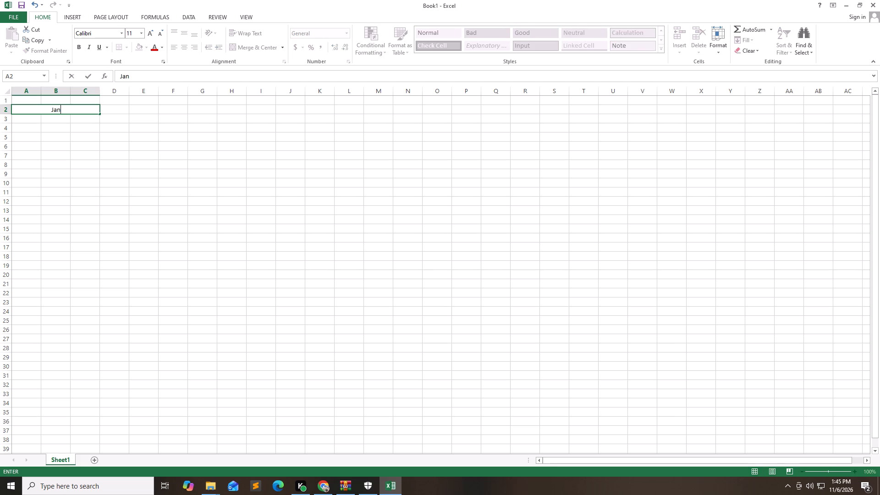
pyautogui.press('space')
pyautogui.press('2')
pyautogui.press('BackSpace')
pyautogui.write('4')
pyautogui.press('space')
pyautogui.write('2026')
pyautogui.press('Return')
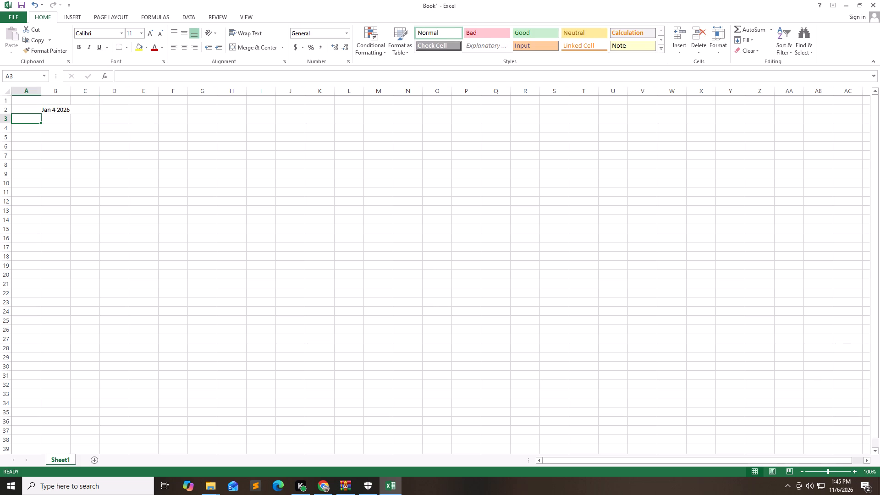
# Merge and center cells A3 to C3 below the date.
pyautogui.moveTo(27, 119); pyautogui.dragTo(78, 121)
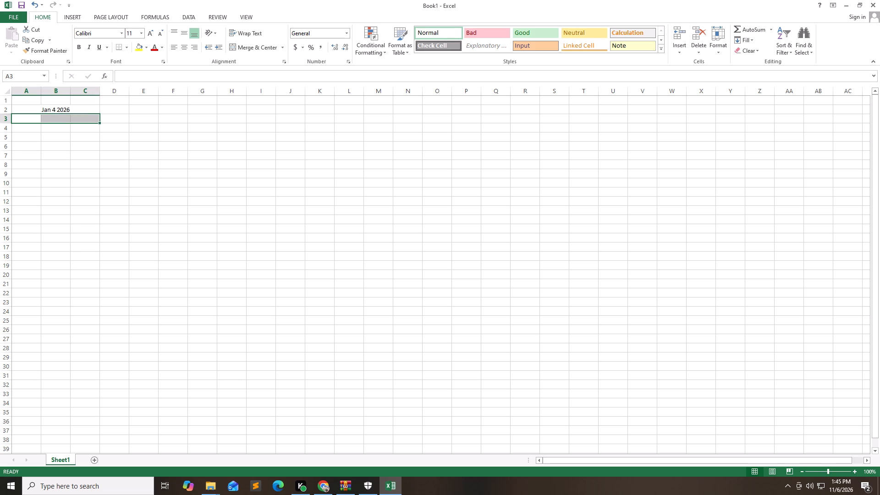
pyautogui.doubleClick(233, 50)
pyautogui.click(238, 50)
pyautogui.doubleClick(86, 120)
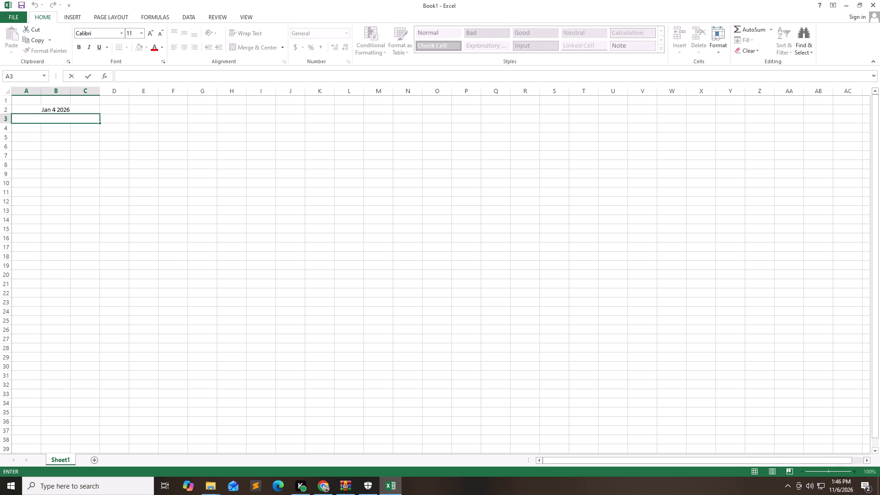
# Enter the heading Morning Service in the merged cell A3:C3.
pyautogui.write('Morning')
pyautogui.press('space')
pyautogui.write('Service')
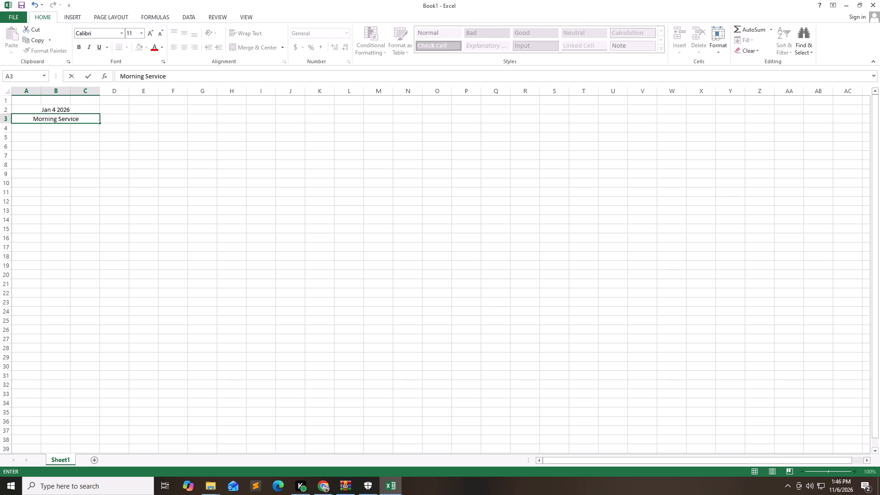
pyautogui.click(69, 93)
pyautogui.doubleClick(141, 179)
# Narrow column B to about half its width.
pyautogui.moveTo(72, 93); pyautogui.dragTo(57, 93)
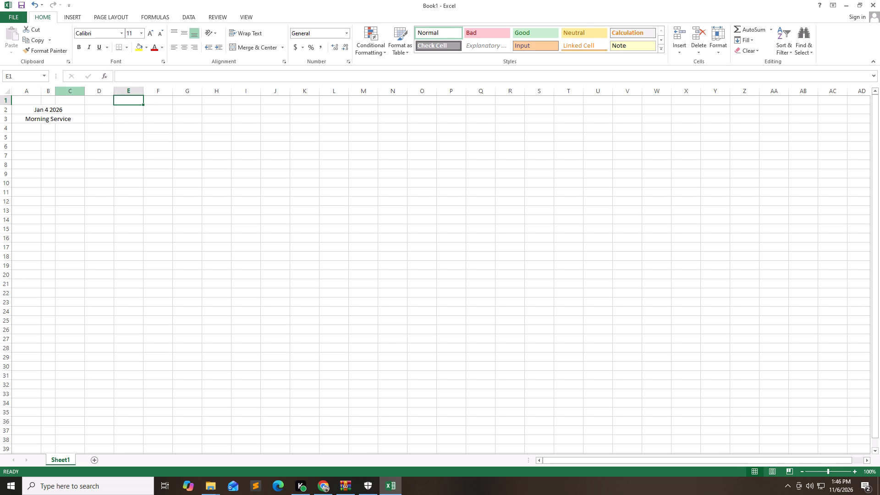
# In the cell formatting settings for A4, choose the Currency category with two decimal places and the PHP symbol.
pyautogui.click(23, 131)
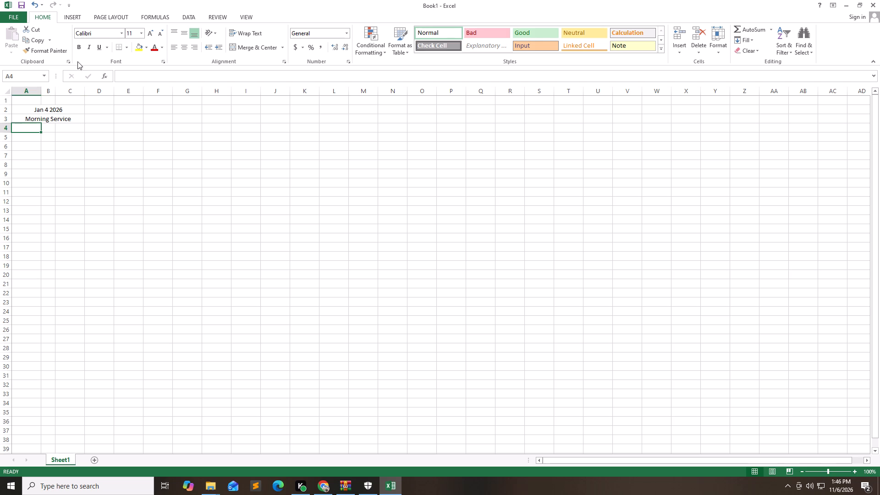
pyautogui.rightClick(33, 130)
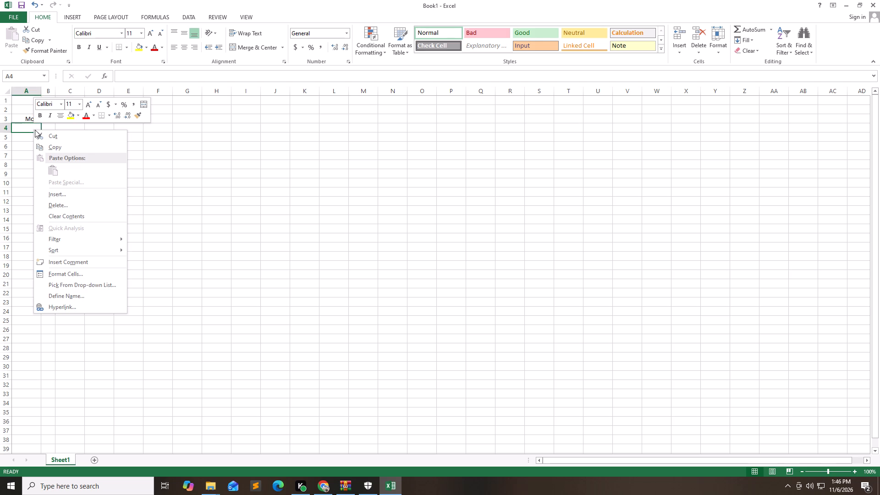
pyautogui.click(90, 275)
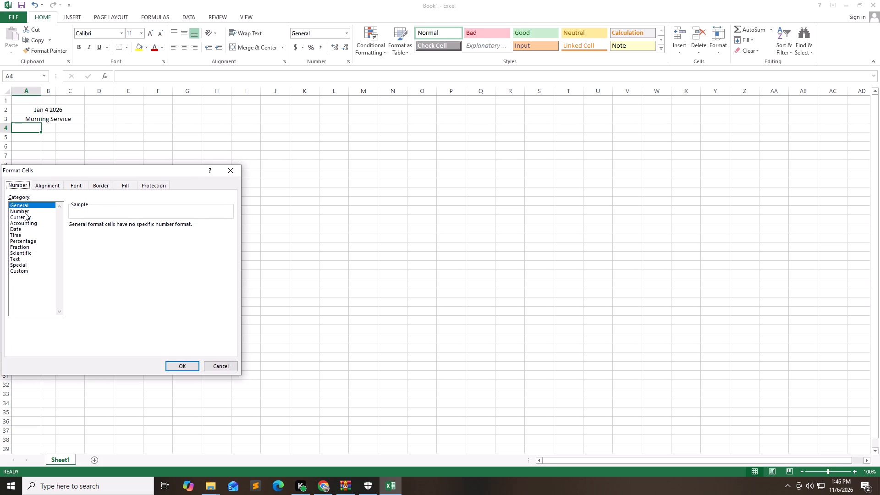
pyautogui.click(25, 211)
pyautogui.doubleClick(70, 237)
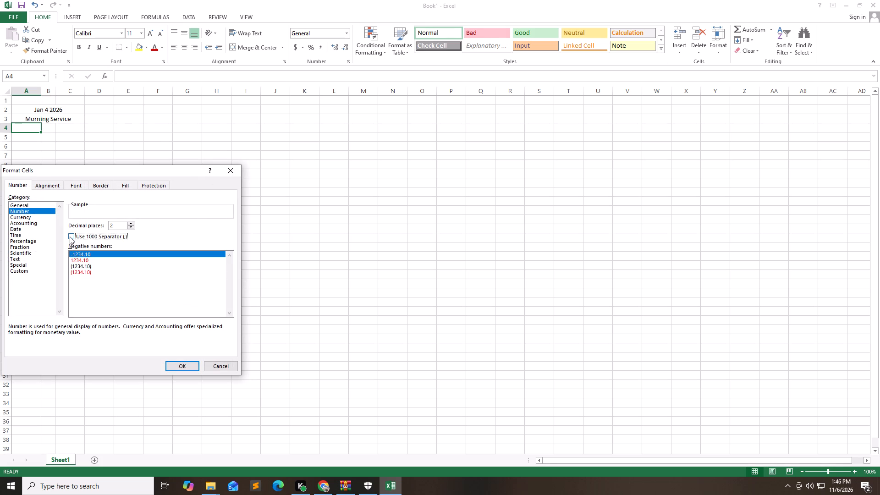
pyautogui.click(28, 217)
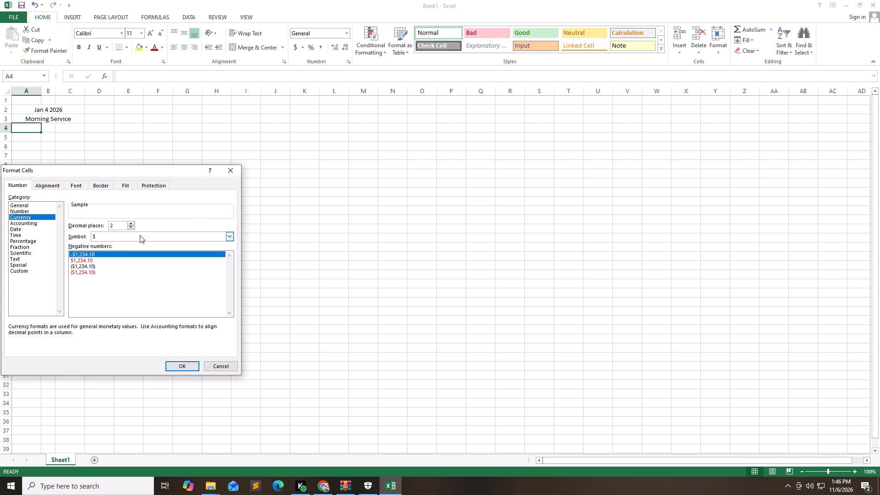
pyautogui.click(229, 238)
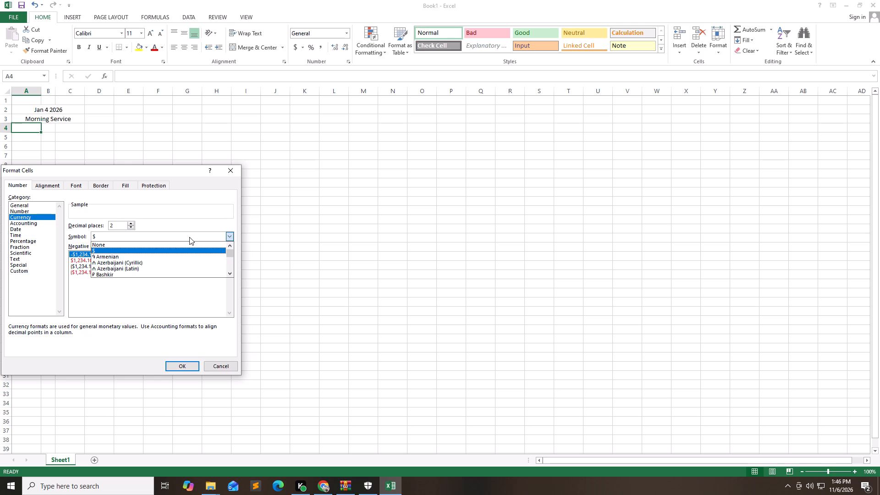
pyautogui.write('ph')
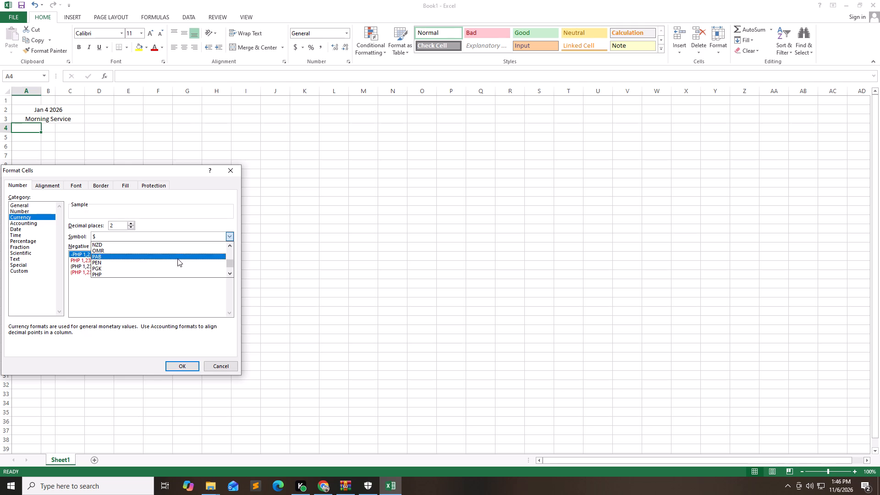
# Set the currency symbol for A4 to ₱ English (Philippines) and apply the format.
pyautogui.moveTo(230, 264); pyautogui.dragTo(234, 254)
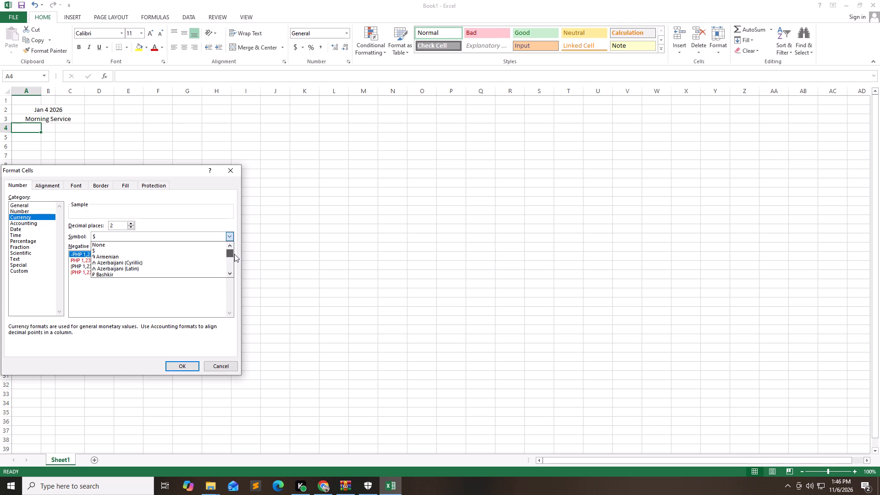
pyautogui.moveTo(234, 254); pyautogui.dragTo(237, 258)
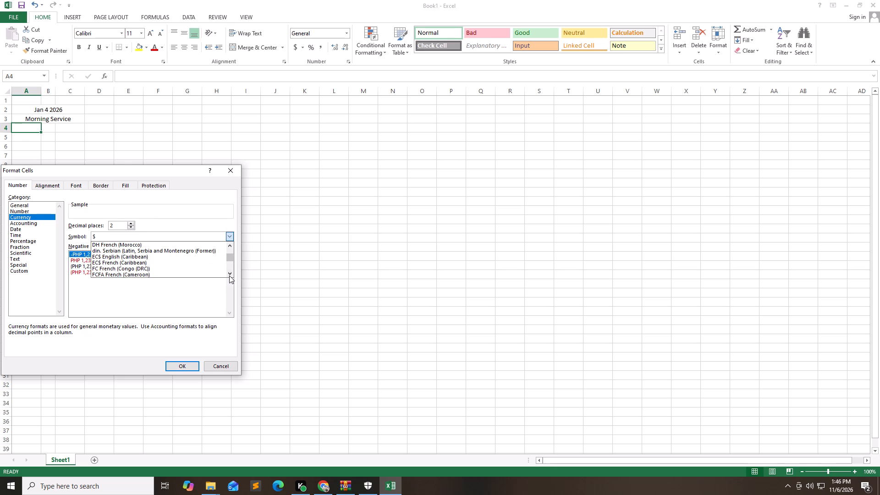
pyautogui.tripleClick(230, 247)
pyautogui.tripleClick(230, 247)
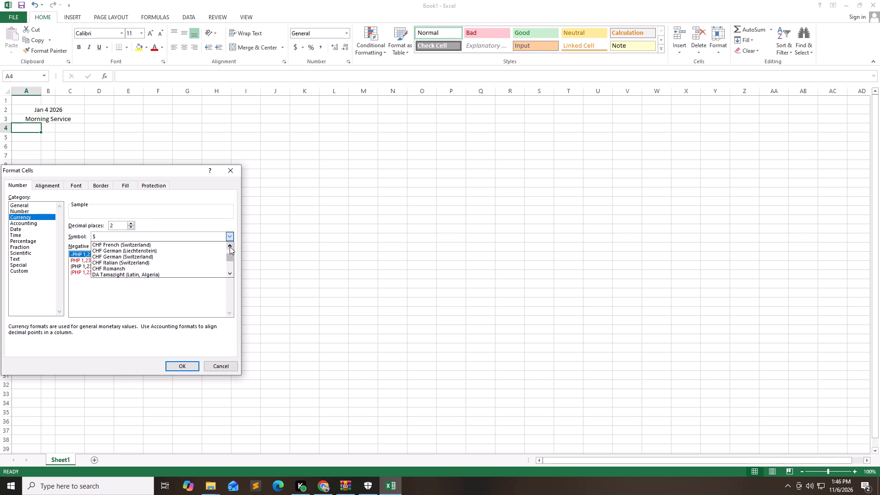
pyautogui.tripleClick(230, 247)
pyautogui.doubleClick(230, 247)
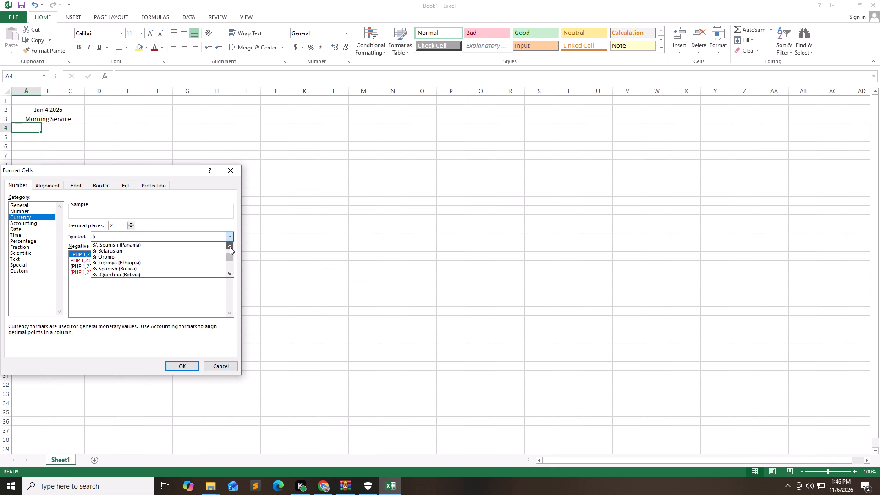
pyautogui.doubleClick(230, 247)
pyautogui.doubleClick(230, 247)
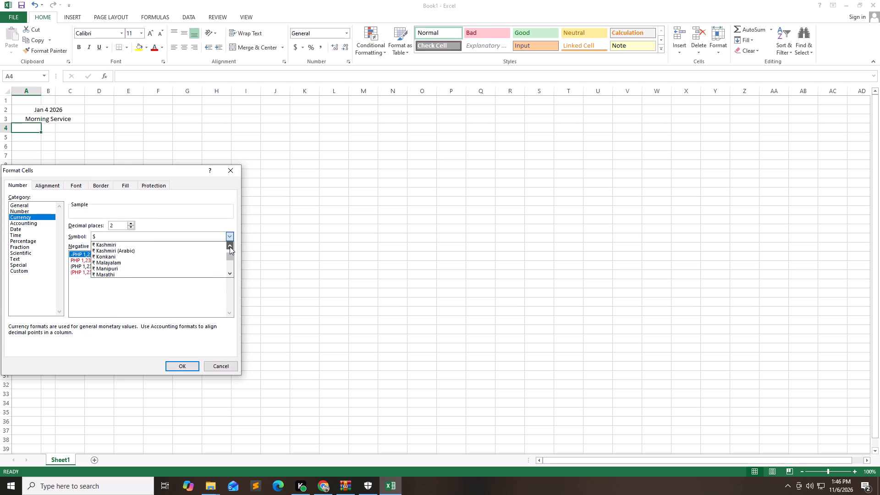
pyautogui.click(230, 247)
pyautogui.tripleClick(230, 247)
pyautogui.tripleClick(230, 247)
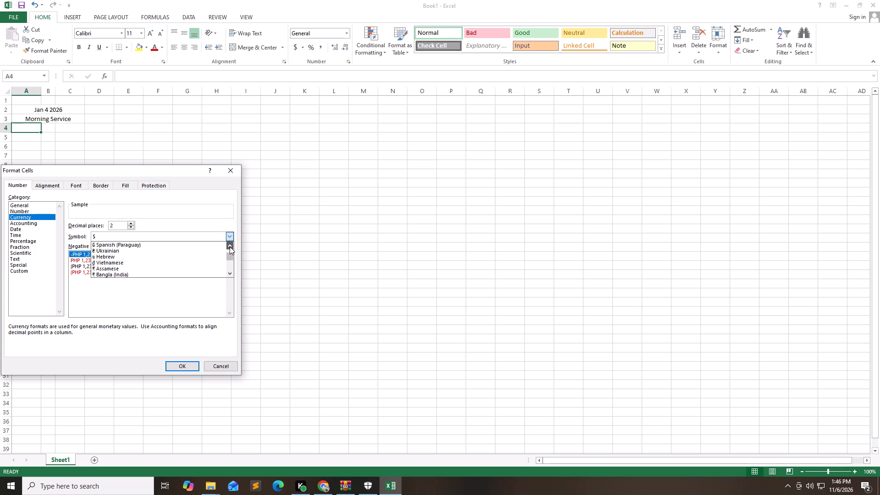
pyautogui.tripleClick(230, 247)
pyautogui.tripleClick(230, 247)
pyautogui.tripleClick(230, 247)
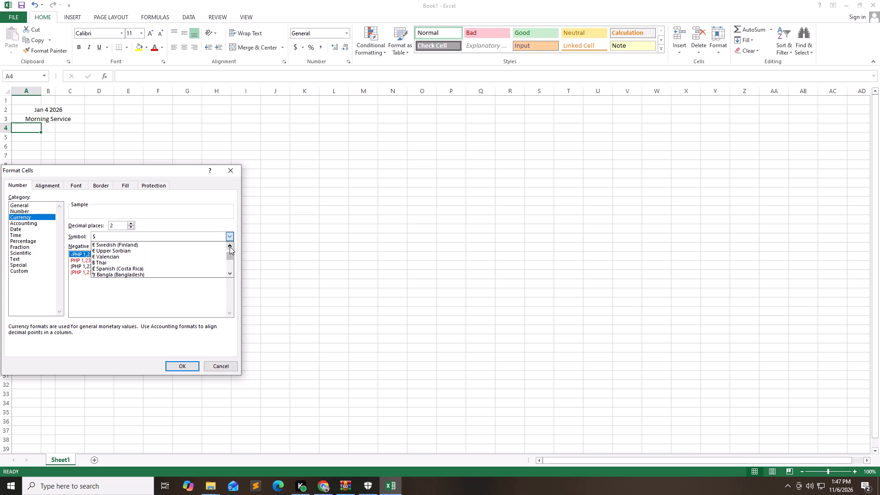
pyautogui.tripleClick(230, 247)
pyautogui.tripleClick(230, 247)
pyautogui.tripleClick(230, 247)
pyautogui.tripleClick(230, 247)
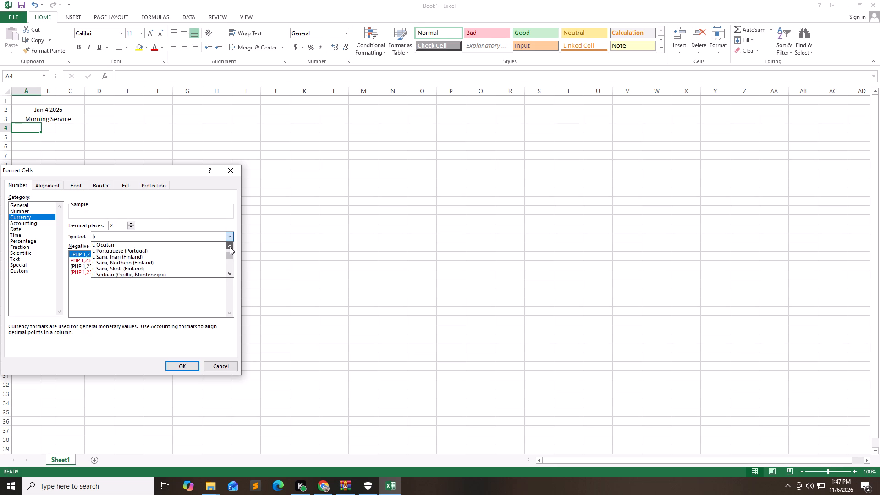
pyautogui.doubleClick(230, 247)
pyautogui.click(230, 247)
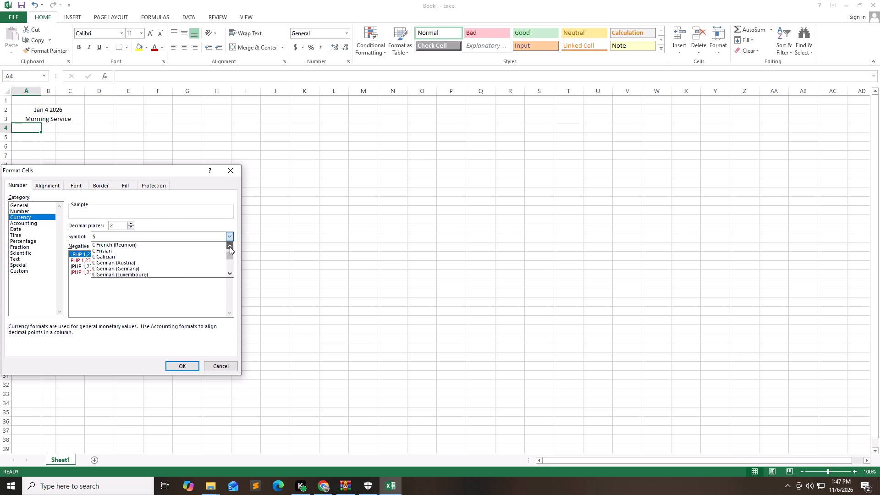
pyautogui.click(230, 247)
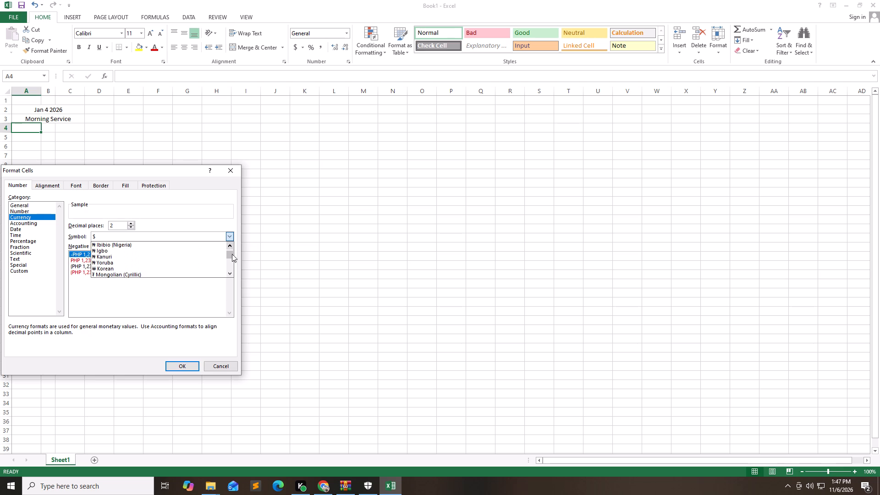
pyautogui.click(226, 275)
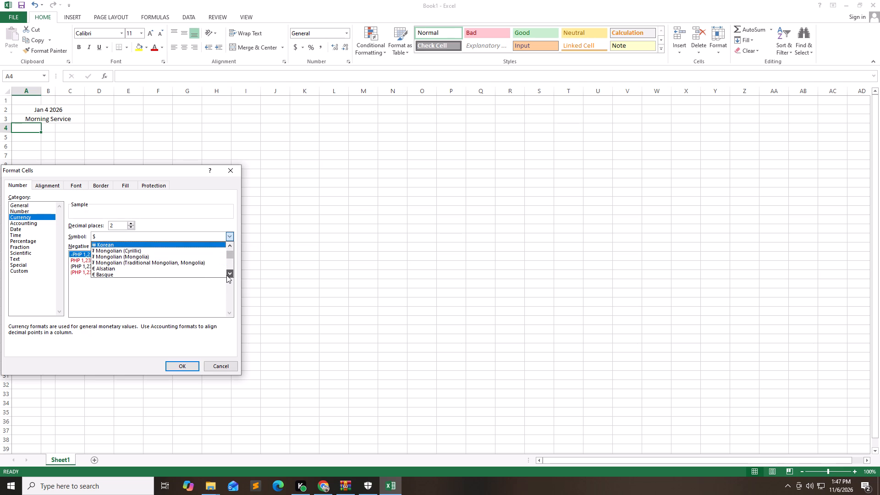
pyautogui.tripleClick(226, 275)
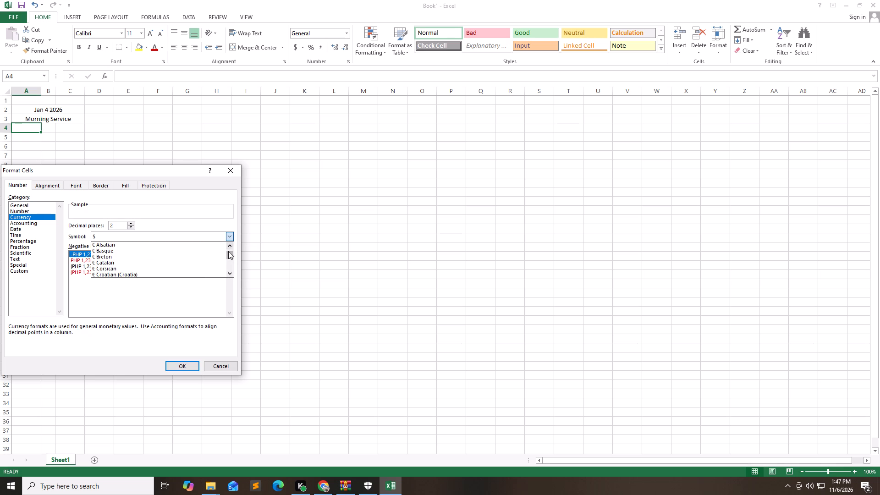
pyautogui.click(228, 246)
pyautogui.doubleClick(228, 246)
pyautogui.moveTo(229, 245); pyautogui.dragTo(233, 245)
pyautogui.tripleClick(233, 245)
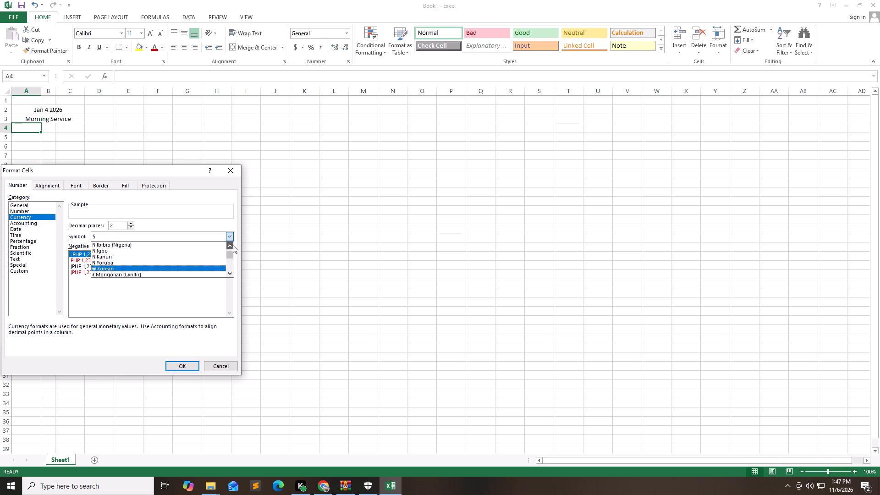
pyautogui.tripleClick(233, 245)
pyautogui.tripleClick(233, 245)
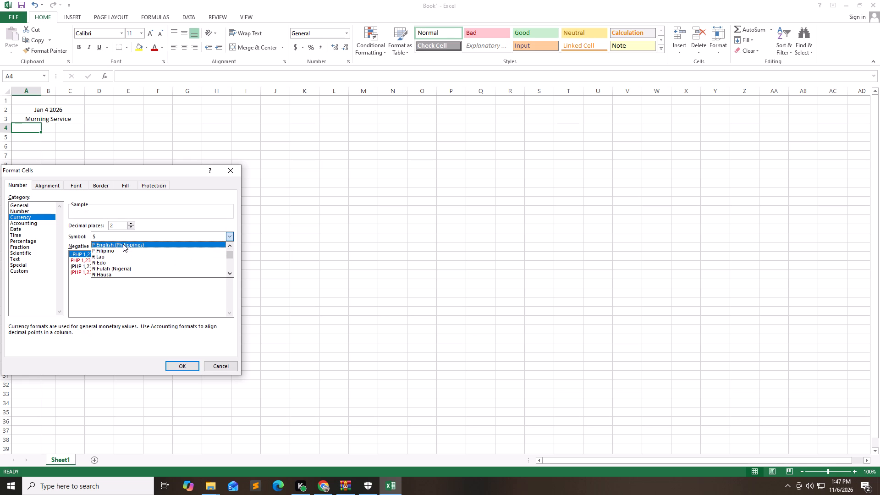
pyautogui.click(123, 243)
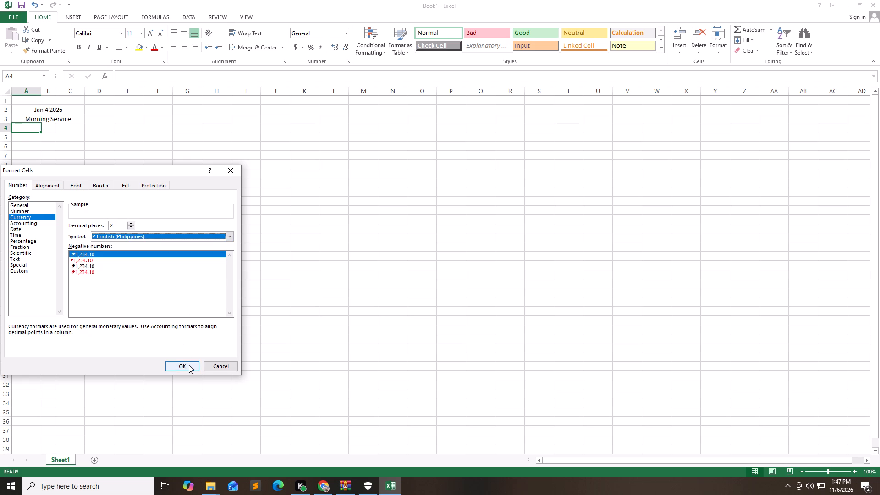
pyautogui.click(189, 365)
# Enter 1000 in cell A4 as the first denomination below the Morning Service heading.
pyautogui.click(28, 132)
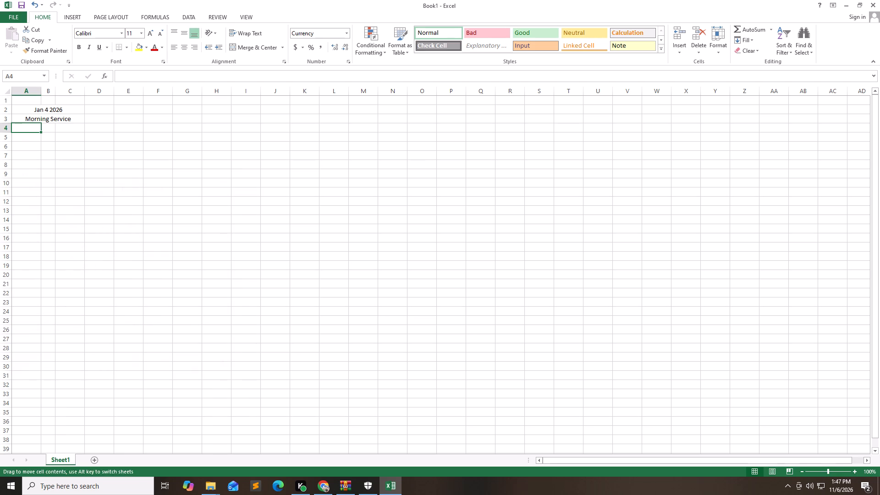
pyautogui.doubleClick(28, 130)
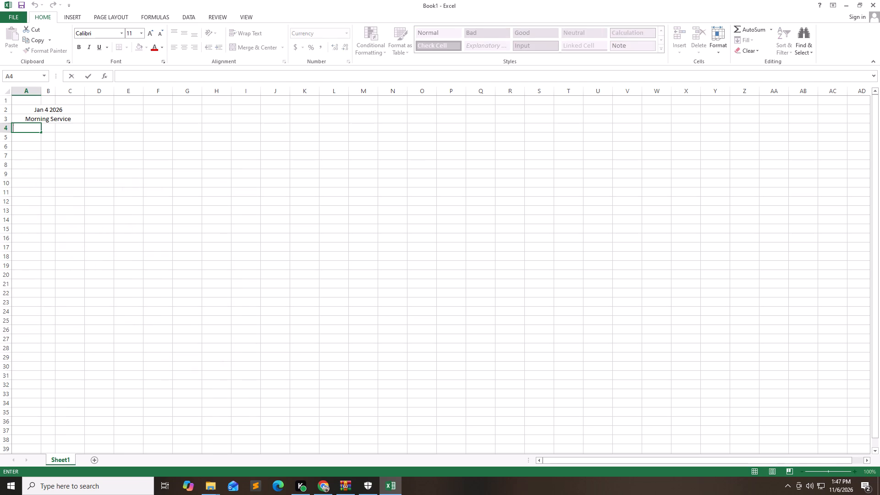
pyautogui.write('1000')
pyautogui.press('Return')
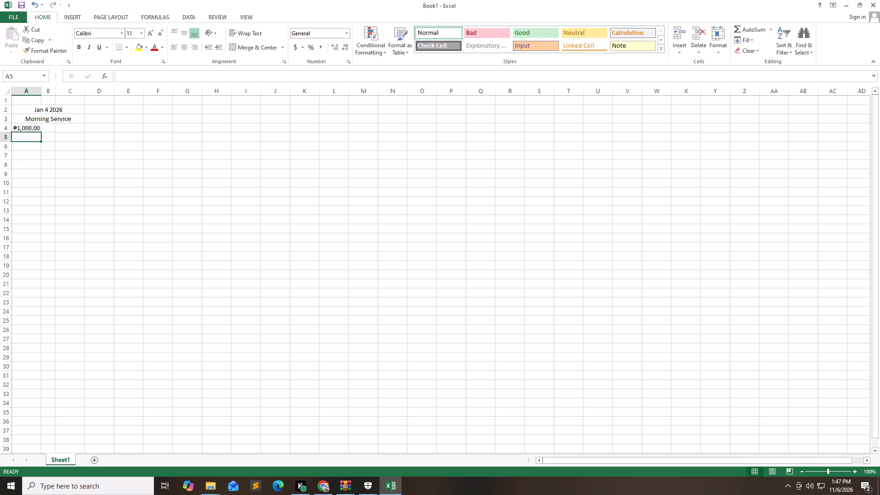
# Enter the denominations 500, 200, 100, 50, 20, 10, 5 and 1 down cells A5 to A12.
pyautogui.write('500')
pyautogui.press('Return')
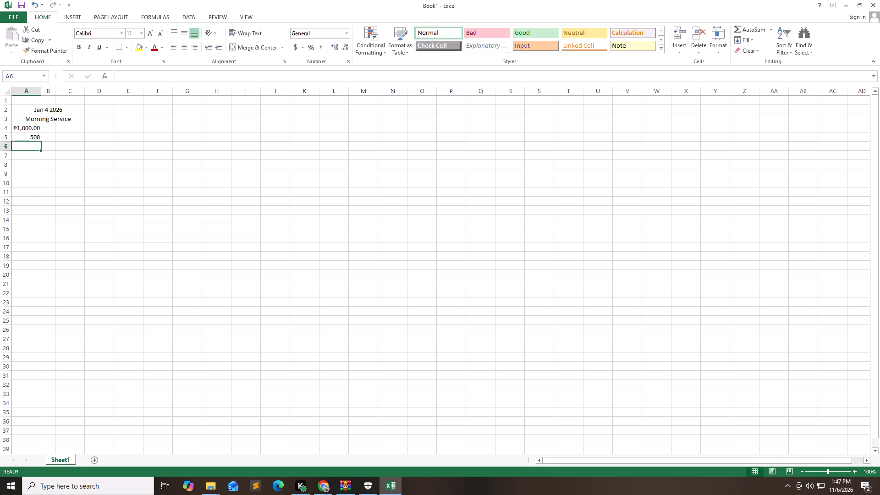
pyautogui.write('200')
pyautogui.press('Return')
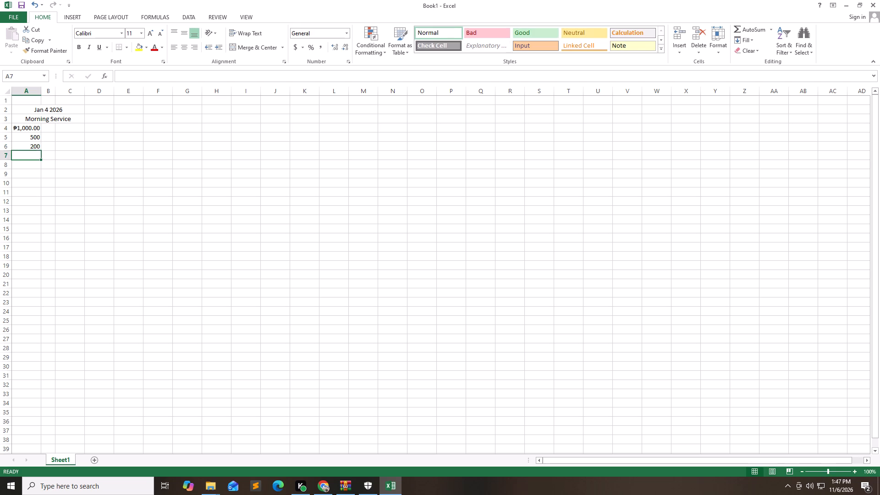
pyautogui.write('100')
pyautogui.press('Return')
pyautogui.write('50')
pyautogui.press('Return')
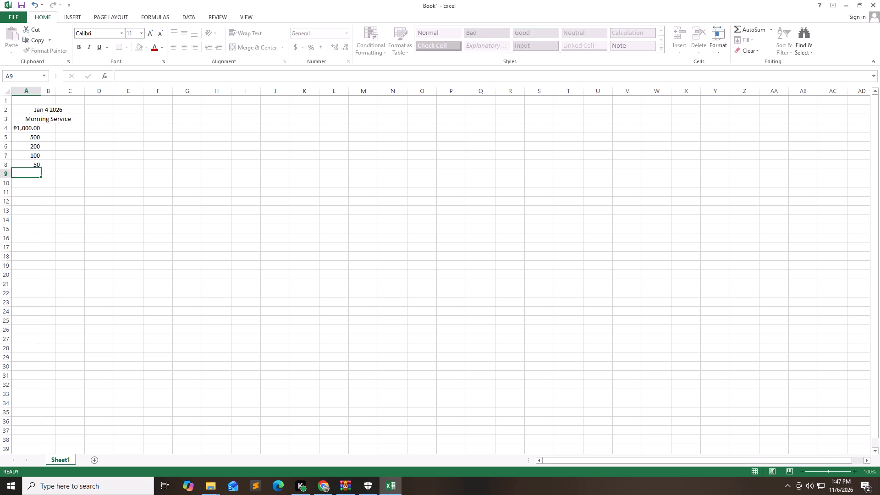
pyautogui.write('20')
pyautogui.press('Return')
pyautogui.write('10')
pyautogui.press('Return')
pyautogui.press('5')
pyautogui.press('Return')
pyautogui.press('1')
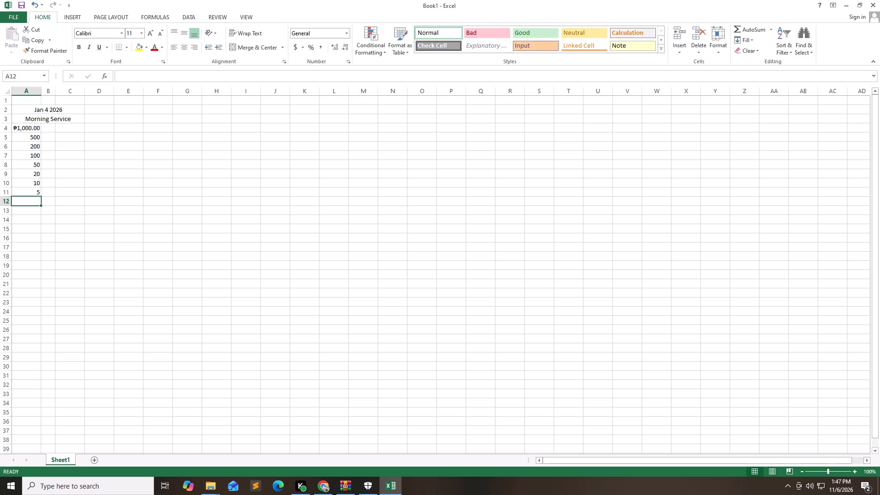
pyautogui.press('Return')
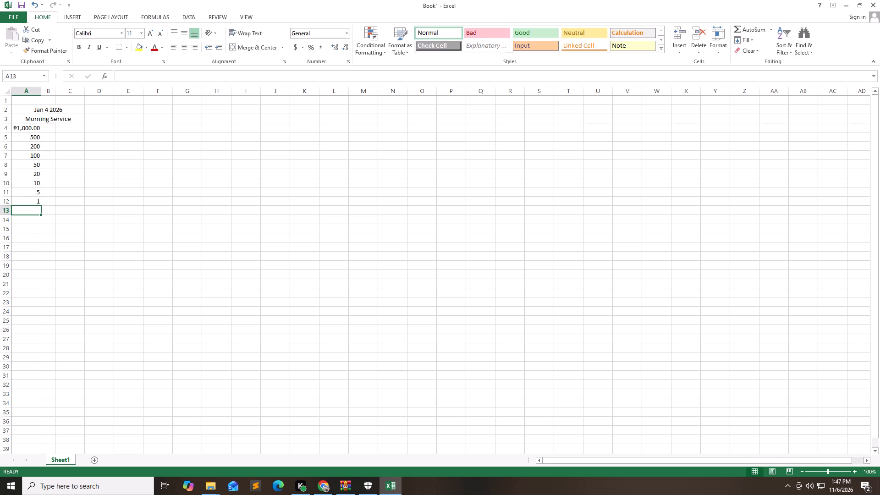
# Copy the peso-formatted cell A4 and paste it over cells A5 to A12.
pyautogui.click(29, 130)
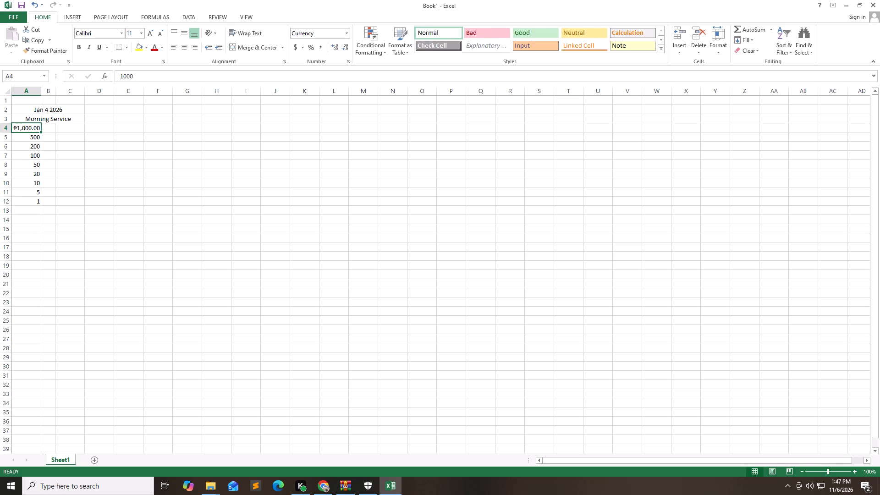
pyautogui.click(34, 128)
pyautogui.hotkey('ctrl', 'c')
pyautogui.moveTo(33, 138); pyautogui.dragTo(40, 189)
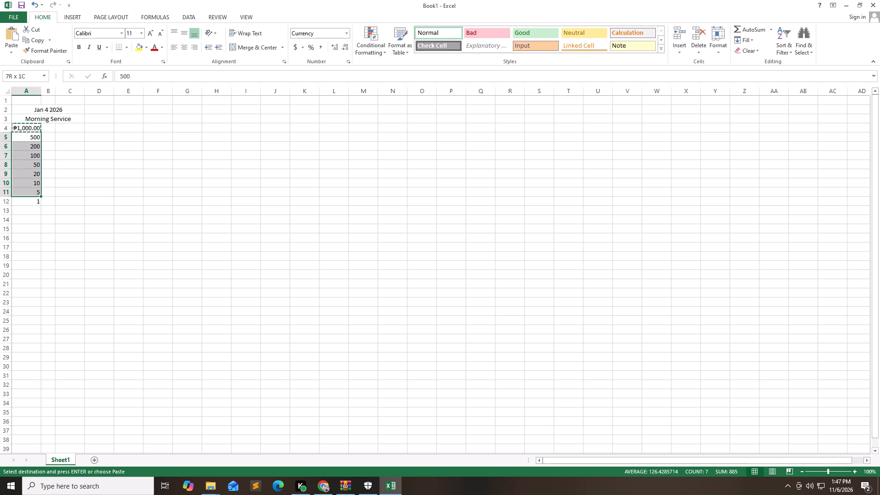
pyautogui.moveTo(40, 189); pyautogui.dragTo(38, 197)
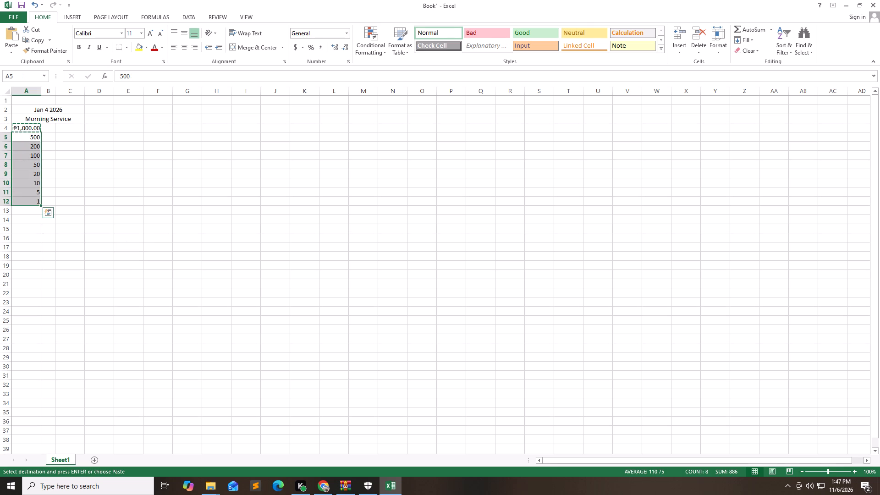
pyautogui.hotkey('ctrl', 'v')
# Re-enter the denominations 500, 200, 100, 50, 20, 10, 5 and 1 down the peso-formatted cells A5 to A12.
pyautogui.click(30, 138)
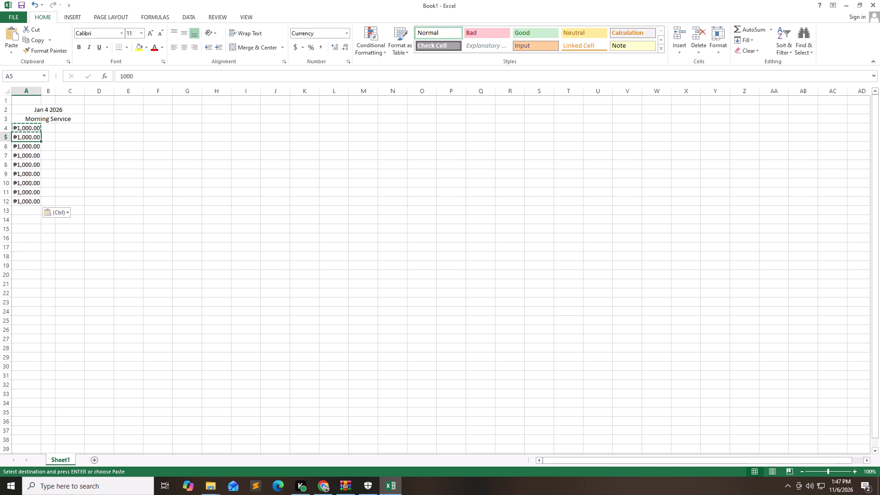
pyautogui.write('50')
pyautogui.press('Return')
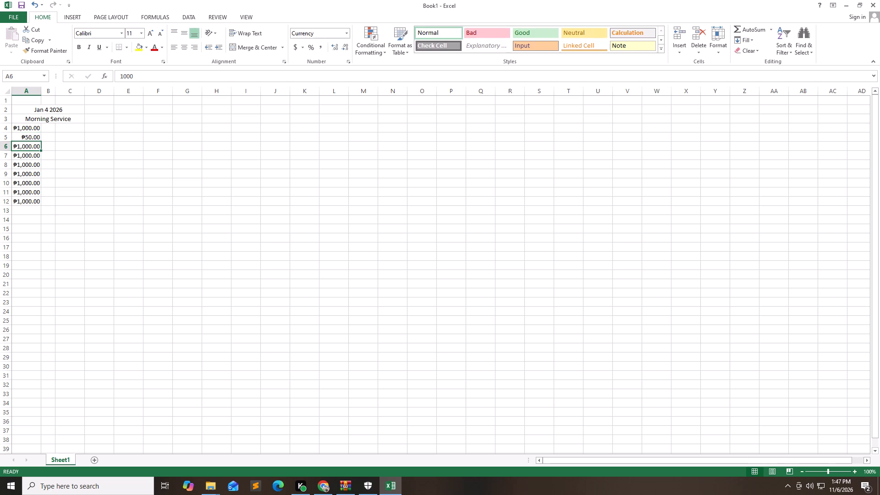
pyautogui.press('Up')
pyautogui.write('500')
pyautogui.press('Return')
pyautogui.write('100')
pyautogui.press('Return')
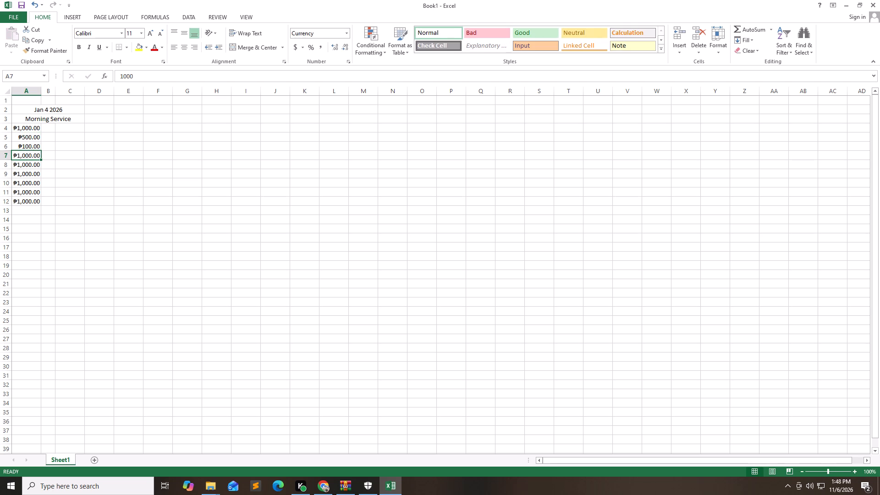
pyautogui.press('Up')
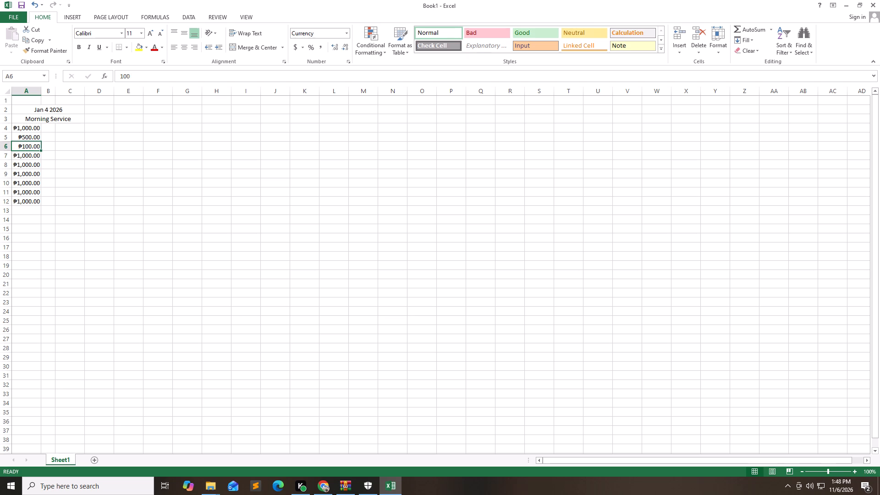
pyautogui.write('200')
pyautogui.press('Return')
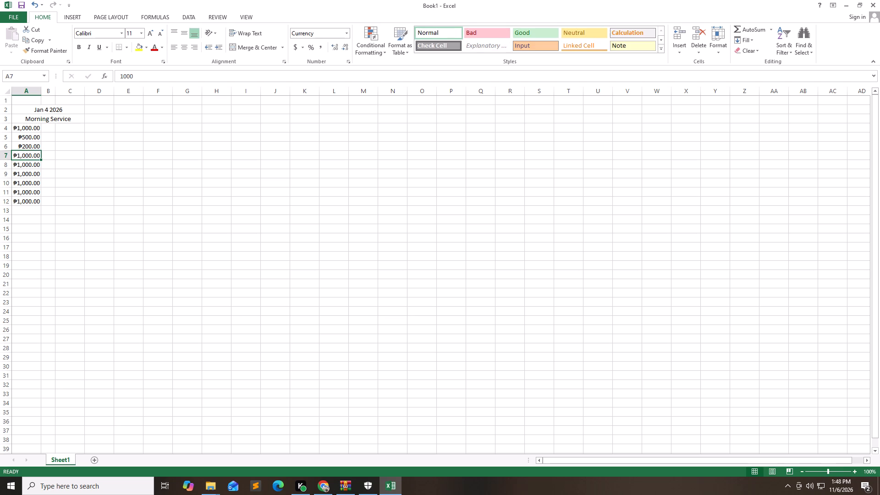
pyautogui.write('100')
pyautogui.press('Return')
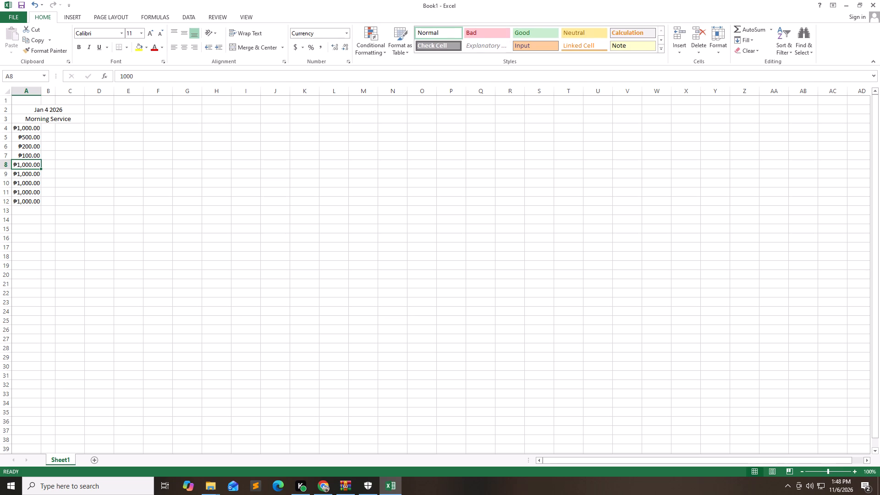
pyautogui.write('50')
pyautogui.press('Return')
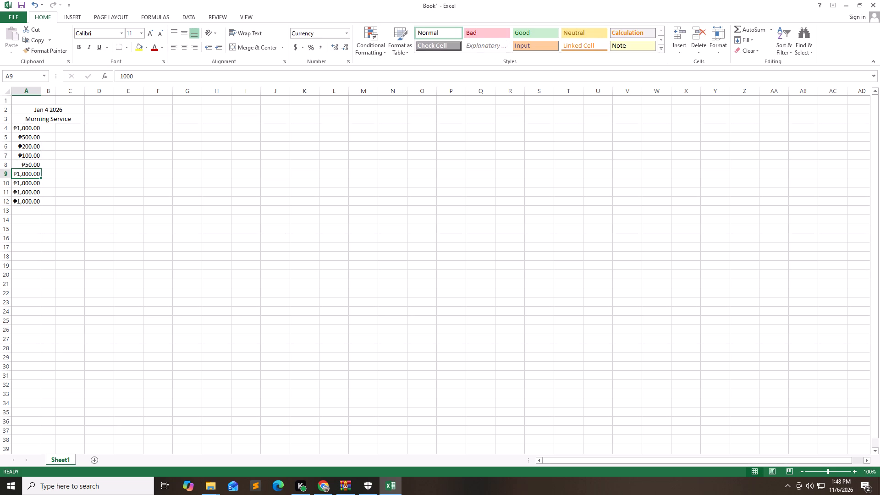
pyautogui.write('20')
pyautogui.press('Return')
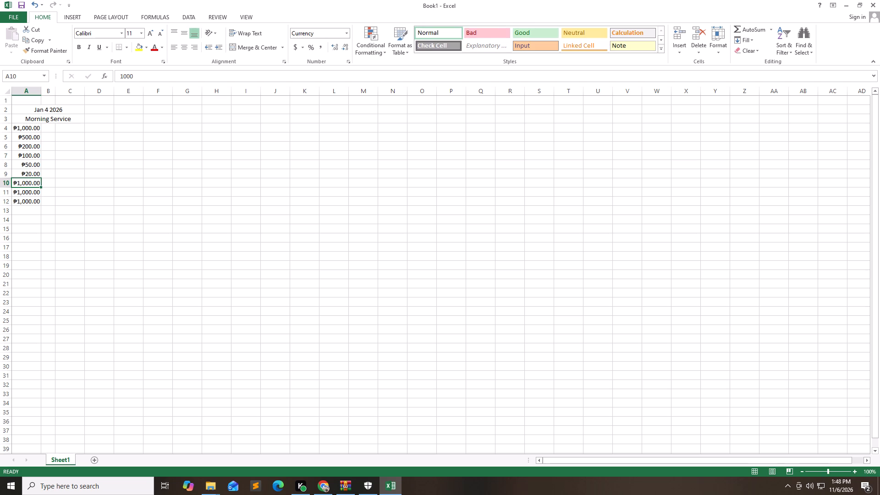
pyautogui.write('10')
pyautogui.press('Return')
pyautogui.press('5')
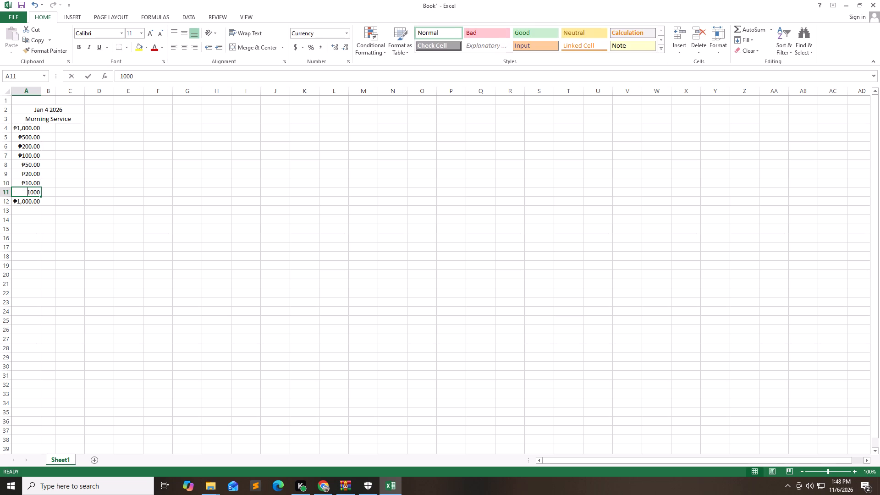
pyautogui.press('Return')
pyautogui.press('1')
pyautogui.press('Return')
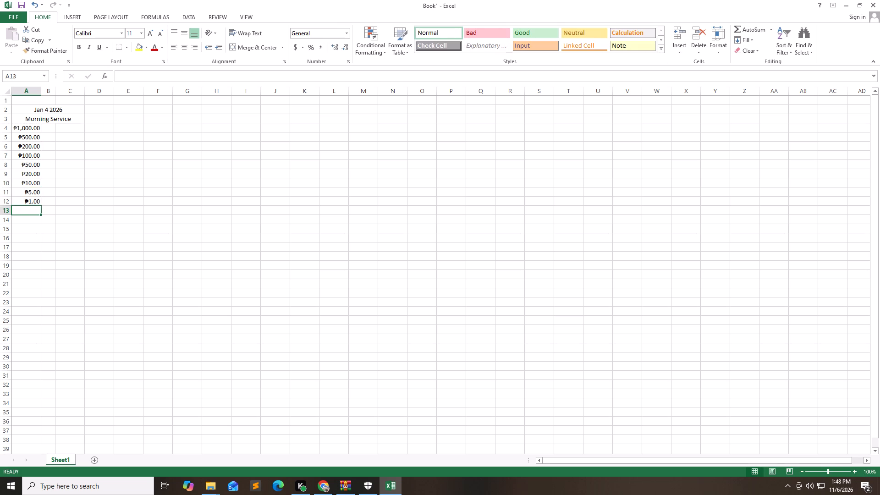
# Enter the counts in column B: 2 for ₱1,000, 9 for ₱100, 1 for ₱50 and 2 for ₱20.
pyautogui.press('Right')
pyautogui.press('Up')
pyautogui.press('Up')
pyautogui.press('Up')
pyautogui.press('Up')
pyautogui.press('Up')
pyautogui.press('Up')
pyautogui.press('Up')
pyautogui.press('Up')
pyautogui.press('Up')
pyautogui.press('Up')
pyautogui.press('Up')
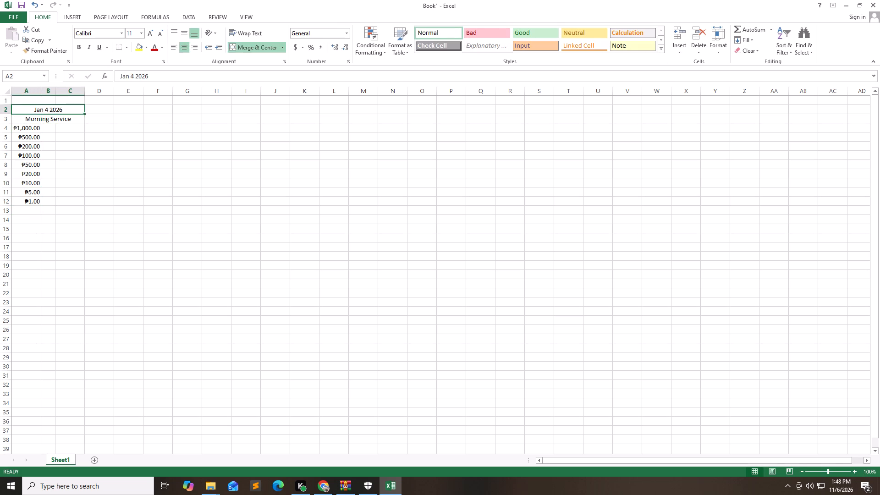
pyautogui.press('Up')
pyautogui.press('Up')
pyautogui.press('Down')
pyautogui.press('Down')
pyautogui.press('Down')
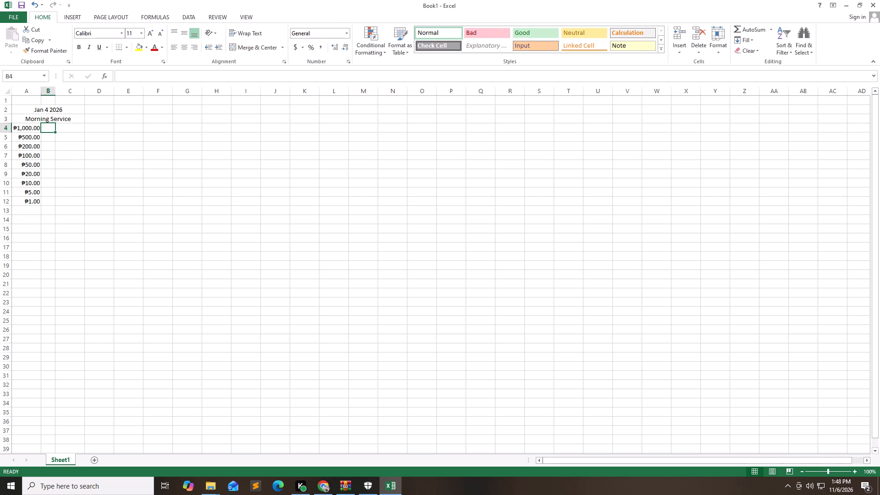
pyautogui.press('2')
pyautogui.press('Down')
pyautogui.press('Down')
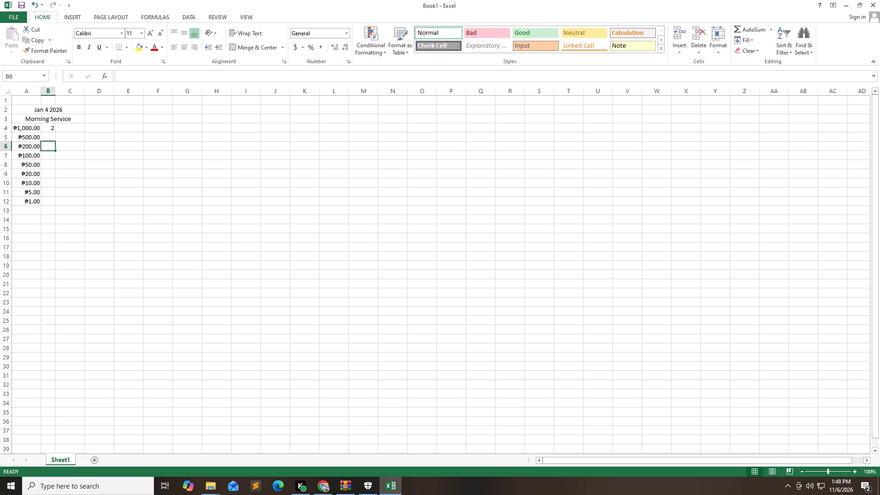
pyautogui.press('Down')
pyautogui.press('9')
pyautogui.press('Down')
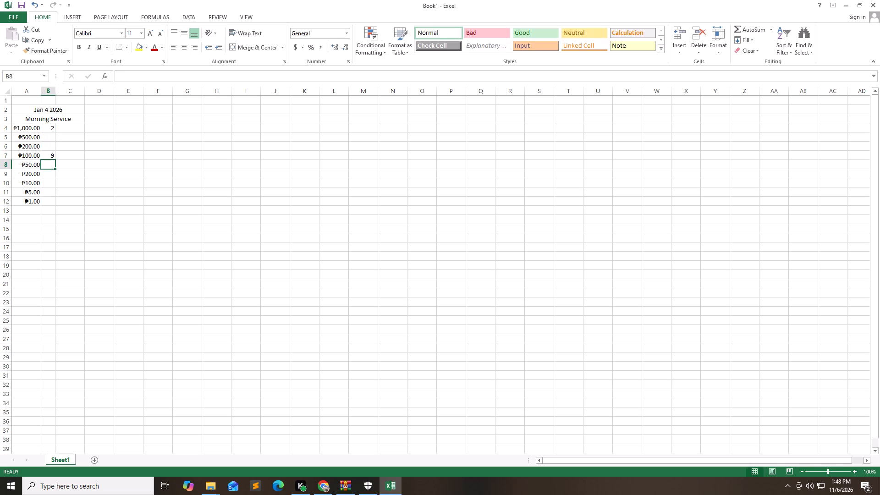
pyautogui.press('1')
pyautogui.press('Down')
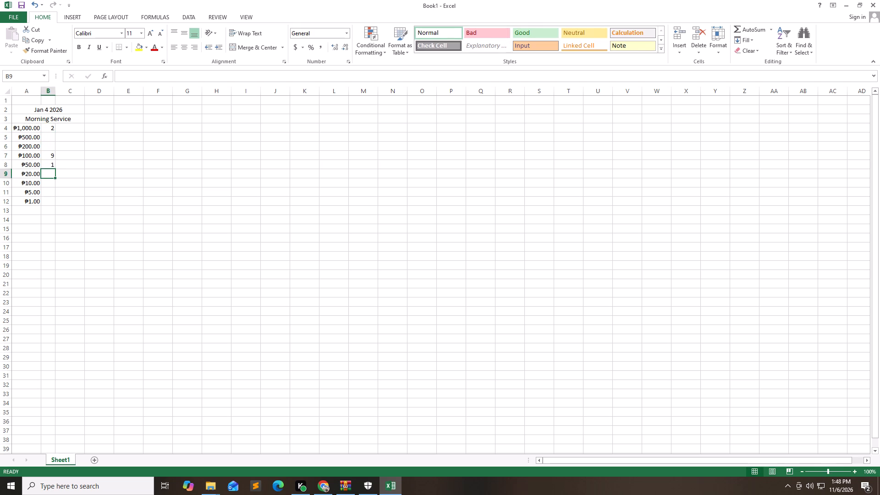
pyautogui.press('2')
pyautogui.press('Down')
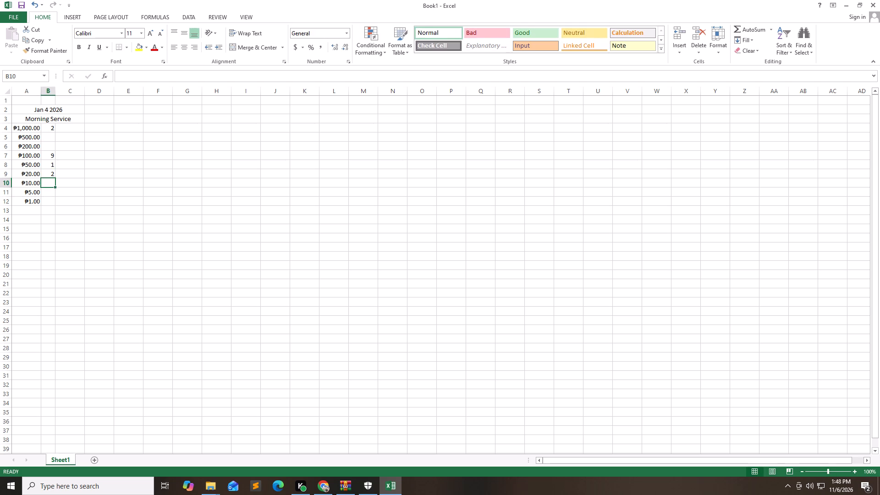
# Merge and center cells A13 and B13 directly below the denominations and counts.
pyautogui.press('Down')
pyautogui.press('Down')
pyautogui.press('Down')
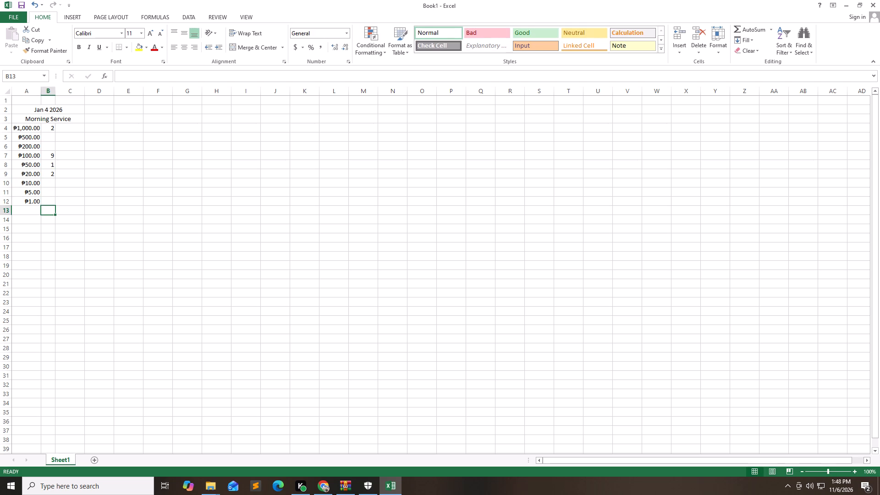
pyautogui.press('Left')
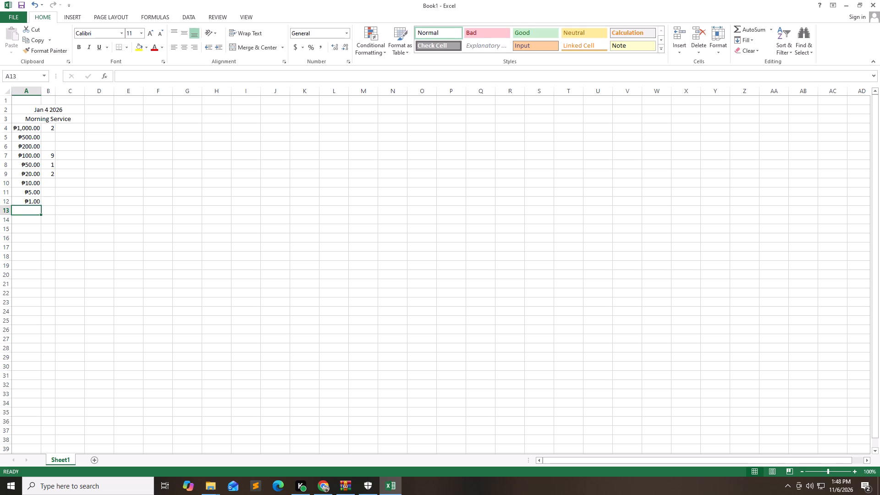
pyautogui.hotkey('shift', 'Right')
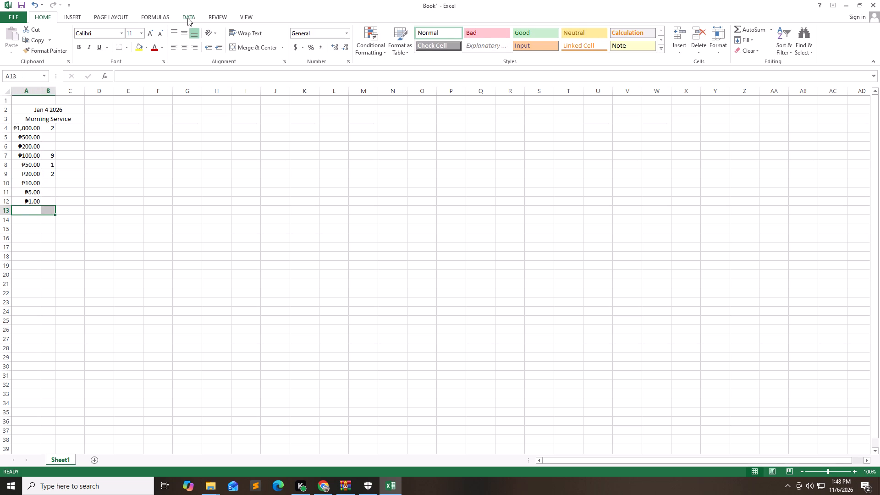
pyautogui.click(237, 48)
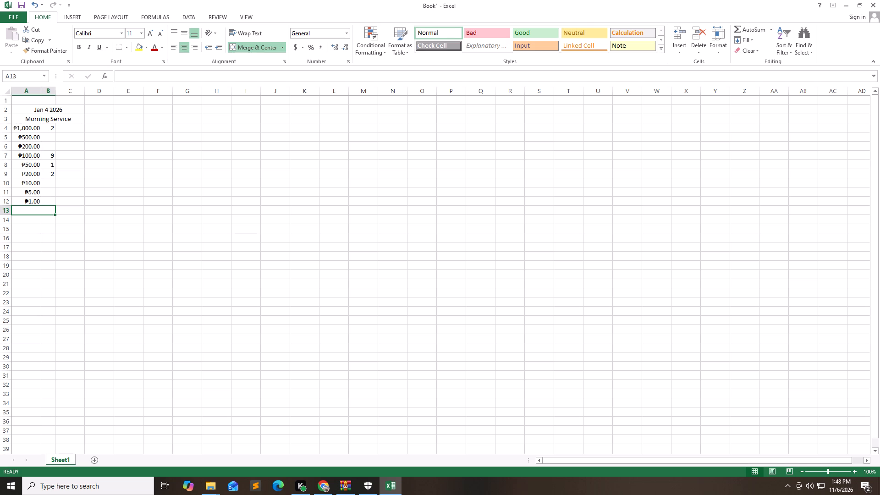
# Enter the label TOTAL in the merged cell A13 and make it bold.
pyautogui.write('Total')
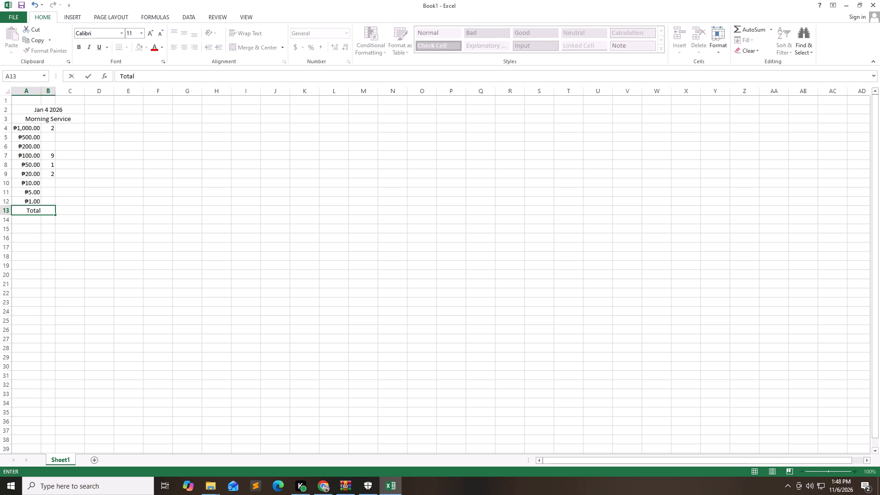
pyautogui.press('BackSpace')
pyautogui.press('BackSpace')
pyautogui.press('BackSpace')
pyautogui.press('BackSpace')
pyautogui.write('OTA')
pyautogui.press('l')
pyautogui.press('Right')
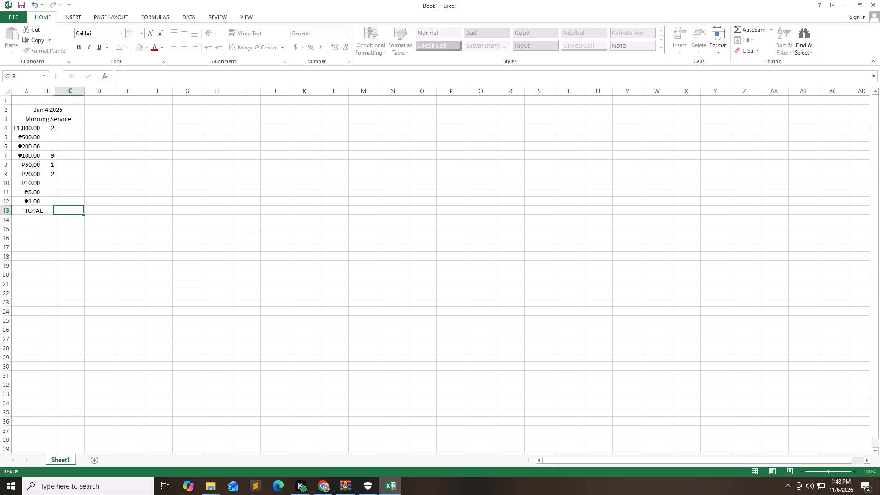
pyautogui.press('Left')
pyautogui.hotkey('ctrl', 'b')
# Make the Jan 4 2026 and Morning Service headings in rows 2 and 3 bold.
pyautogui.press('Up')
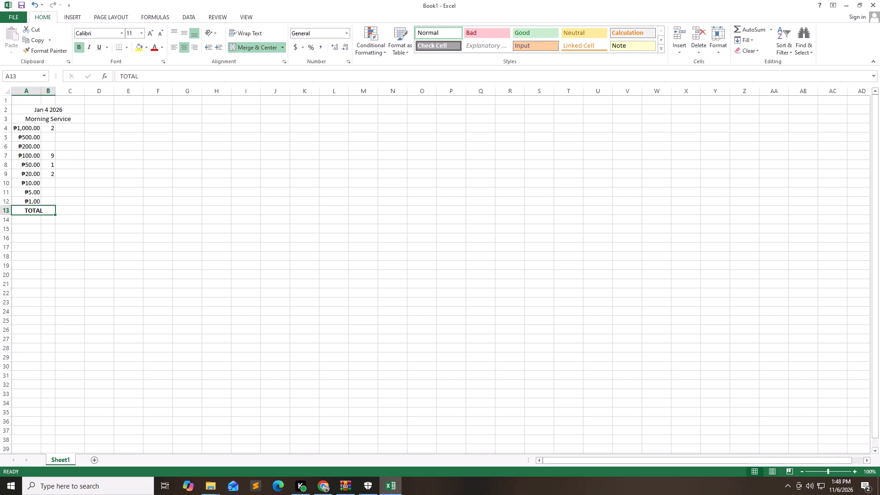
pyautogui.press('Up')
pyautogui.press('Up')
pyautogui.press('Up')
pyautogui.press('Up')
pyautogui.press('Up')
pyautogui.press('Up')
pyautogui.press('Up')
pyautogui.press('Up')
pyautogui.press('Up')
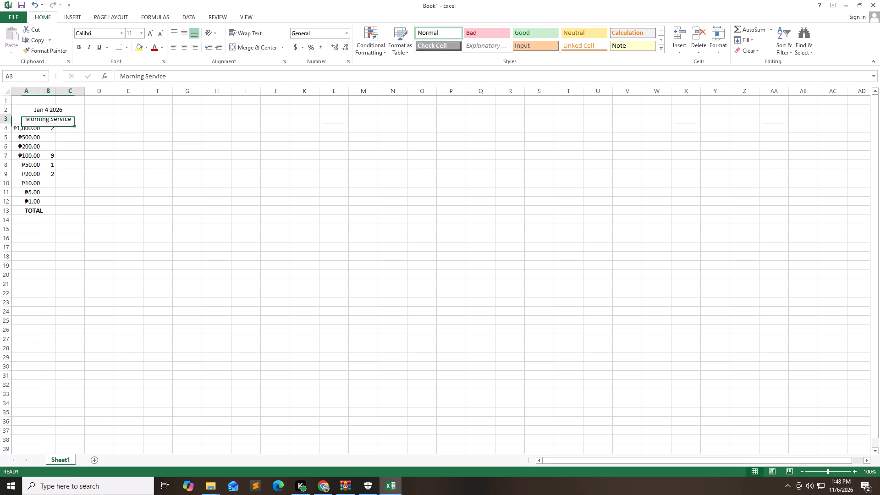
pyautogui.press('Up')
pyautogui.hotkey('shift', 'Down')
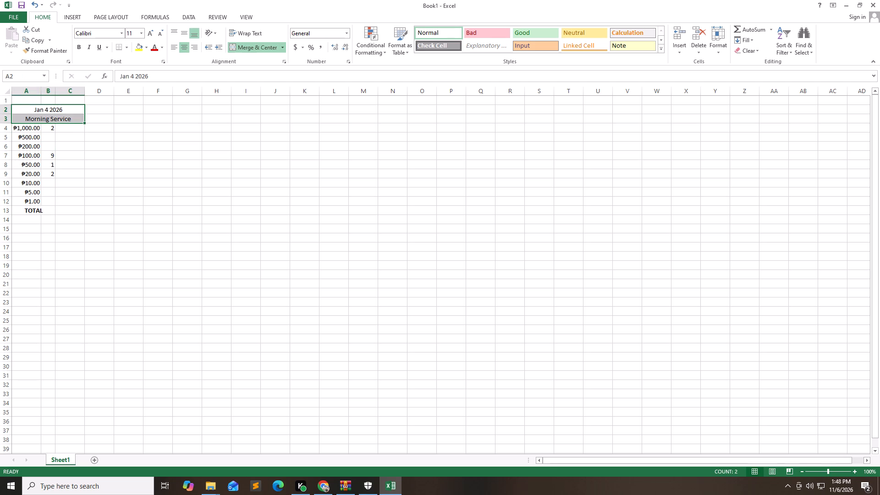
pyautogui.hotkey('ctrl', 'b')
# Enter the formula =A4*B4 in cell C4 to multiply the ₱1,000 denomination by its count.
pyautogui.press('Right')
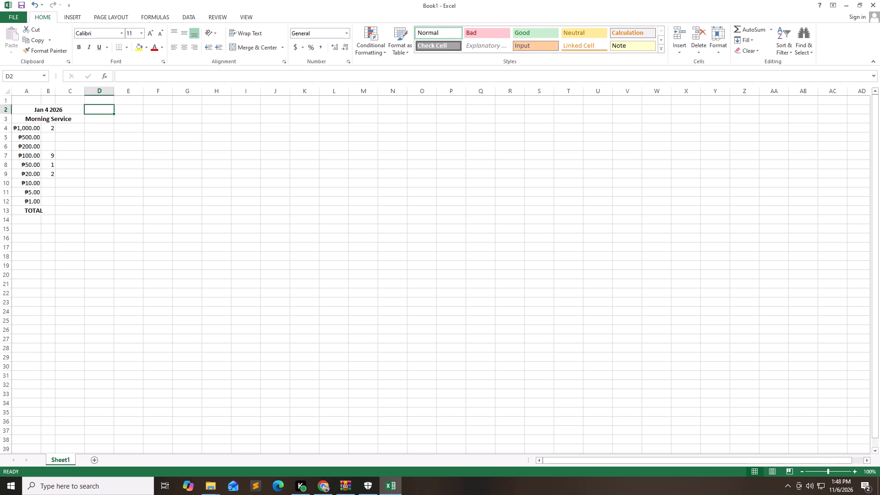
pyautogui.press('Down')
pyautogui.press('Left')
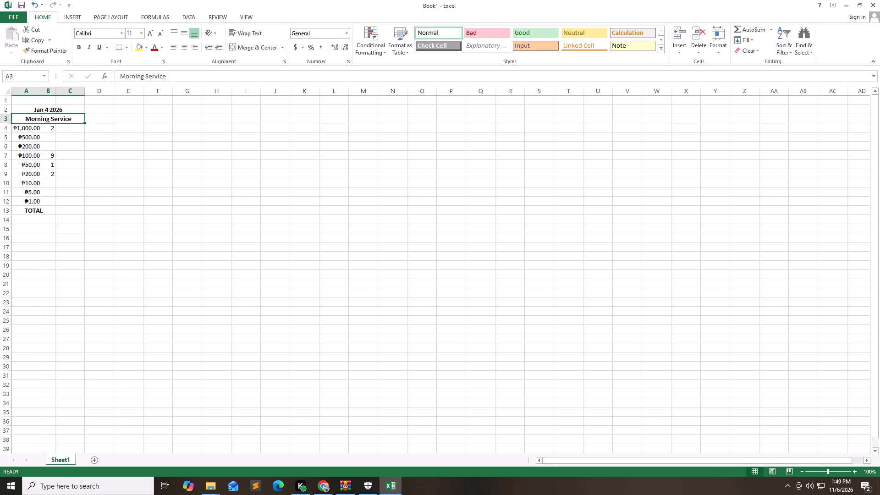
pyautogui.press('Down')
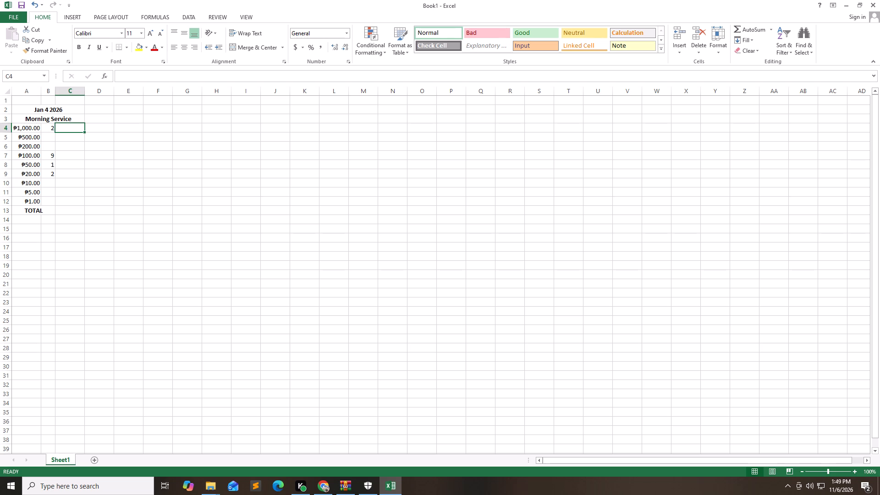
pyautogui.press('=')
pyautogui.press('Left')
pyautogui.press('Left')
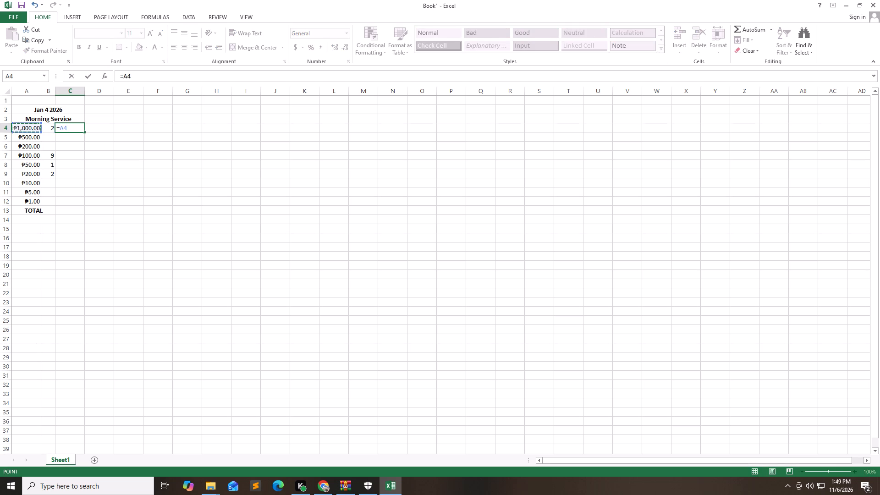
pyautogui.press('*')
pyautogui.press('Right')
pyautogui.press('Left')
pyautogui.press('Left')
pyautogui.press('Return')
# Copy the multiplication formula in C4 to cells C5 to C12.
pyautogui.press('Up')
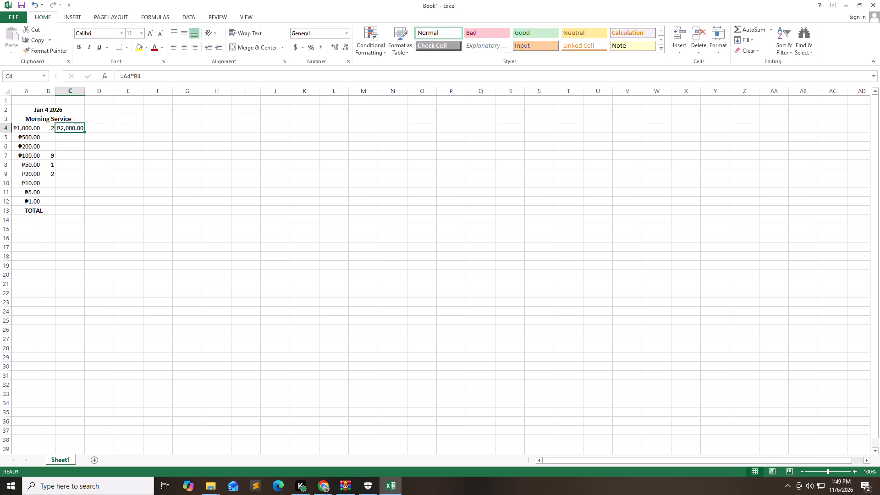
pyautogui.hotkey('ctrl', 'c')
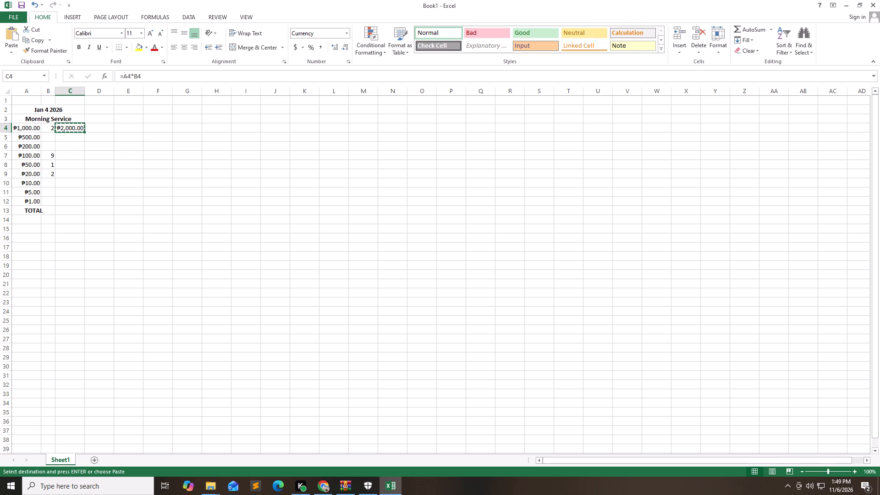
pyautogui.press('Down')
pyautogui.hotkey('shift', 'Down')
pyautogui.hotkey('shift', 'Down')
pyautogui.hotkey('shift', 'Down')
pyautogui.hotkey('shift', 'Down')
pyautogui.hotkey('shift', 'Down')
pyautogui.hotkey('shift', 'Down')
pyautogui.hotkey('shift', 'Down')
pyautogui.hotkey('shift', 'Down')
pyautogui.hotkey('shift', 'Down')
pyautogui.hotkey('shift', 'Down')
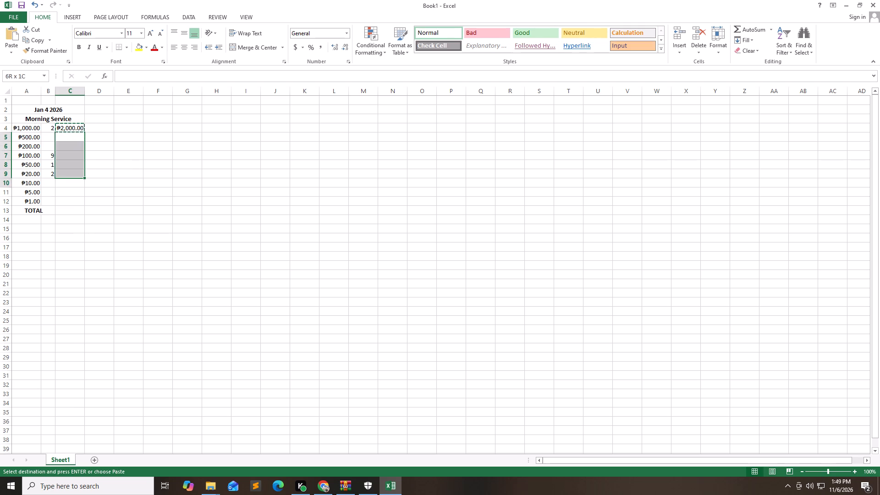
pyautogui.hotkey('shift', 'Up')
pyautogui.hotkey('shift', 'Up')
pyautogui.hotkey('shift', 'Up')
pyautogui.hotkey('shift', 'Up')
pyautogui.hotkey('shift', 'Down')
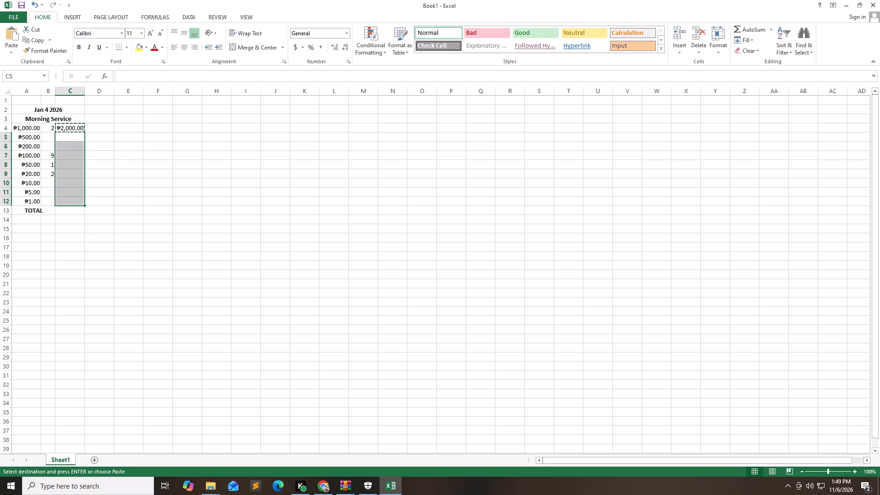
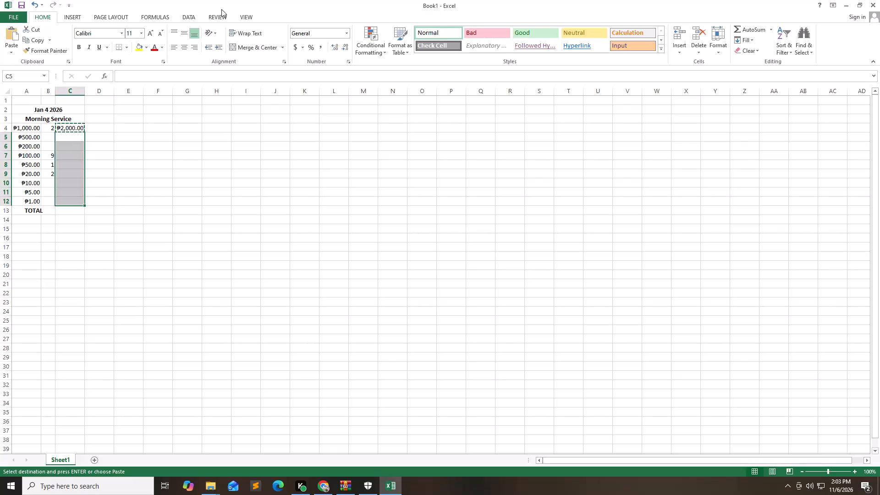
# Paste the copied multiplication formula from C4 into cells C5 to C12.
pyautogui.hotkey('ctrl', 'v')
pyautogui.click(150, 139)
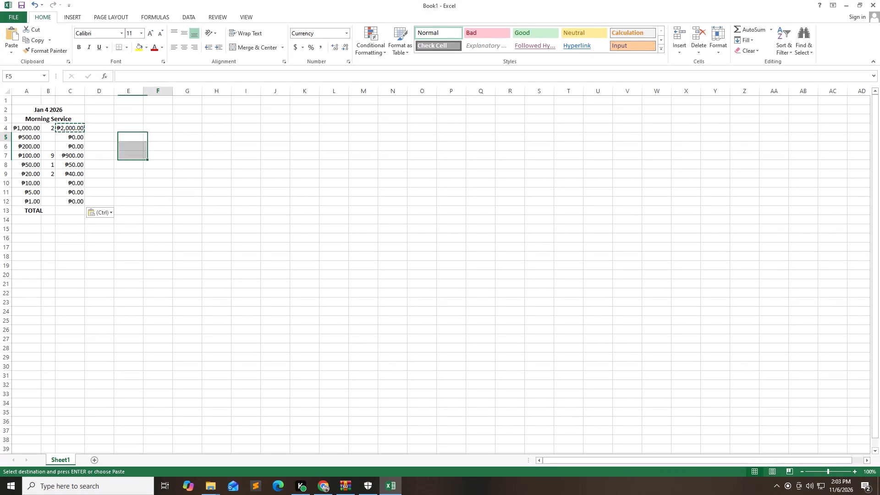
# Enter the formula =SUM(C4:C12) in cell C13 to total the computed amounts.
pyautogui.click(75, 210)
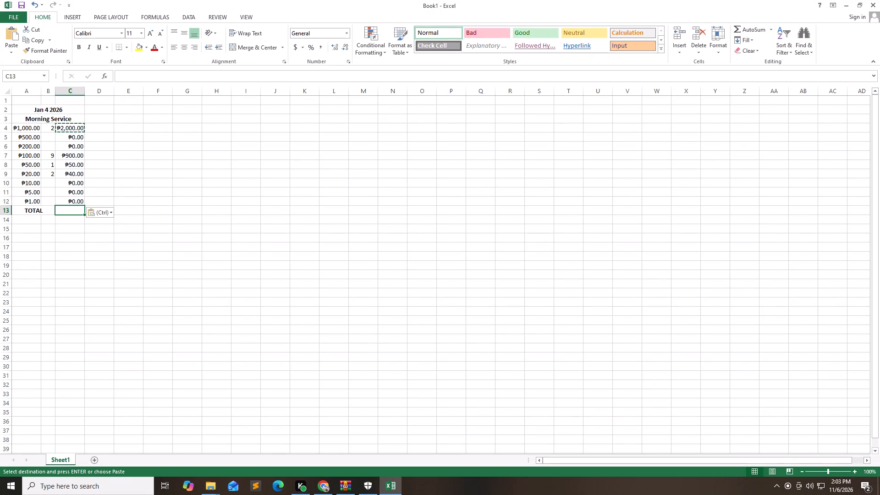
pyautogui.press('=')
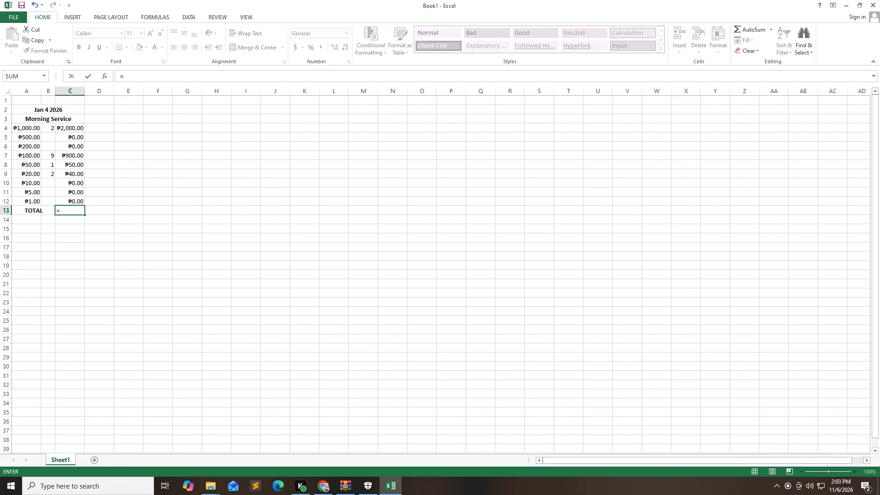
pyautogui.press('s')
pyautogui.press('u')
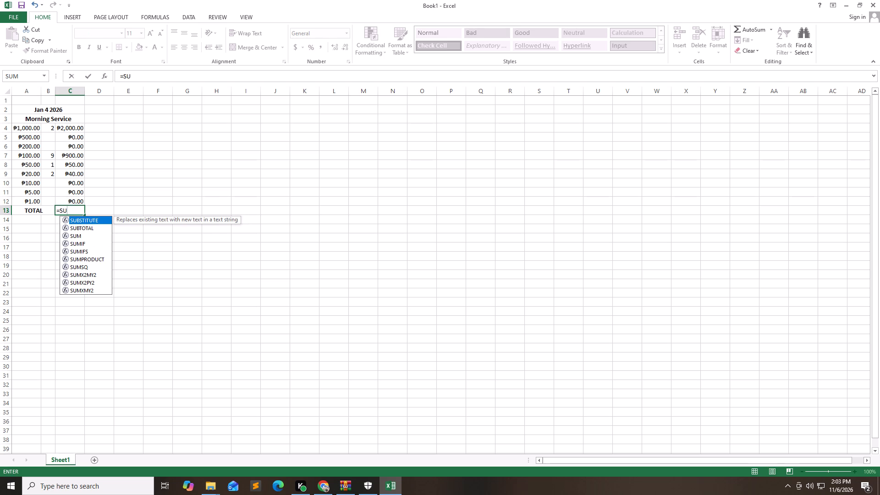
pyautogui.press('m')
pyautogui.click(86, 223)
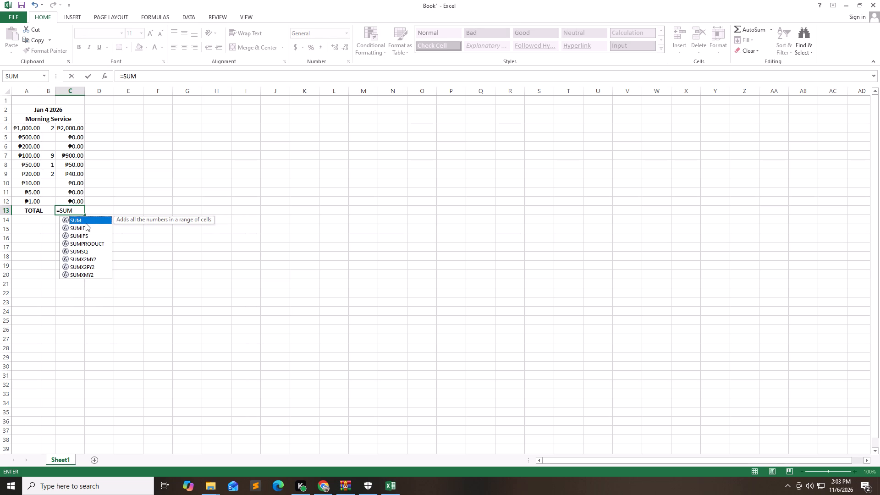
pyautogui.doubleClick(85, 222)
pyautogui.moveTo(74, 130); pyautogui.dragTo(82, 200)
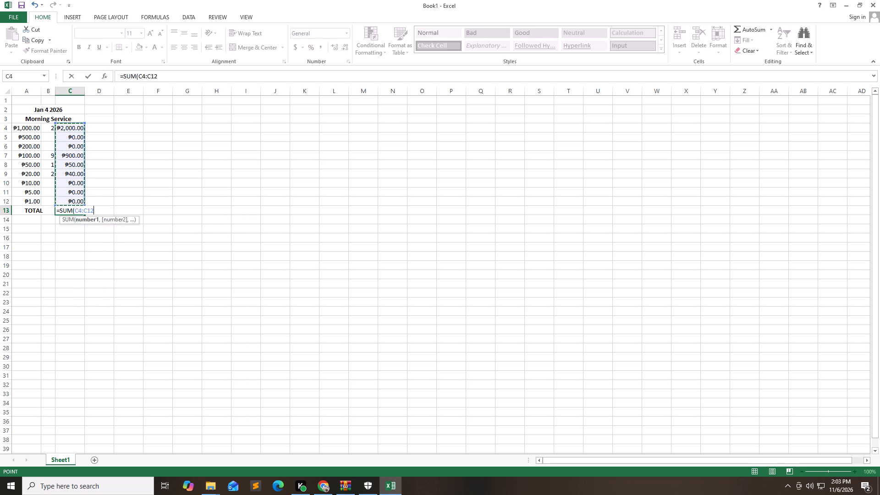
pyautogui.hotkey('shift', ')')
pyautogui.press('Return')
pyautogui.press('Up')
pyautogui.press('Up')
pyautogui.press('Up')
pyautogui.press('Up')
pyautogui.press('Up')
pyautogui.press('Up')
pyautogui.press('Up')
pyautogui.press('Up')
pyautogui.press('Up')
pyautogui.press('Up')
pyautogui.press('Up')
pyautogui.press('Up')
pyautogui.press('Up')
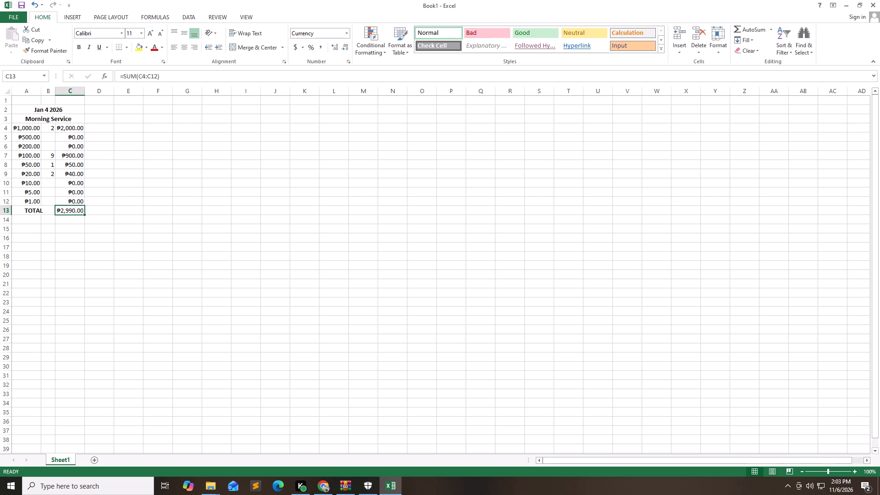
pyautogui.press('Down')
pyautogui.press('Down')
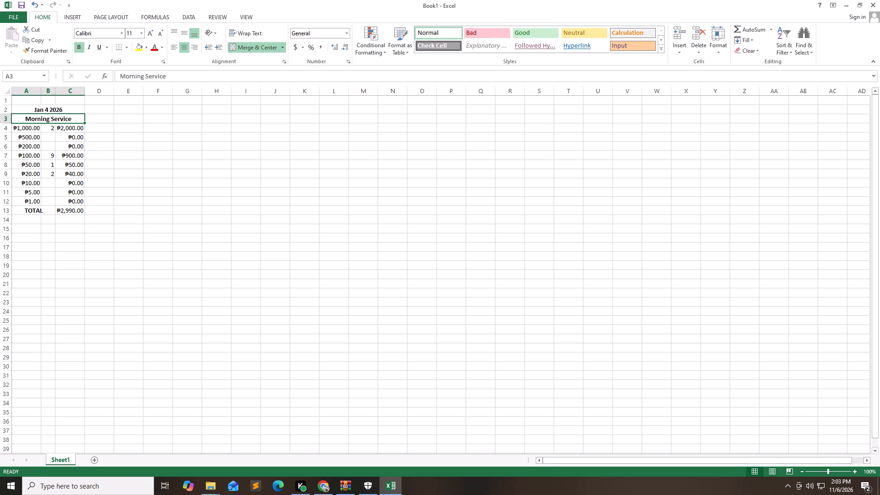
# Widen columns C and A of the cash count table slightly.
pyautogui.moveTo(86, 88); pyautogui.dragTo(96, 88)
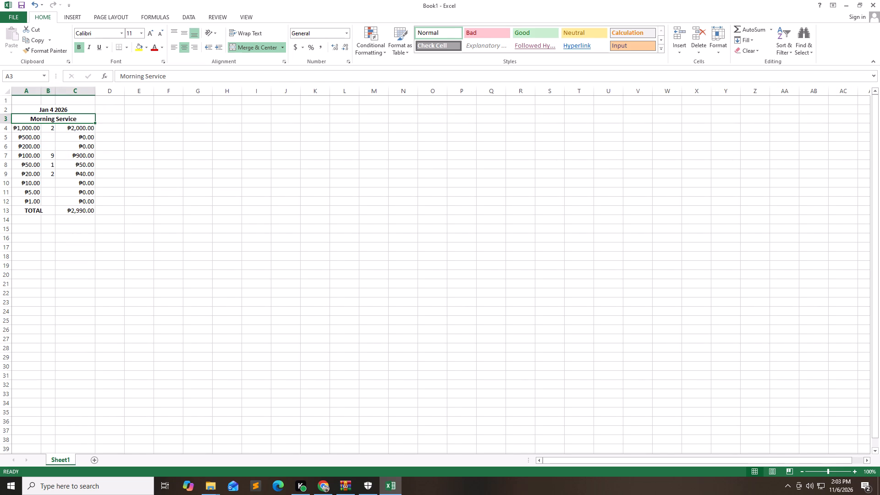
pyautogui.moveTo(40, 92); pyautogui.dragTo(46, 92)
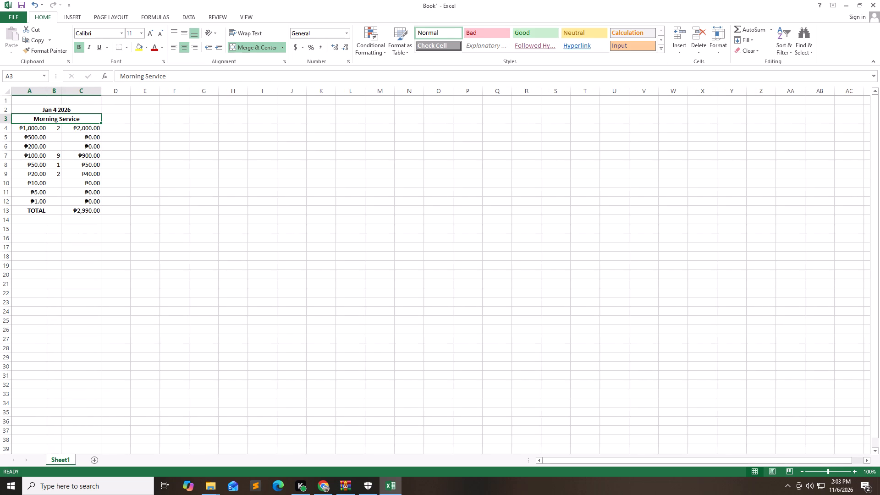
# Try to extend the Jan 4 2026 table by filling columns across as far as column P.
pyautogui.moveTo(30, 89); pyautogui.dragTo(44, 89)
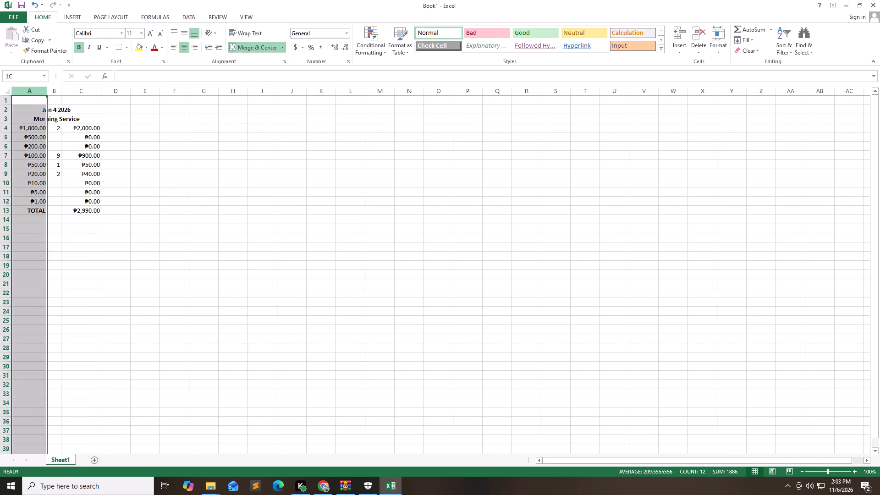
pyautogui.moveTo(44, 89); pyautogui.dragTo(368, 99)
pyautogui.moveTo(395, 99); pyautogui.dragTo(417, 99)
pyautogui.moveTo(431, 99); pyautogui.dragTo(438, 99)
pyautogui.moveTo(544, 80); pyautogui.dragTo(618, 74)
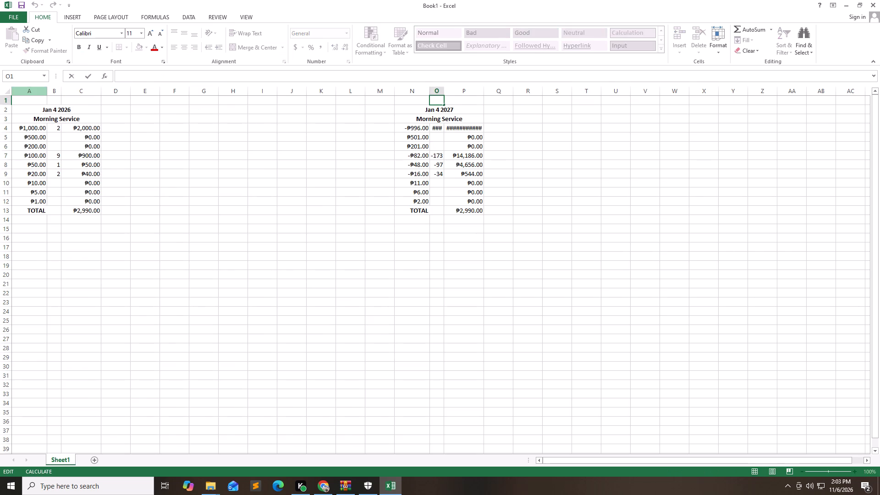
# Center the contents of all cells in the sheet horizontally.
pyautogui.click(5, 90)
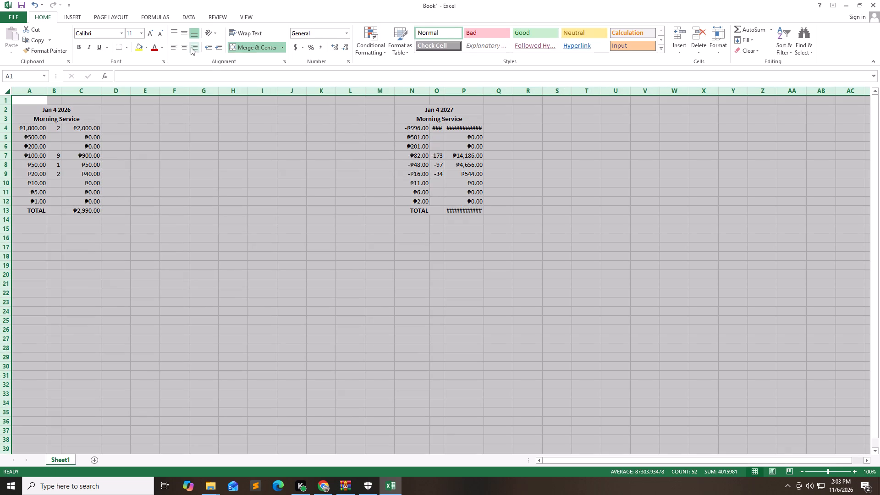
pyautogui.click(188, 47)
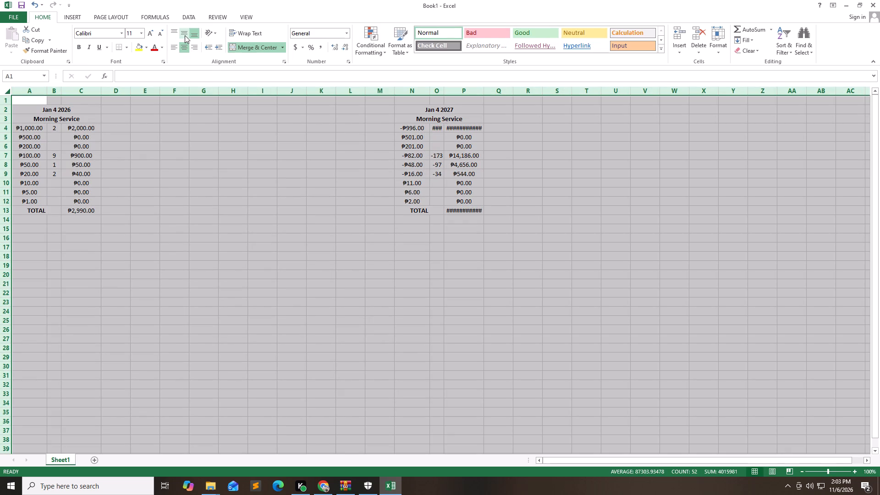
pyautogui.doubleClick(185, 35)
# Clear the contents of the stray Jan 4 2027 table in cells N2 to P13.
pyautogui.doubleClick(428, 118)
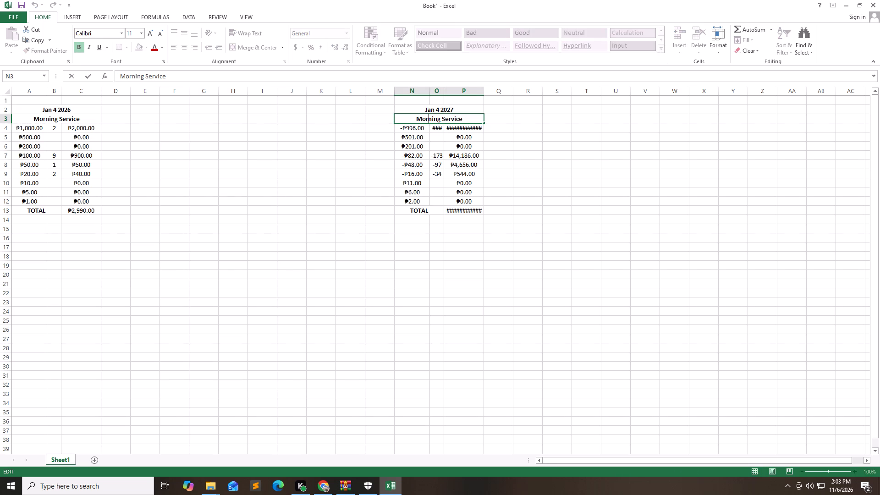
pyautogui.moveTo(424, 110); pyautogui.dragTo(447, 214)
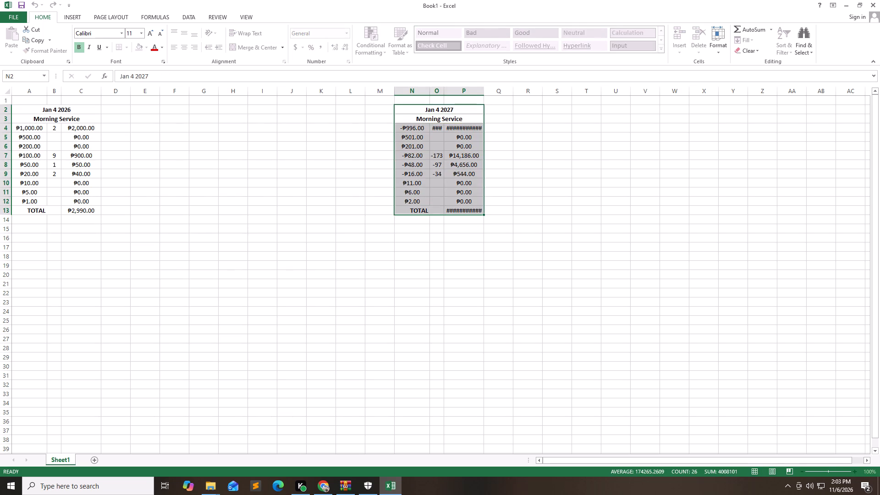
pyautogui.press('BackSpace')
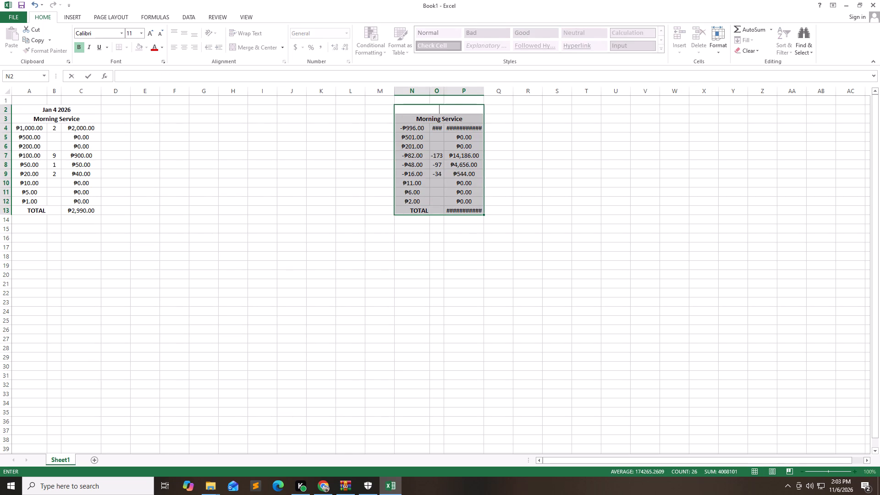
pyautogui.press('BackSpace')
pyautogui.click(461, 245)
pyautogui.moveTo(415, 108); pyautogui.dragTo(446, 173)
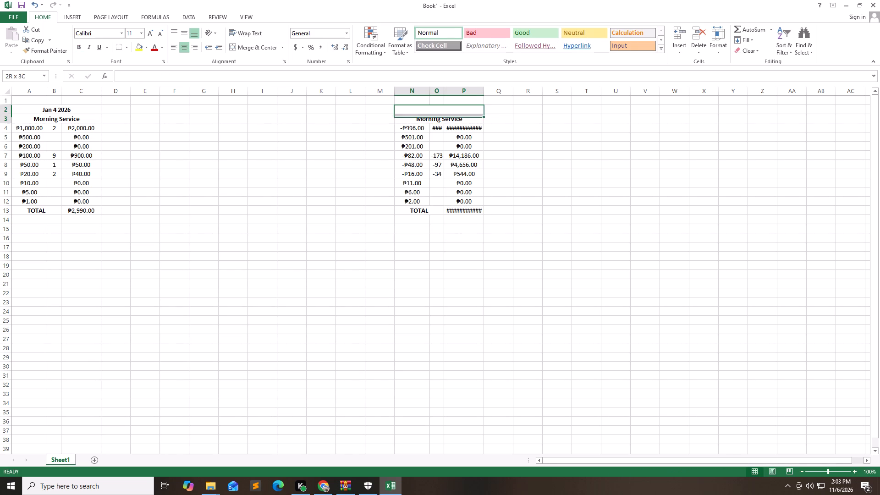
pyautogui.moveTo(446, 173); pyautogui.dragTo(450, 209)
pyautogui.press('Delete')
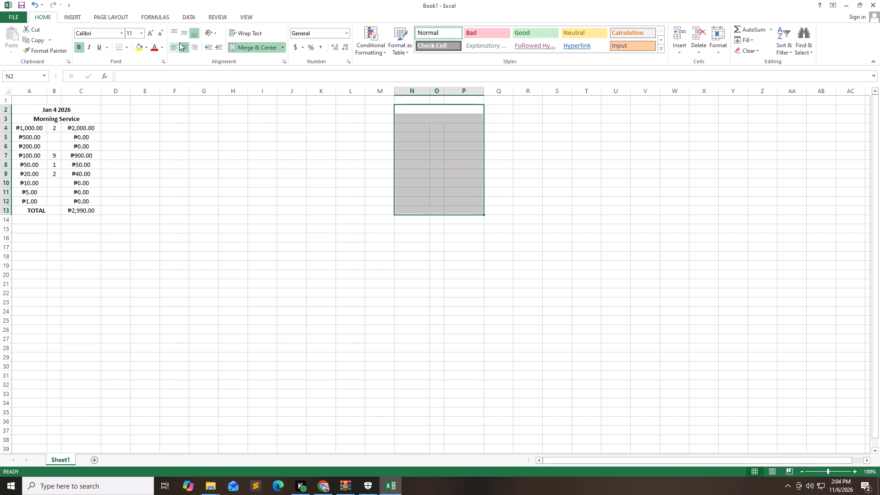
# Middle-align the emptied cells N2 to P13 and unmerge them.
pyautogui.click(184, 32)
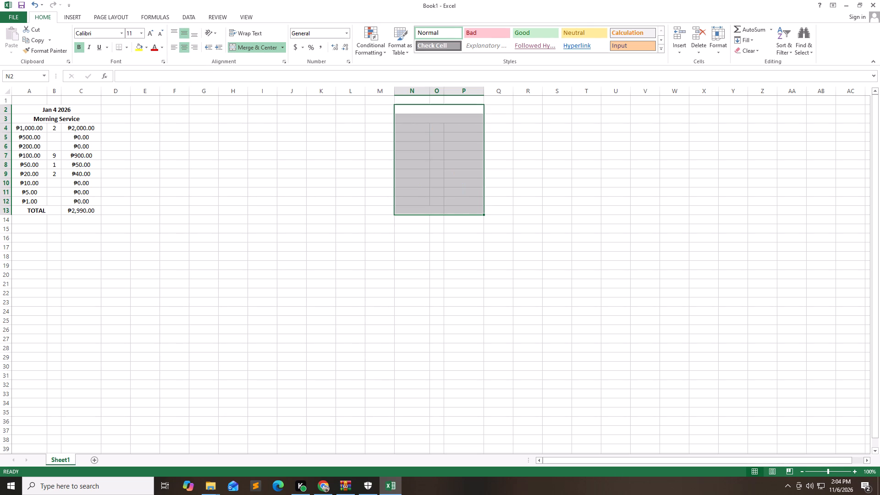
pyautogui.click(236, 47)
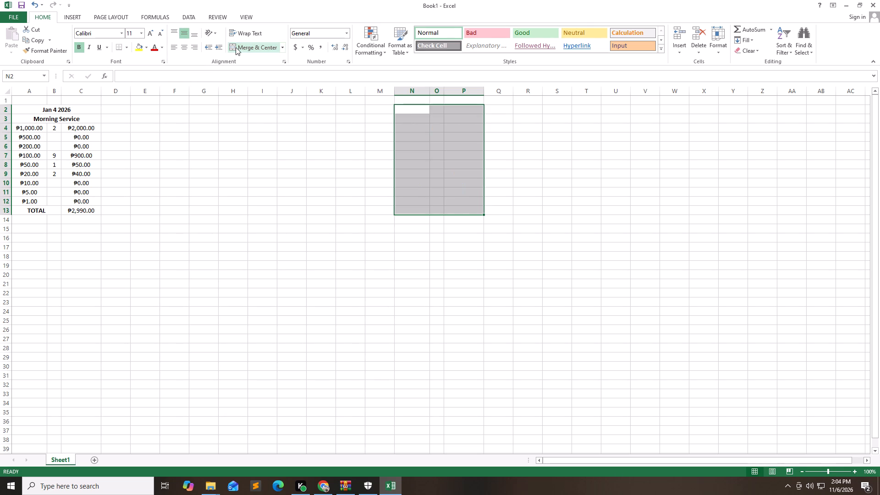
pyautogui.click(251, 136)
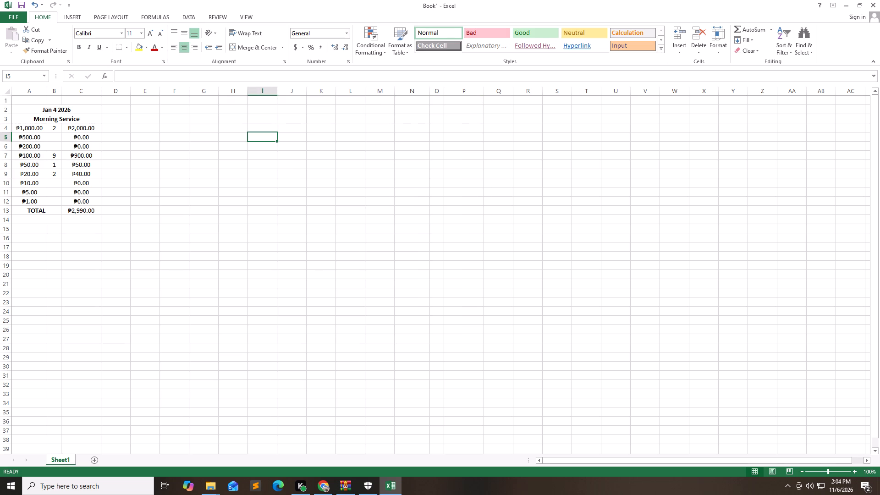
# Fill the whole of column D with black as a divider beside the table.
pyautogui.click(119, 90)
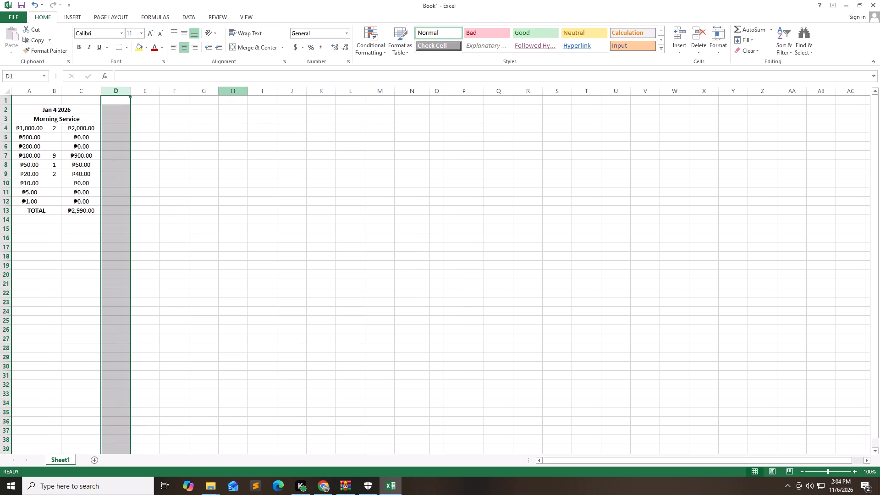
pyautogui.click(145, 50)
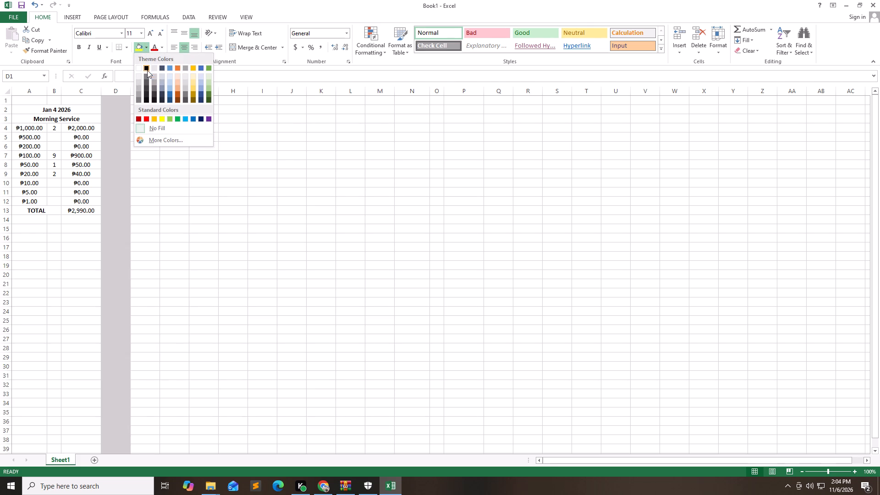
pyautogui.click(146, 69)
# Narrow the black column D to a column width of 1.
pyautogui.moveTo(130, 89); pyautogui.dragTo(120, 91)
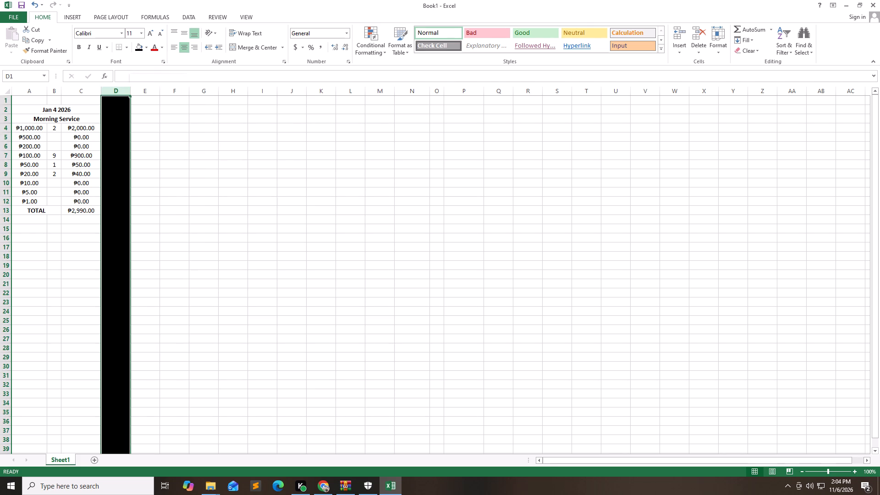
pyautogui.doubleClick(120, 91)
pyautogui.click(115, 90)
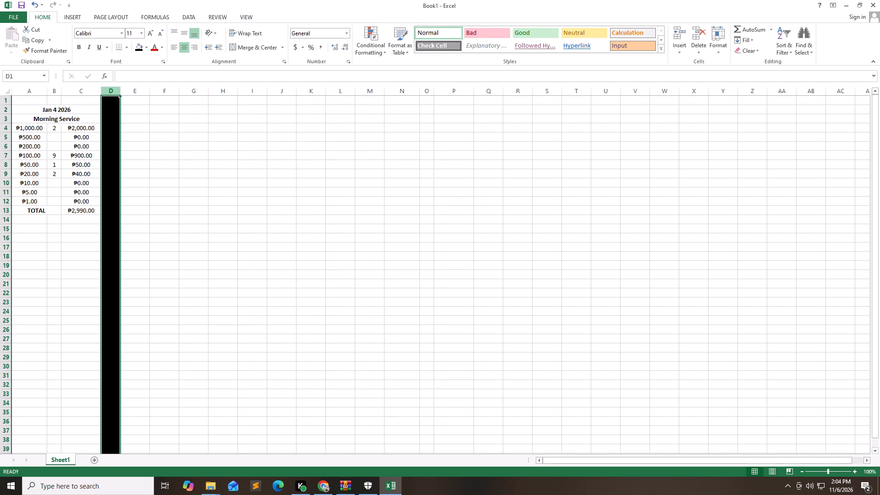
pyautogui.rightClick(115, 90)
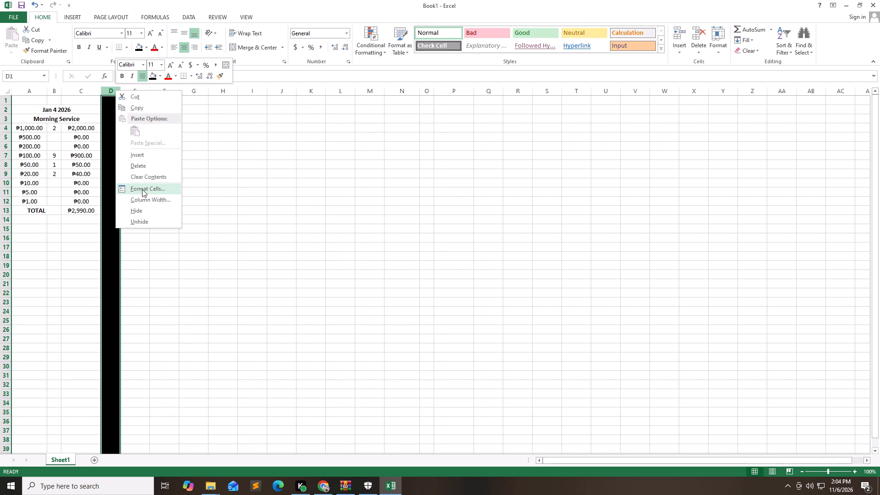
pyautogui.click(147, 203)
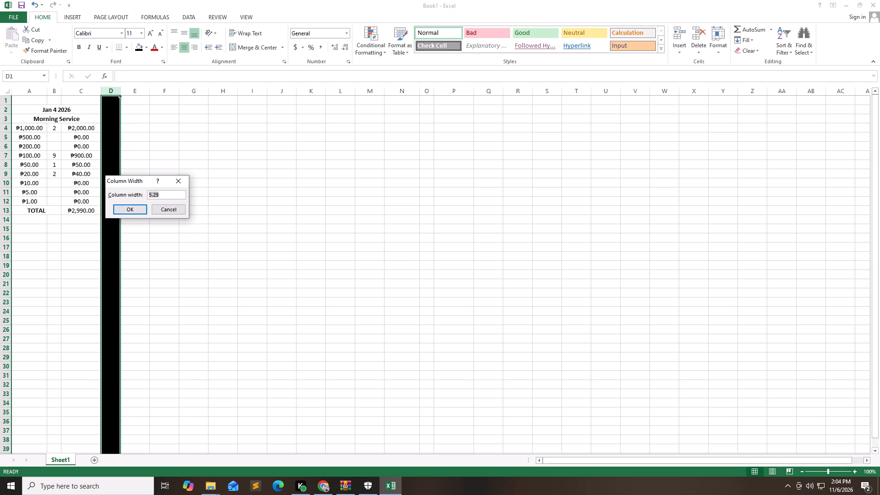
pyautogui.press('1')
pyautogui.press('Return')
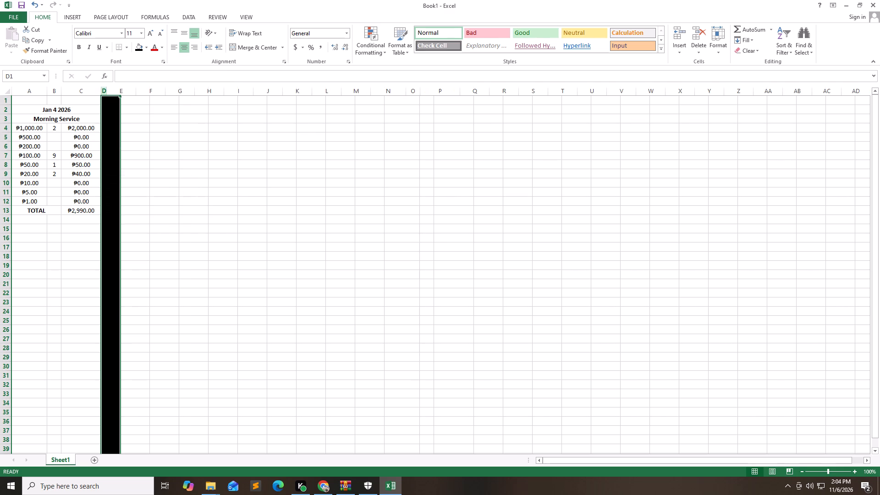
pyautogui.click(178, 170)
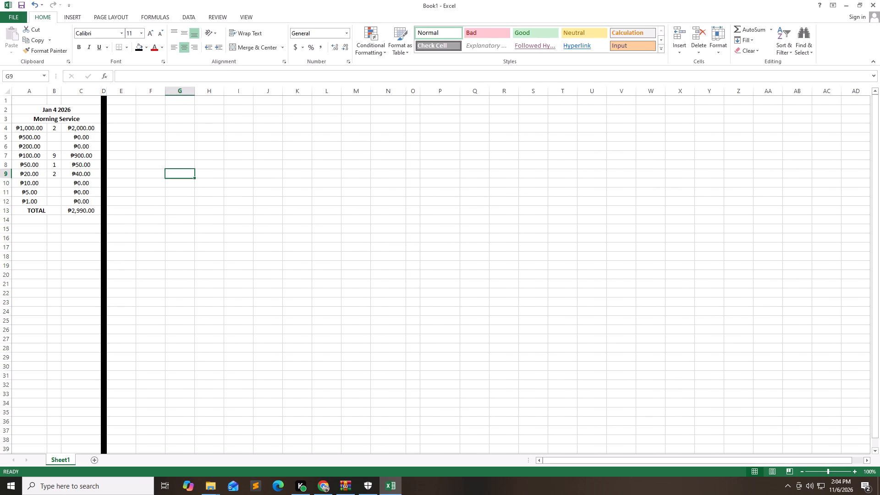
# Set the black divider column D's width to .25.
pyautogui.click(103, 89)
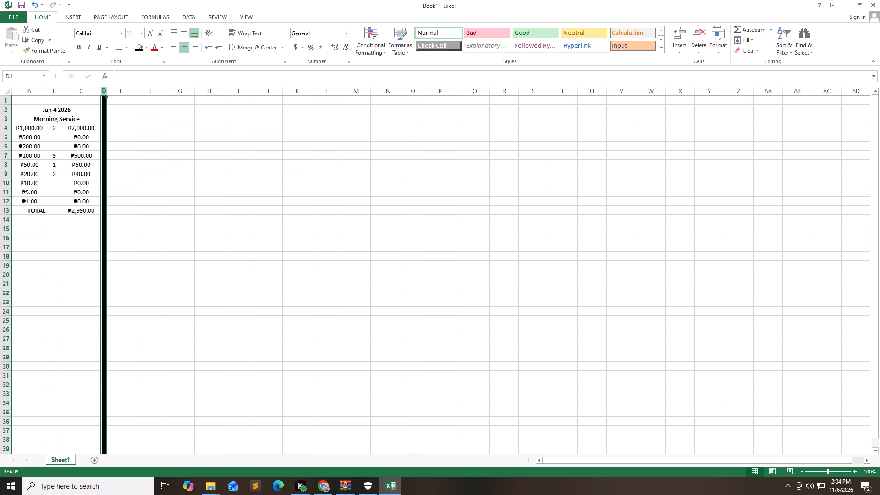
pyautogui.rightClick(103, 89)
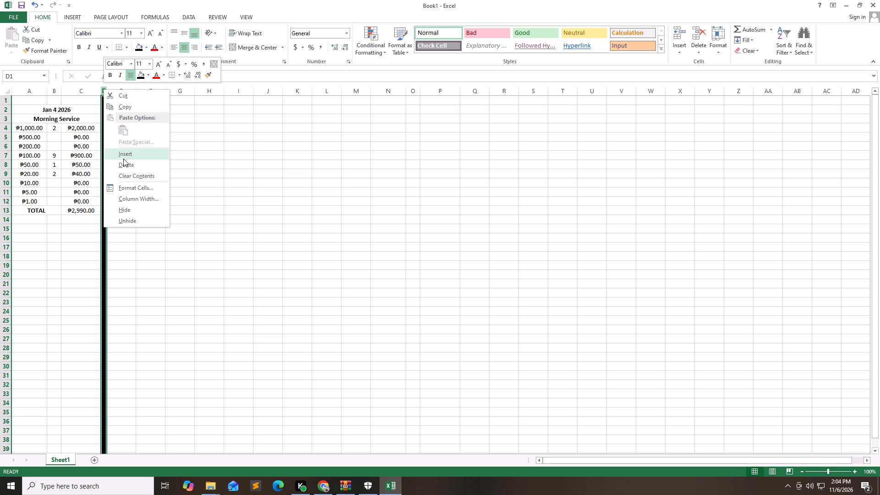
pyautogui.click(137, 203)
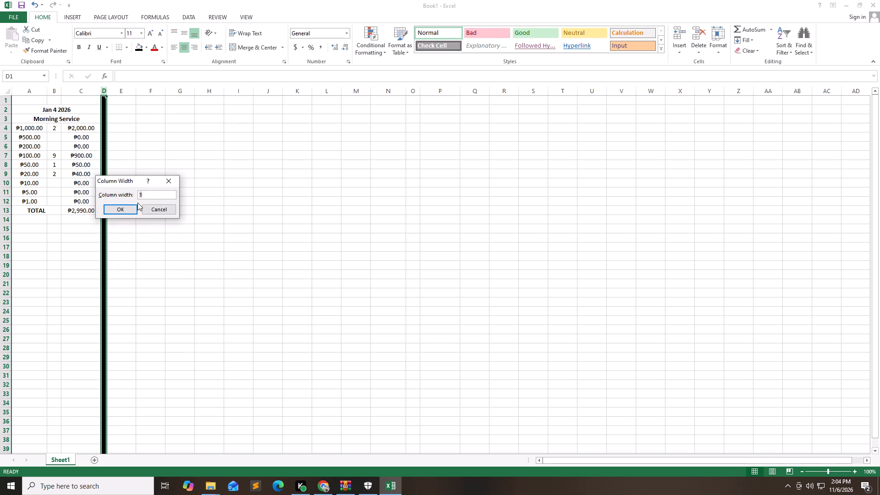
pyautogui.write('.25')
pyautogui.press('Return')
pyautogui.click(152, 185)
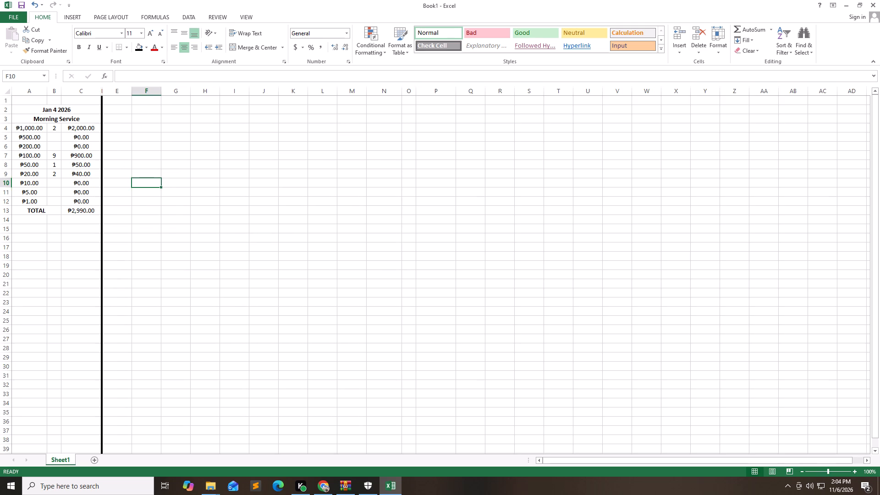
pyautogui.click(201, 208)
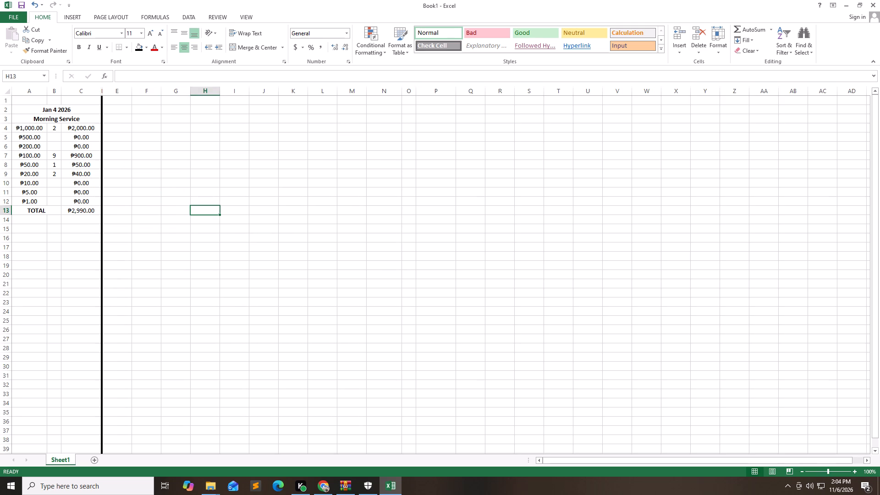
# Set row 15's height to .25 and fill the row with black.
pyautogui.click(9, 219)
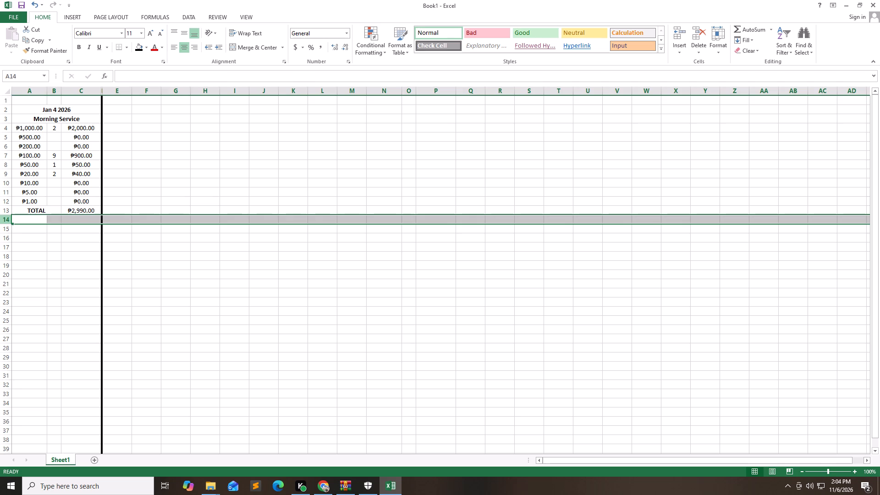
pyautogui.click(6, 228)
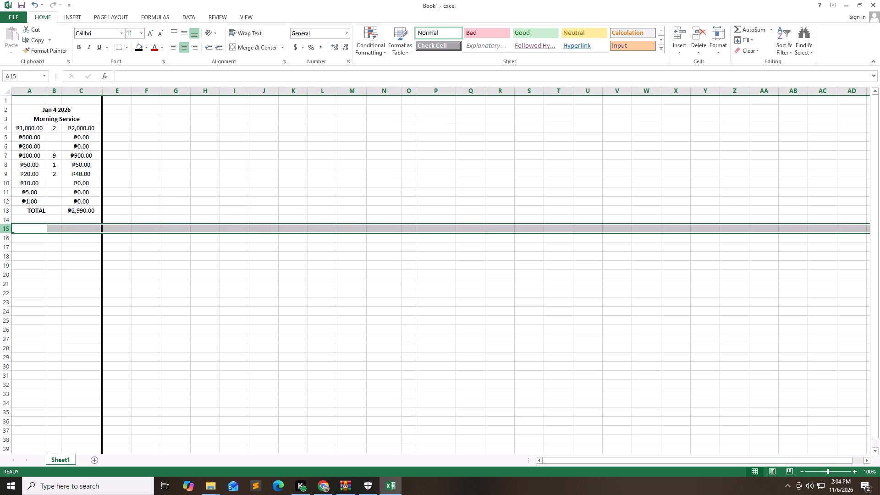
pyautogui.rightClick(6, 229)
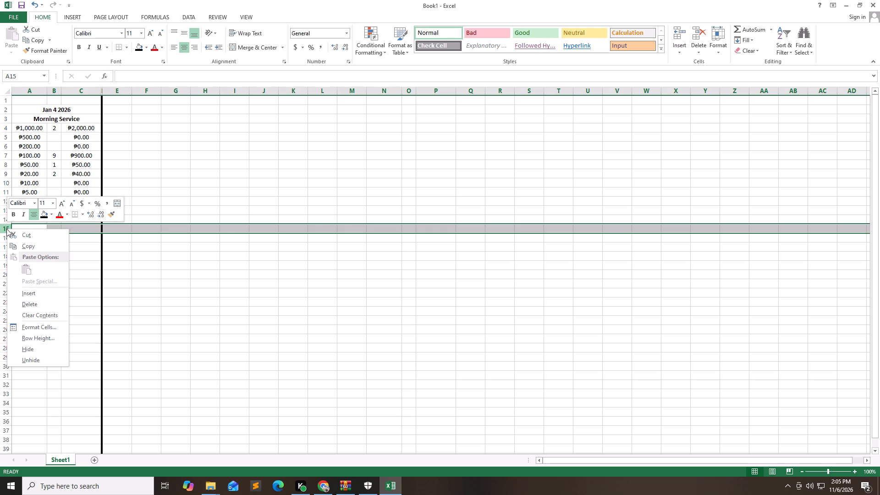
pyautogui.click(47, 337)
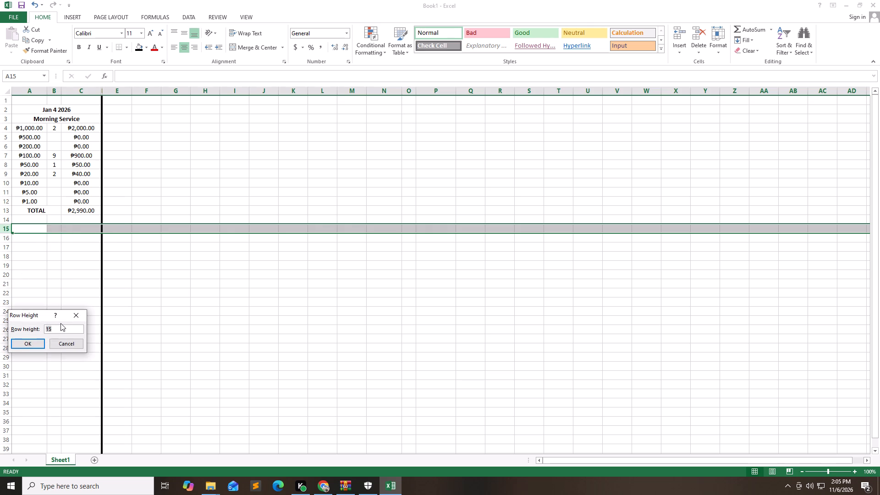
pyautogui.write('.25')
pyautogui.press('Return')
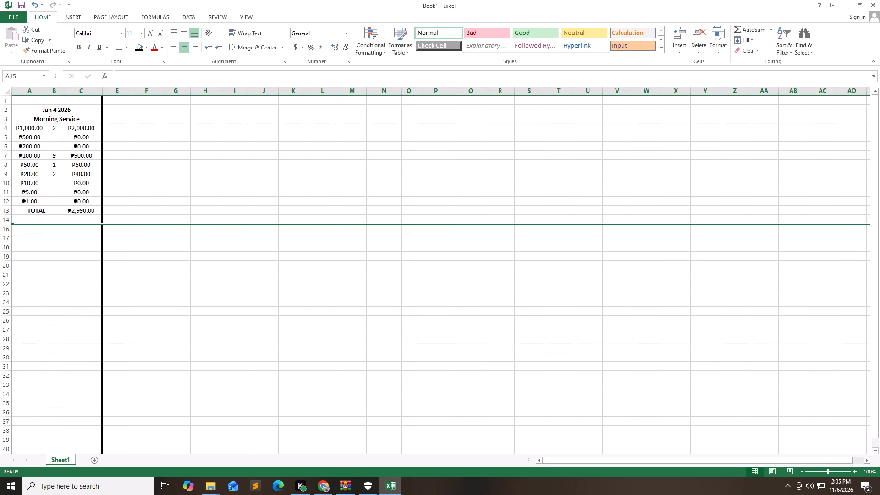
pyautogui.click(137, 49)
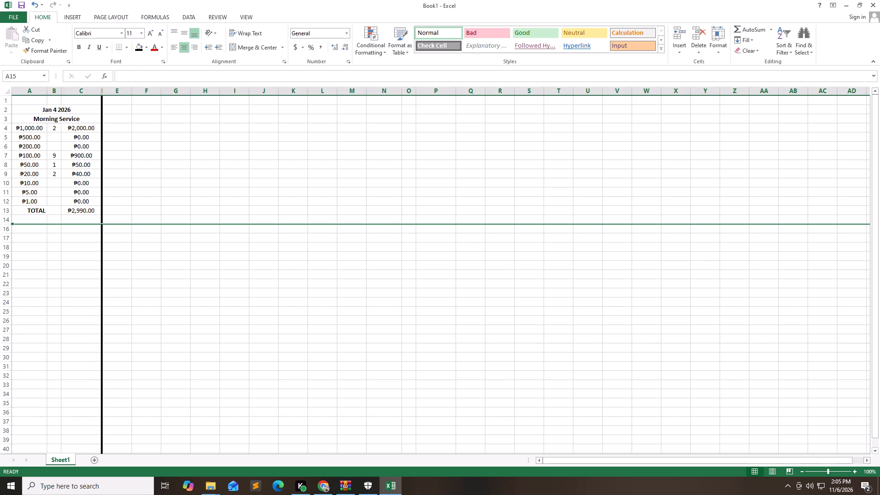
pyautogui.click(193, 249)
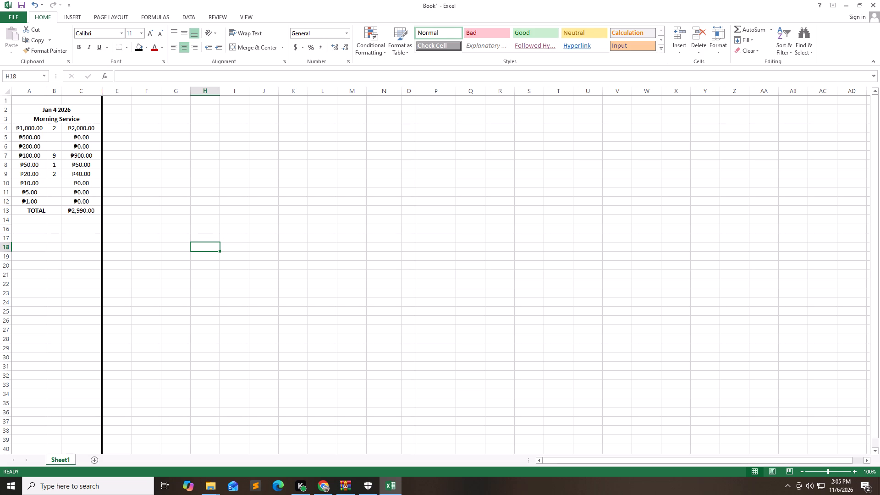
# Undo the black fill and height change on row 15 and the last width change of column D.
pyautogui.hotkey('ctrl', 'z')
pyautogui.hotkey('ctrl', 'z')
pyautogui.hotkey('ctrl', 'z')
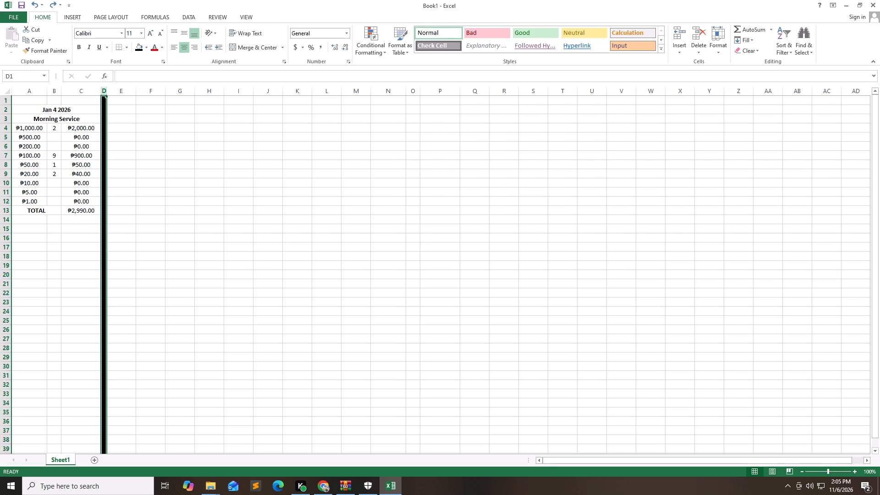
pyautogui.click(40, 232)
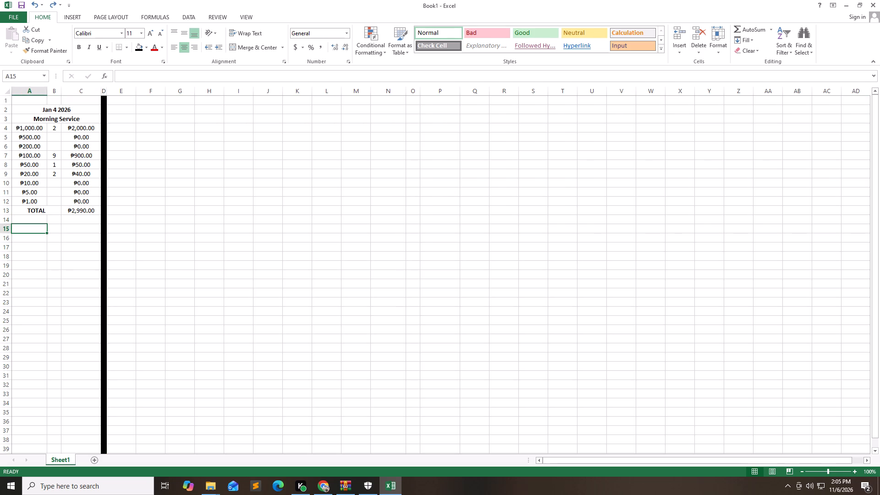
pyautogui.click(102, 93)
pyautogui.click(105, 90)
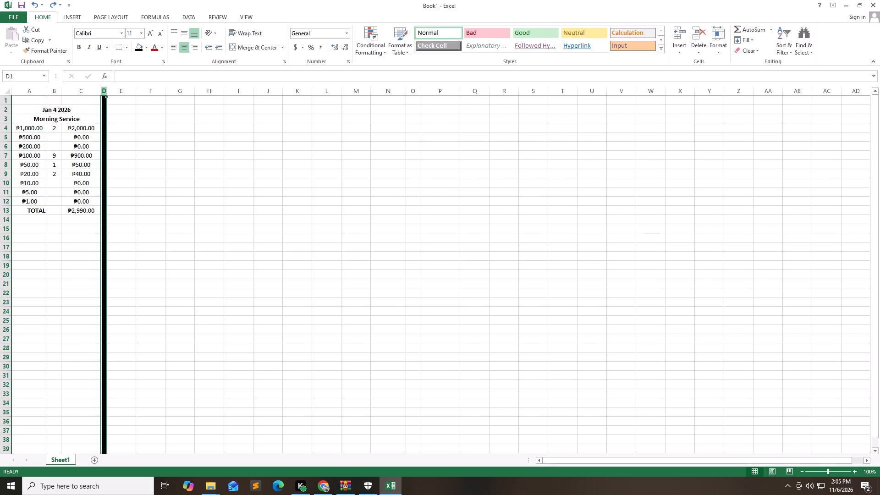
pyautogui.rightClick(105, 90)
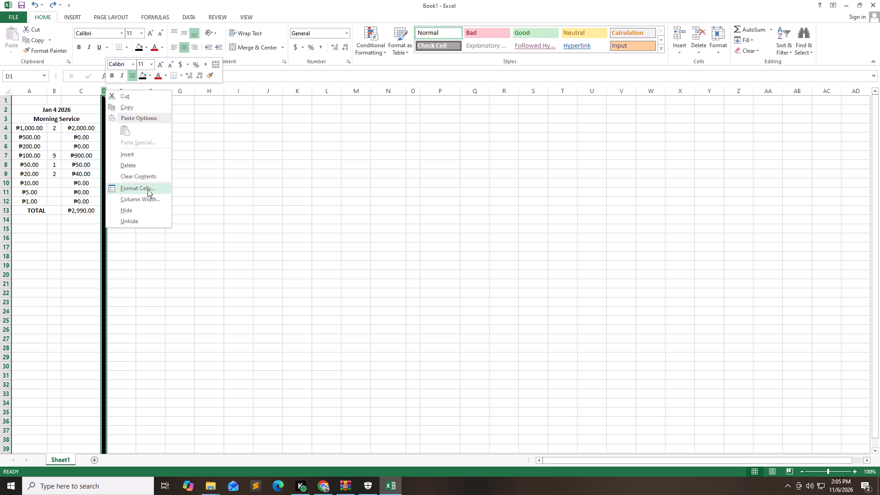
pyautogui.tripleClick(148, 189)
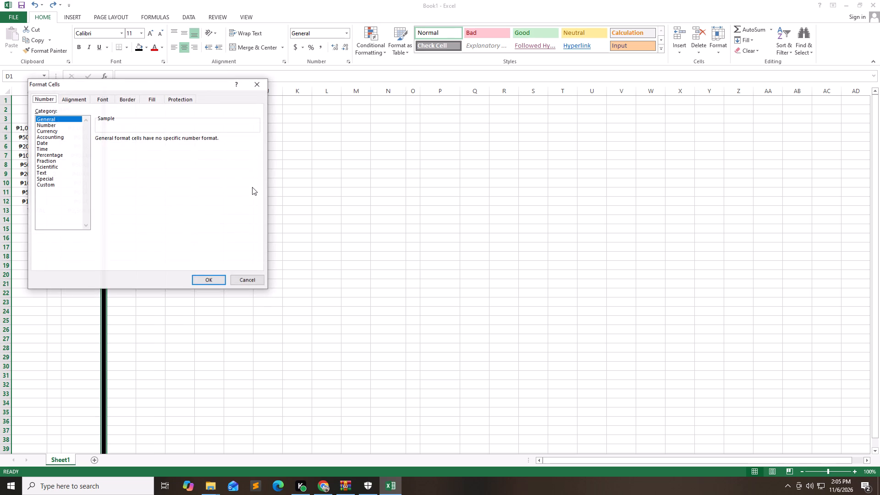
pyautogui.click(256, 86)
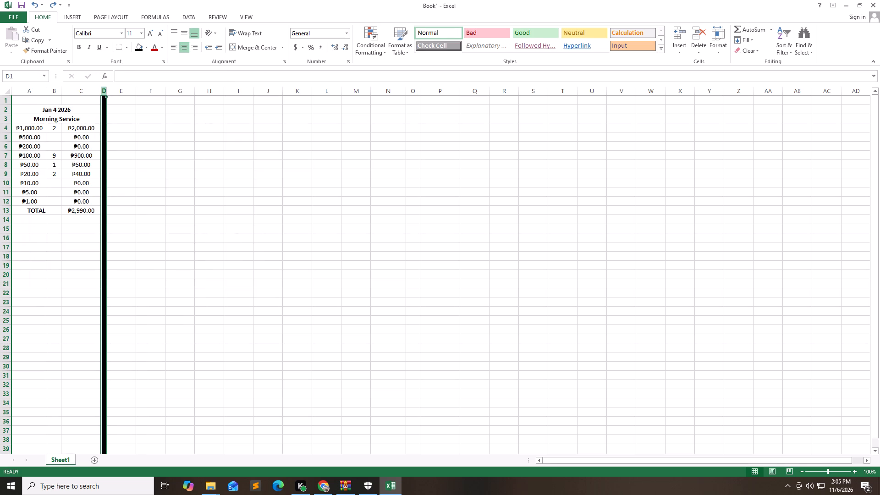
# Set the black divider column D's width to .5.
pyautogui.rightClick(105, 88)
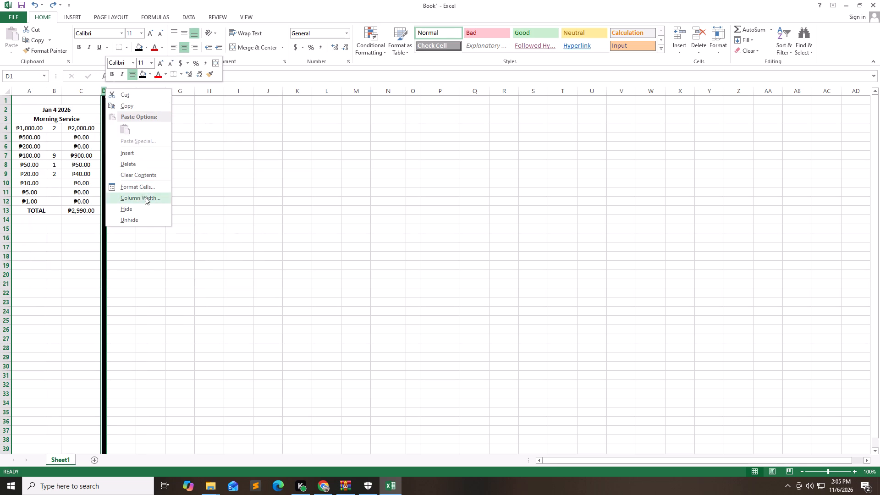
pyautogui.doubleClick(145, 197)
pyautogui.write('.5')
pyautogui.press('Return')
pyautogui.click(145, 198)
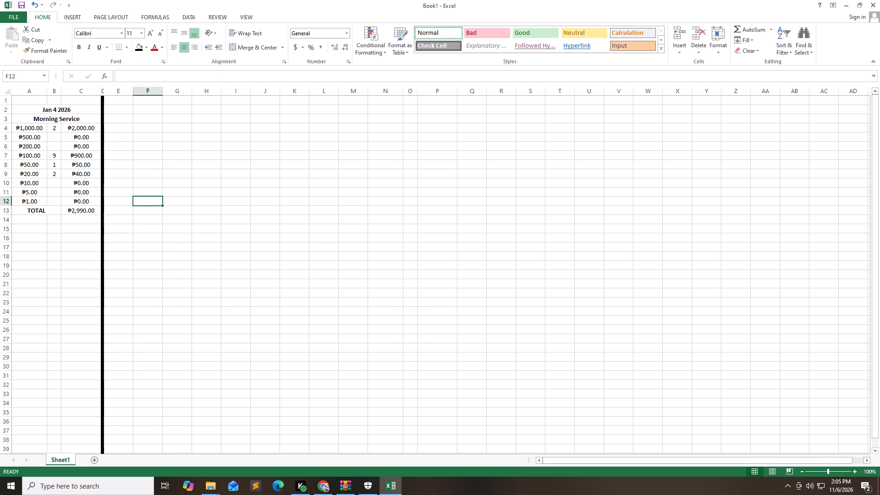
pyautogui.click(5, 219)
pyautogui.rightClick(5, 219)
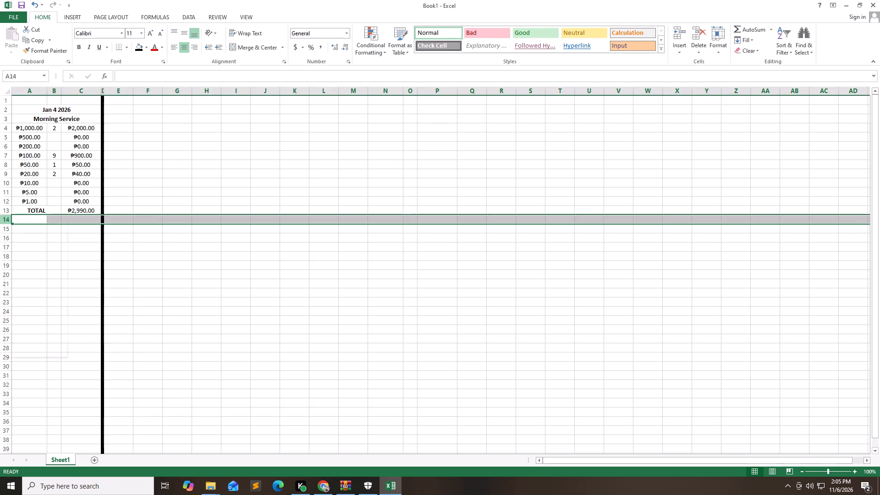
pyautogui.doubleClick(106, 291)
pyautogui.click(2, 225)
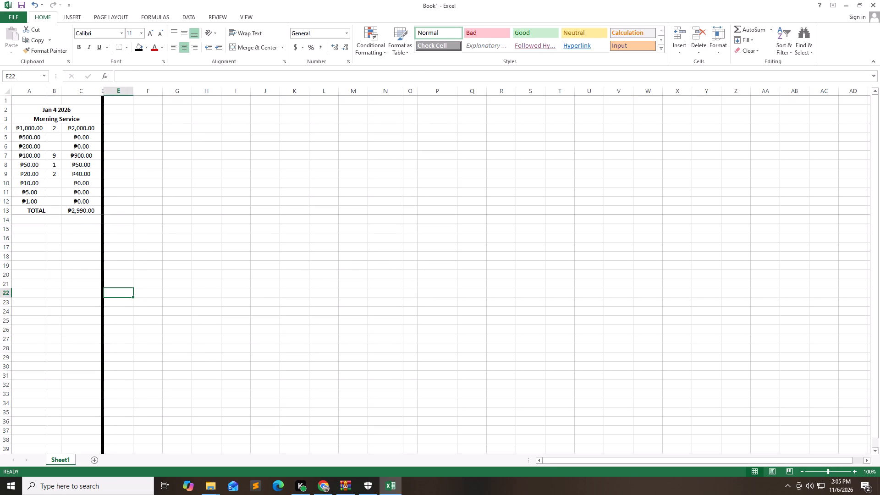
# Set row 15's height to .5 and fill the whole row with black as a horizontal divider below the table.
pyautogui.click(5, 230)
pyautogui.rightClick(5, 230)
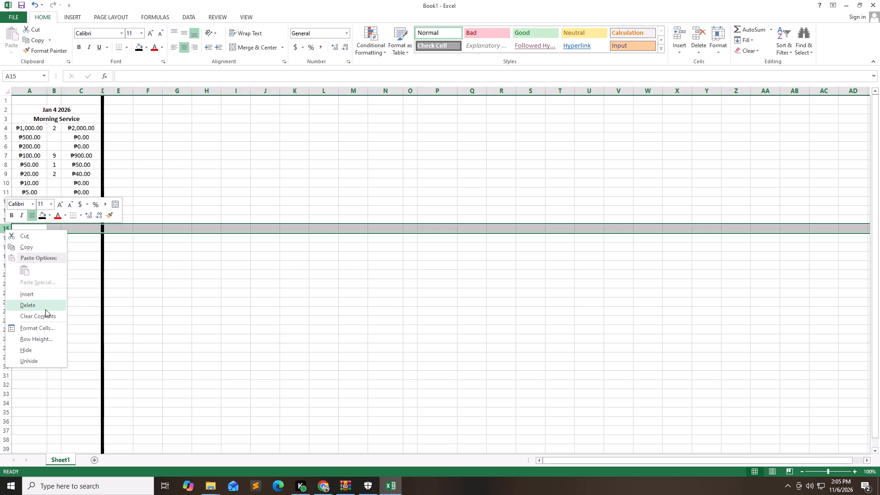
pyautogui.click(55, 342)
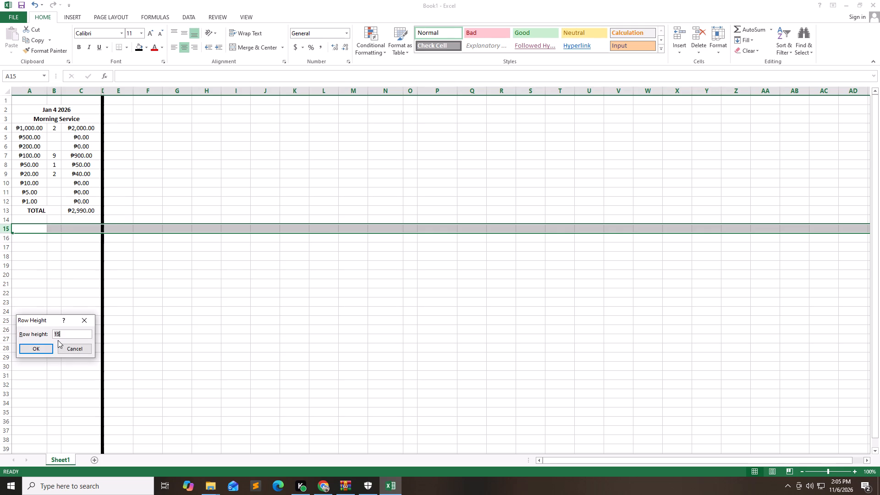
pyautogui.write('.5')
pyautogui.press('Return')
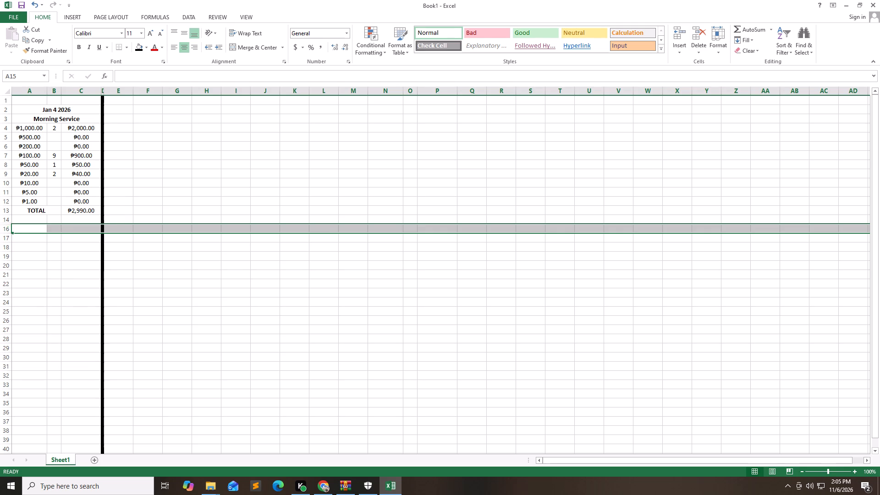
pyautogui.click(137, 49)
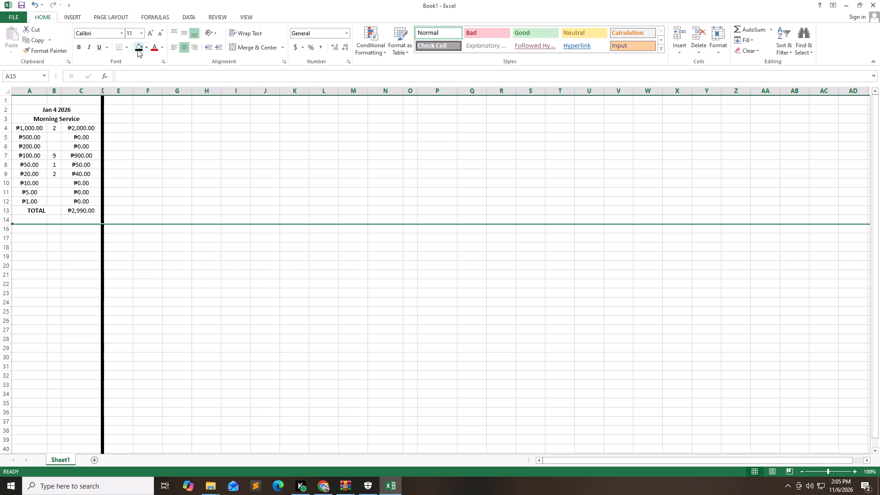
pyautogui.doubleClick(166, 248)
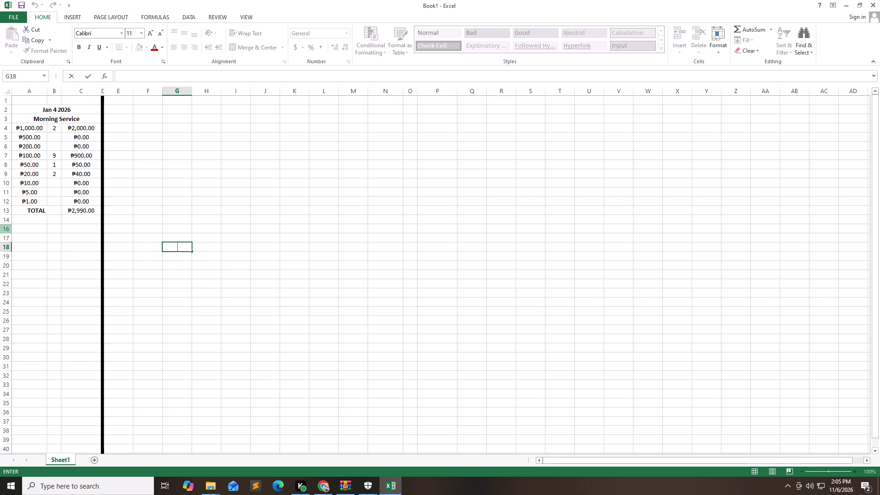
# Expand the collapsed black row 15 again and set its row height to 1.
pyautogui.click(10, 220)
pyautogui.doubleClick(8, 231)
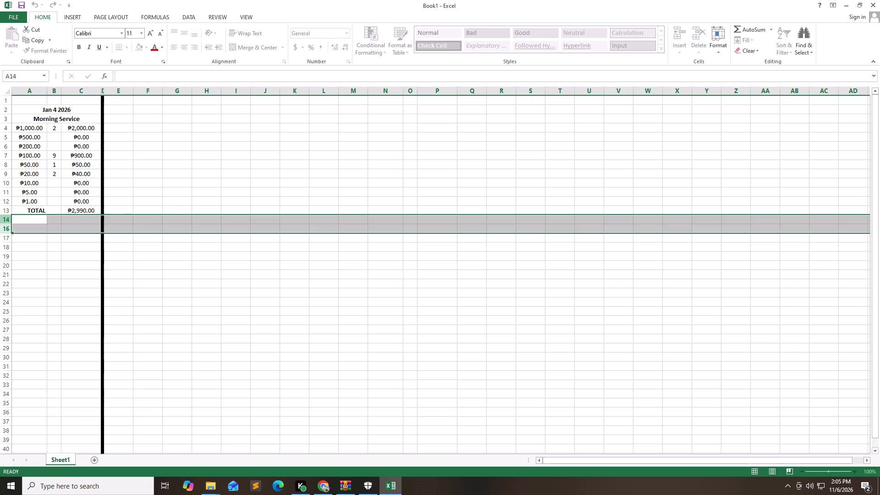
pyautogui.click(63, 254)
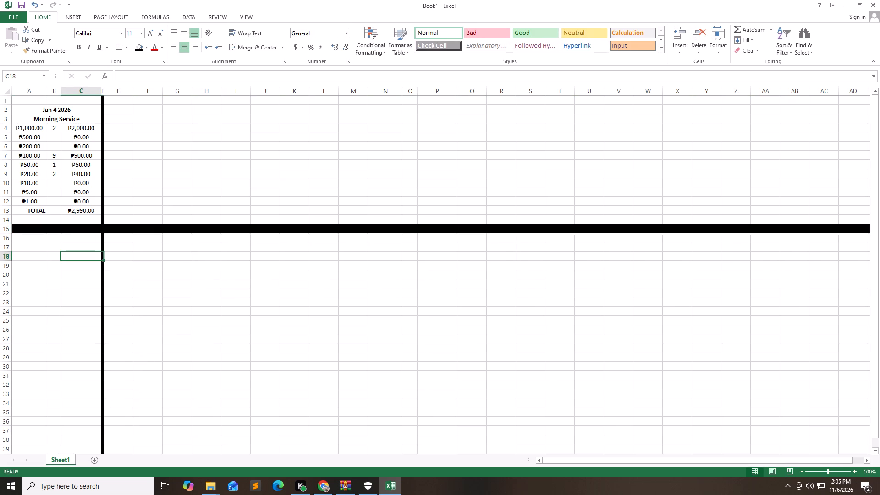
pyautogui.click(8, 230)
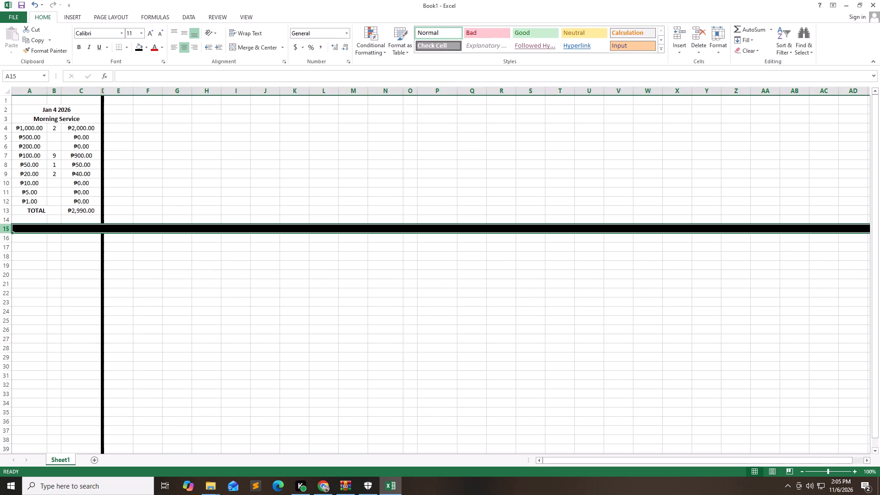
pyautogui.rightClick(8, 230)
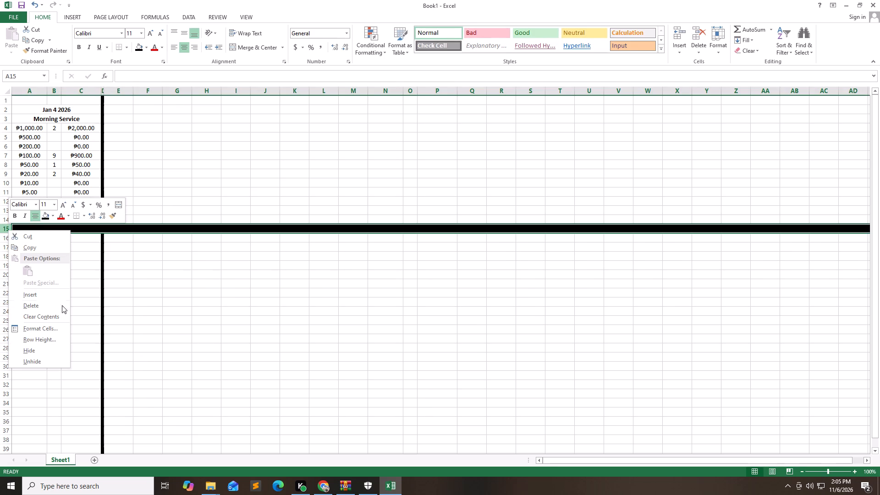
pyautogui.click(52, 338)
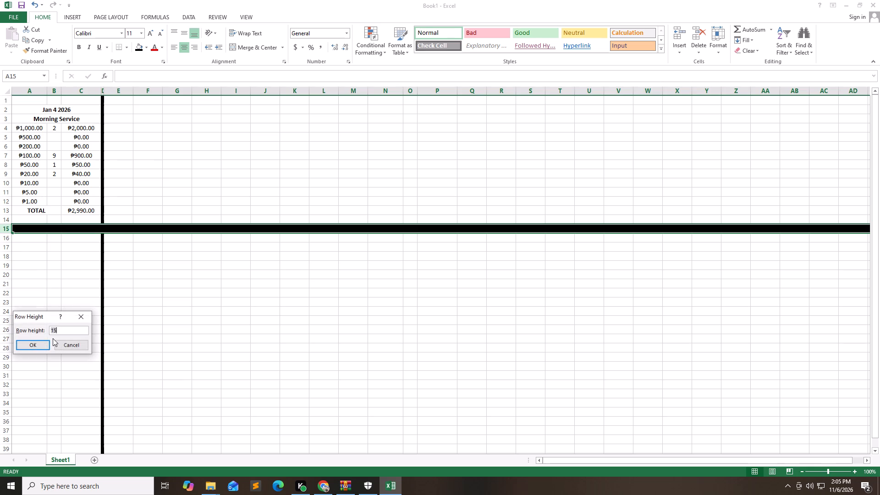
pyautogui.press('1')
pyautogui.press('Return')
pyautogui.click(186, 319)
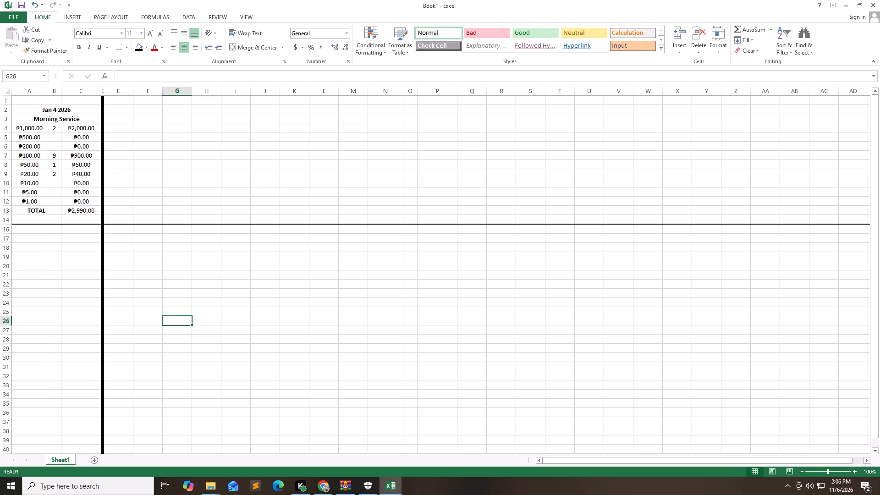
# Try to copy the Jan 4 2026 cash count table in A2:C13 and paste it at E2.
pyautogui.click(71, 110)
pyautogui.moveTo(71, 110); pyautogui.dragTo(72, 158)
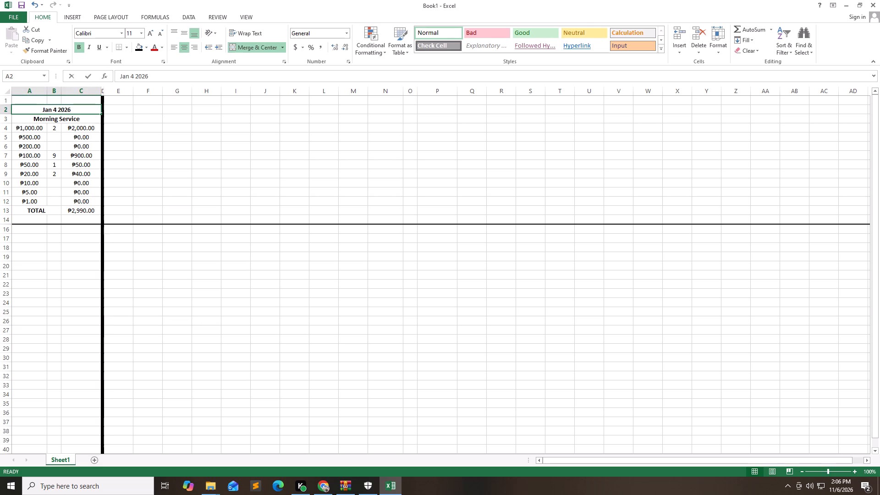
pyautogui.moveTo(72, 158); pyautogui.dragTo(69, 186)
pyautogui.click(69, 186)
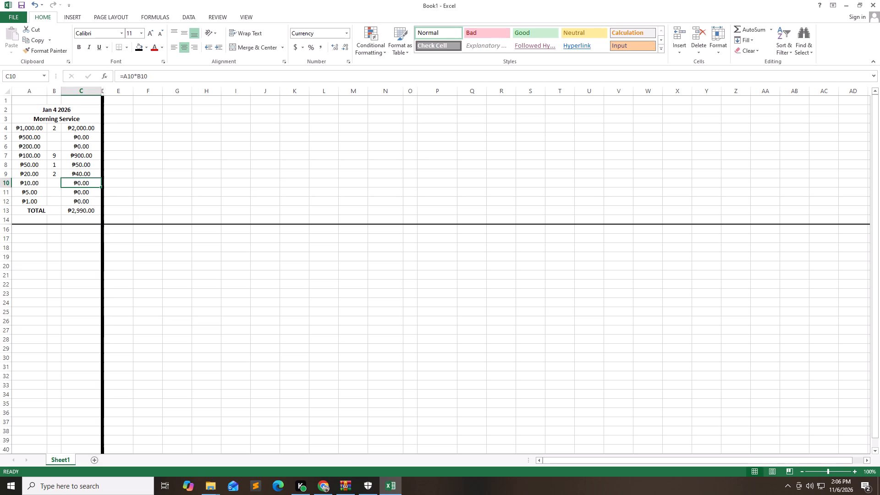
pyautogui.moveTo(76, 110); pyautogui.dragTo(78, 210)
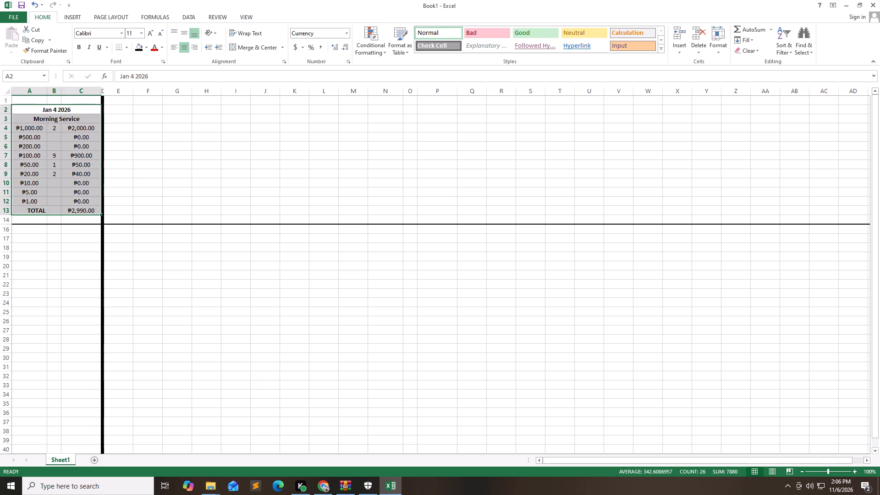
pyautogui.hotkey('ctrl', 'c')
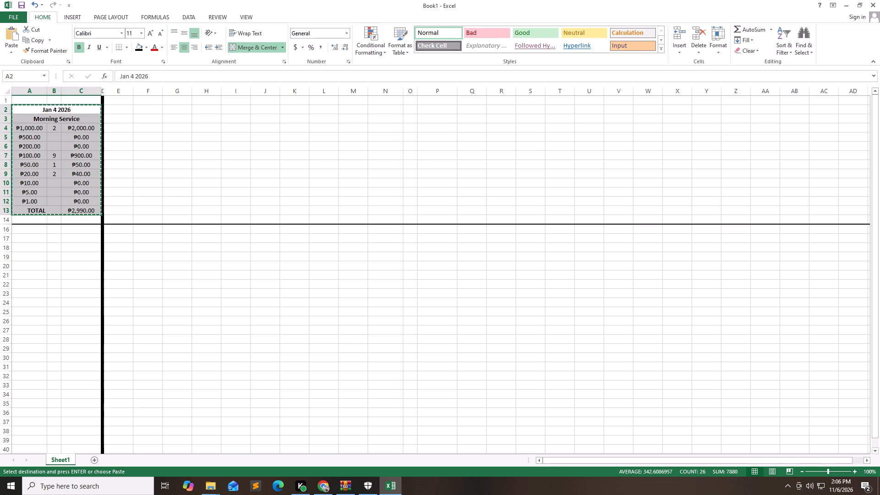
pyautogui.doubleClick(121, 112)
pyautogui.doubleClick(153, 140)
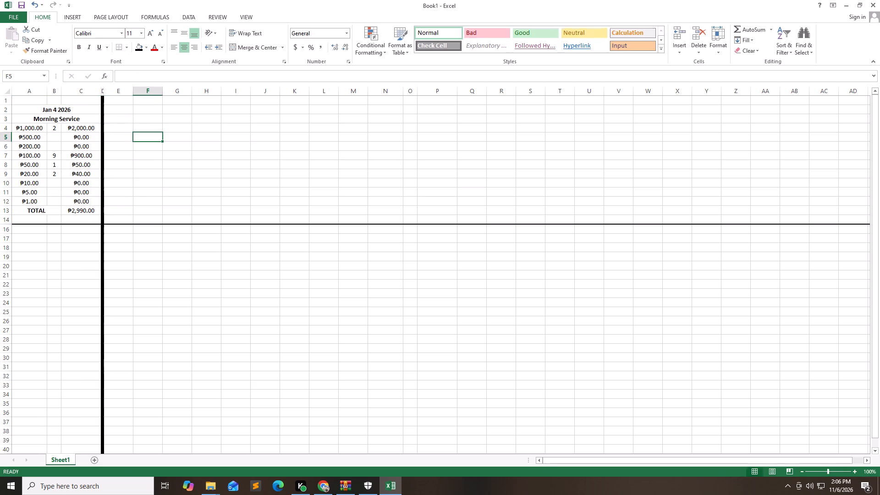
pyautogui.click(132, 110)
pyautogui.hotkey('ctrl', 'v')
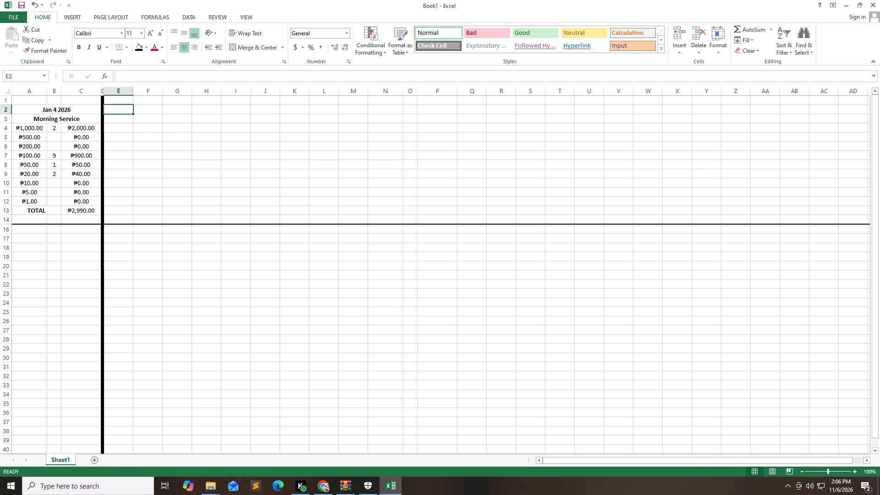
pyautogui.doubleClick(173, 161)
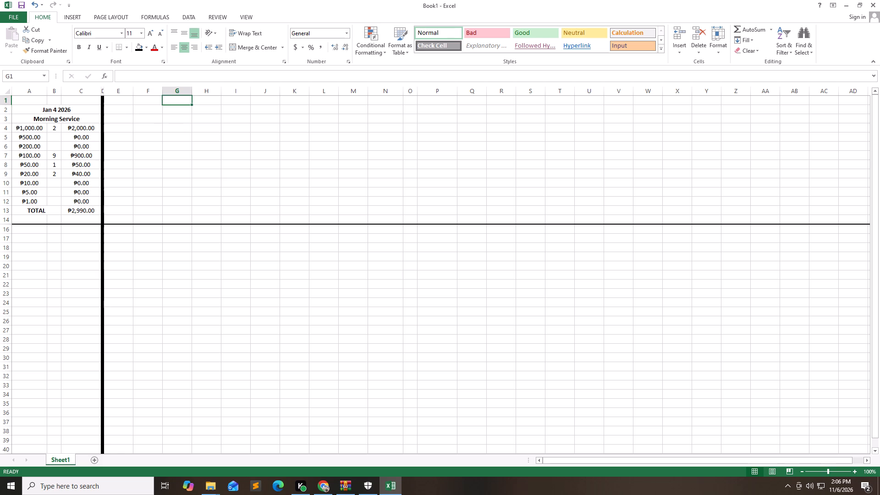
# Copy the whole Jan 4 2026 cash count table in A2:C13 and paste it at E2, beyond the black divider.
pyautogui.moveTo(41, 118); pyautogui.dragTo(50, 151)
pyautogui.moveTo(51, 156); pyautogui.dragTo(56, 170)
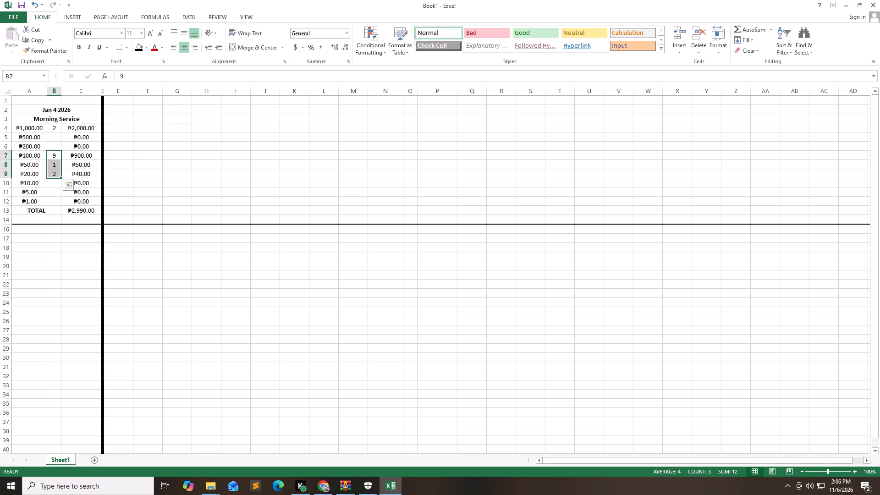
pyautogui.click(57, 110)
pyautogui.hotkey('shift', 'Down')
pyautogui.hotkey('shift', 'Down')
pyautogui.hotkey('shift', 'Down')
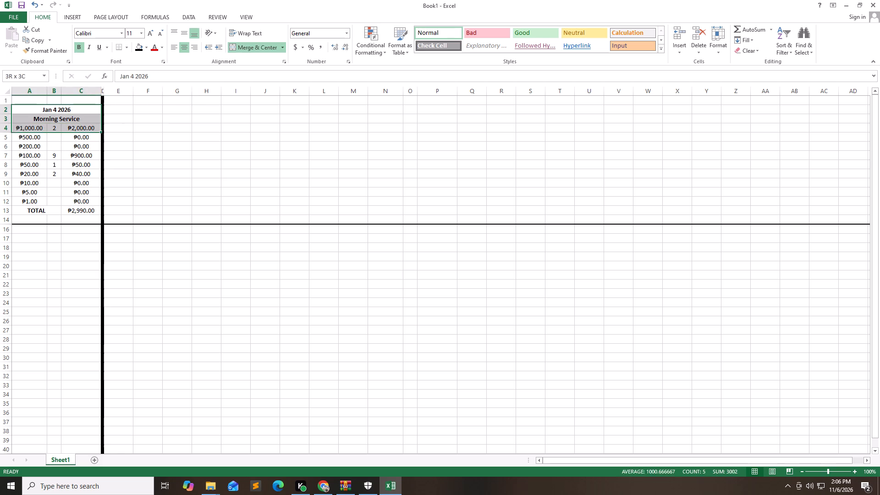
pyautogui.hotkey('shift', 'Down')
pyautogui.hotkey('shift', 'Down')
pyautogui.hotkey('shift', 'Down')
pyautogui.hotkey('shift', 'Down')
pyautogui.hotkey('shift', 'Down')
pyautogui.hotkey('shift', 'Down')
pyautogui.hotkey('shift', 'Down')
pyautogui.hotkey('shift', 'Down')
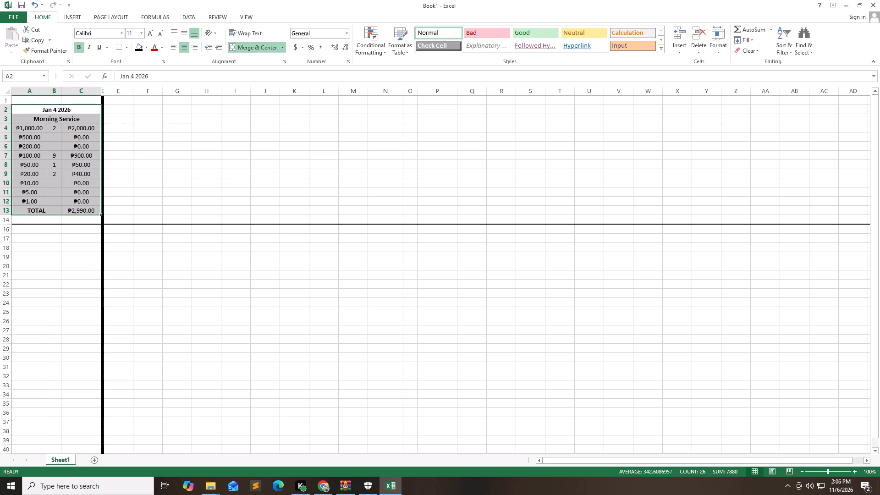
pyautogui.hotkey('ctrl', 'c')
pyautogui.press('Right')
pyautogui.press('Right')
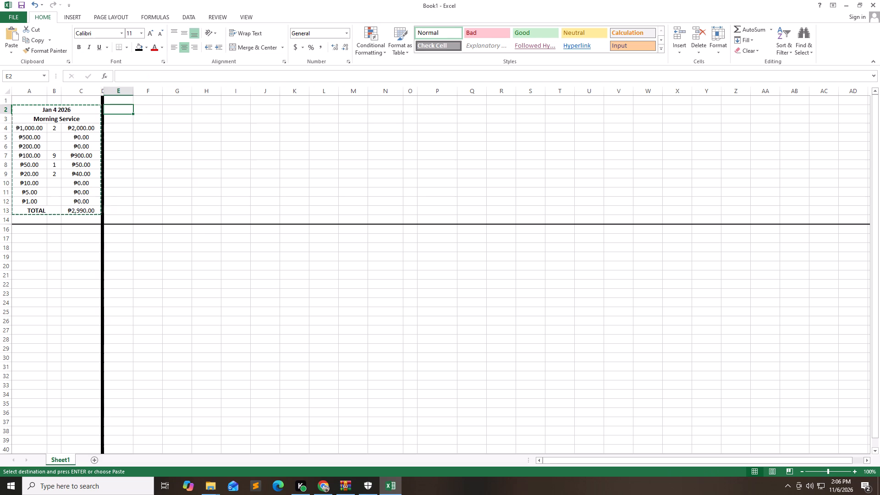
pyautogui.hotkey('ctrl', 'v')
# Paste two more copies of the cash count table at I2 and M2, and autofit column O to its amounts.
pyautogui.press('Right')
pyautogui.press('Right')
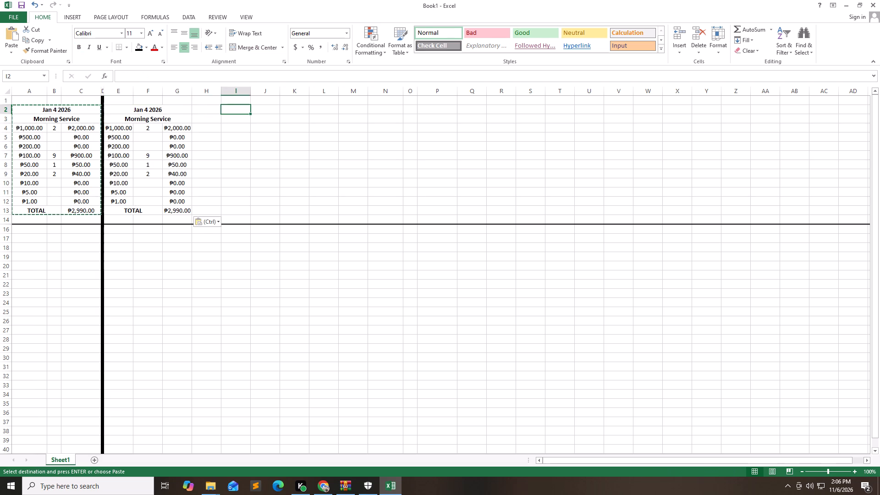
pyautogui.hotkey('ctrl', 'v')
pyautogui.press('Right')
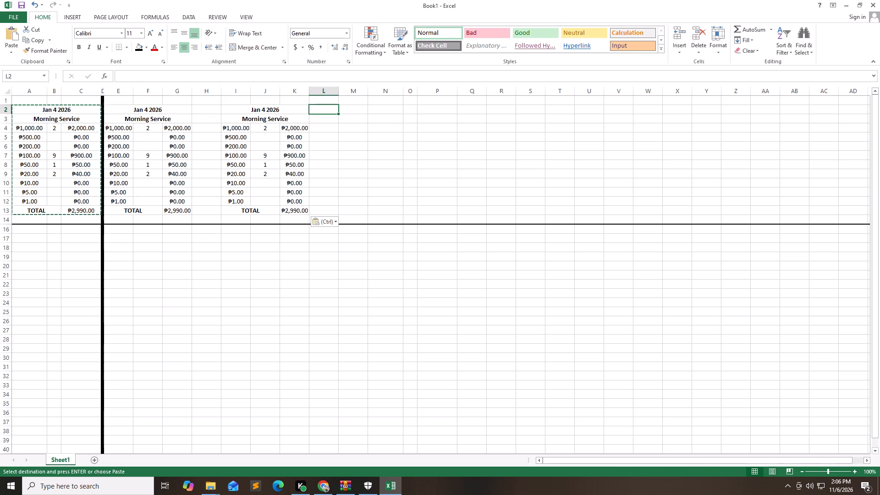
pyautogui.press('Right')
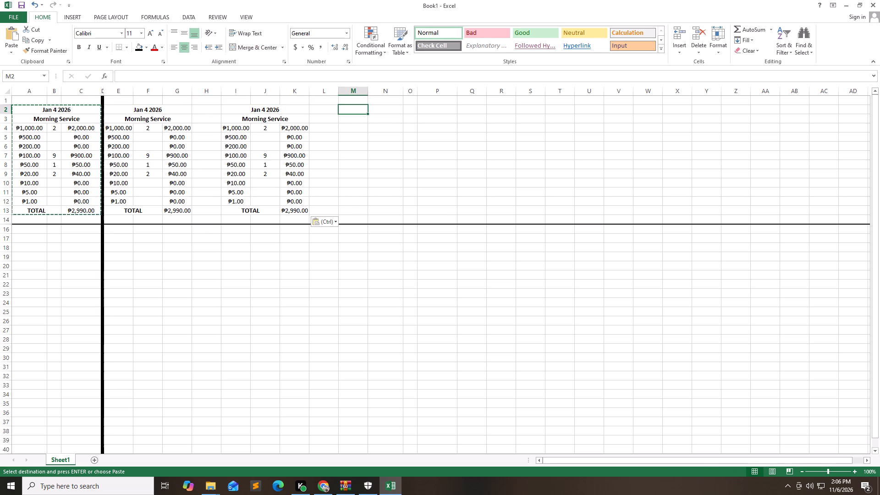
pyautogui.hotkey('ctrl', 'v')
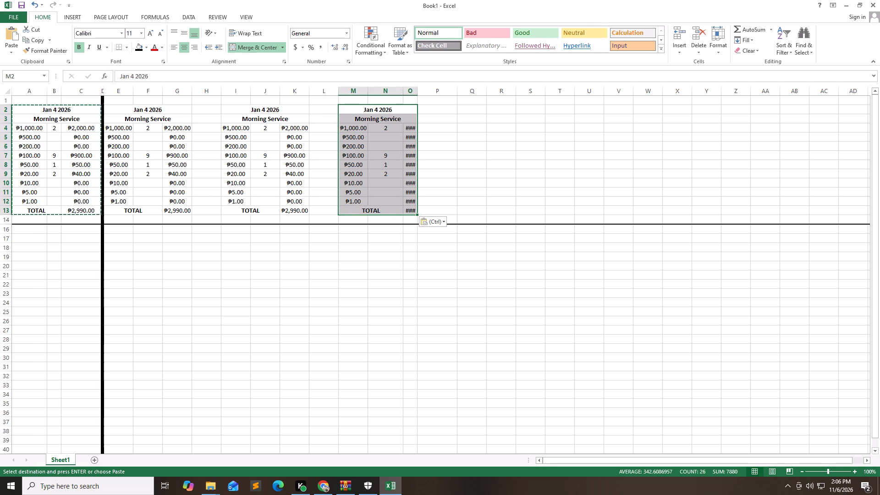
pyautogui.doubleClick(417, 92)
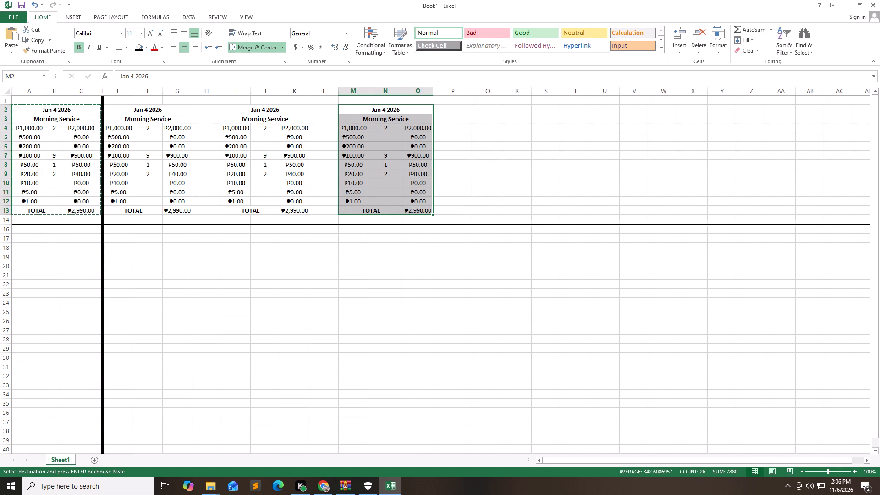
# Fill the whole of columns H, L and P with black as dividers beside the copied tables.
pyautogui.click(206, 93)
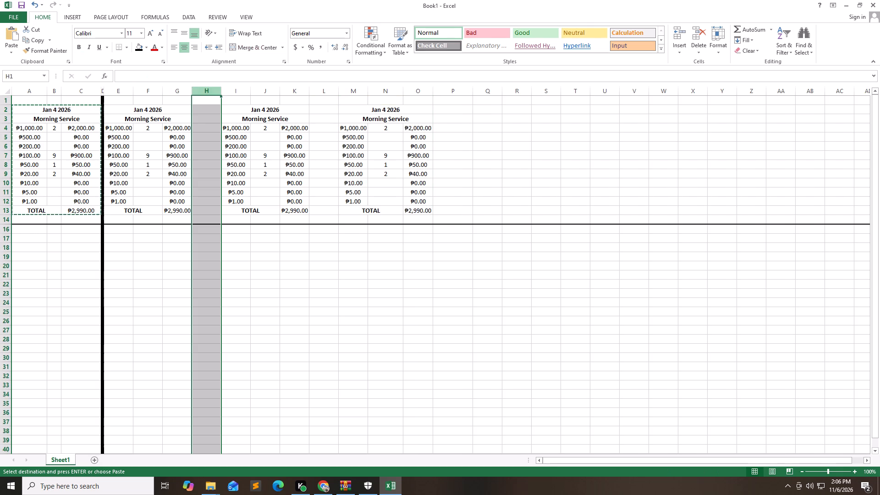
pyautogui.click(138, 45)
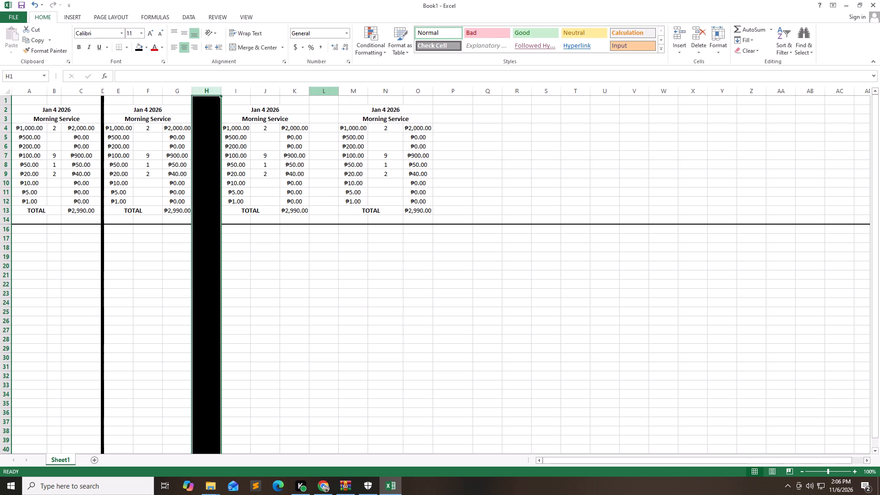
pyautogui.click(328, 89)
pyautogui.click(140, 44)
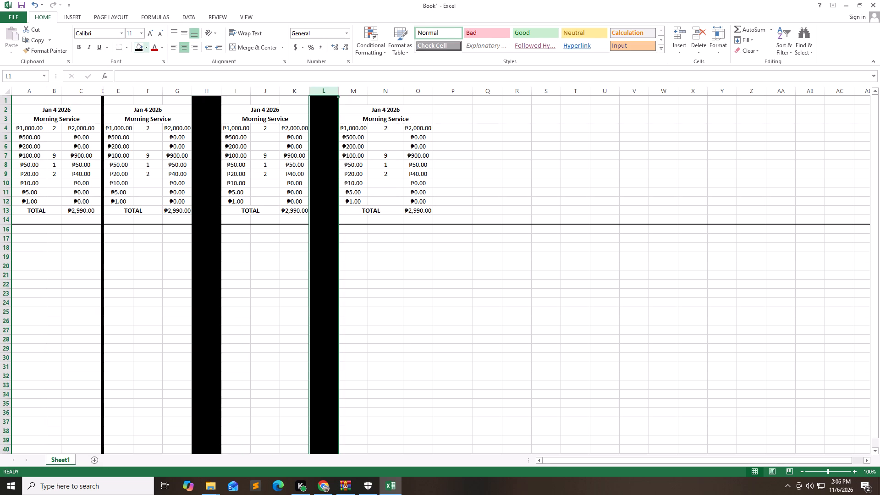
pyautogui.click(452, 92)
pyautogui.click(137, 49)
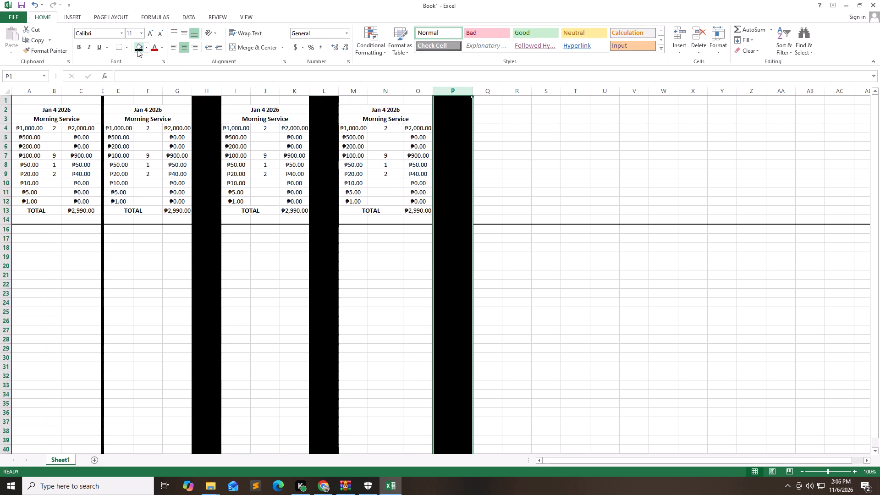
# Set the width of the black divider columns H, L and P to .5 together.
pyautogui.doubleClick(210, 89)
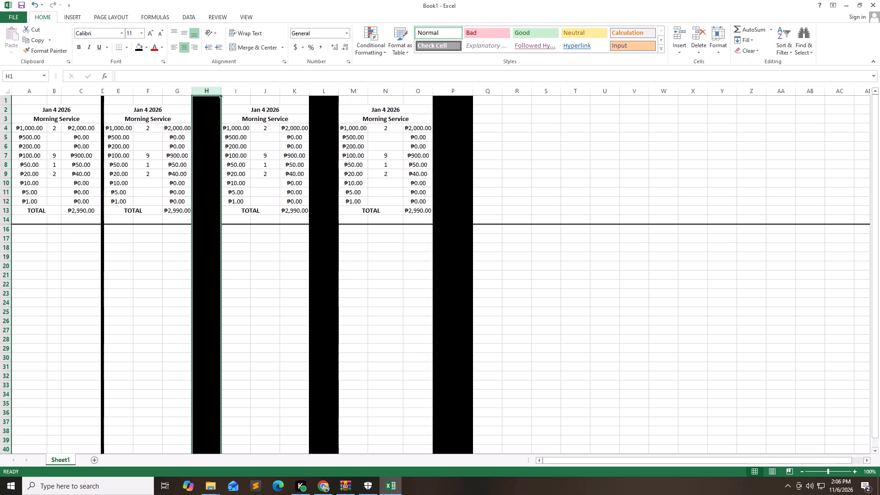
pyautogui.keyDown('ctrl'); pyautogui.click(326, 92); pyautogui.keyUp('ctrl')
pyautogui.keyDown('ctrl'); pyautogui.click(440, 92); pyautogui.keyUp('ctrl')
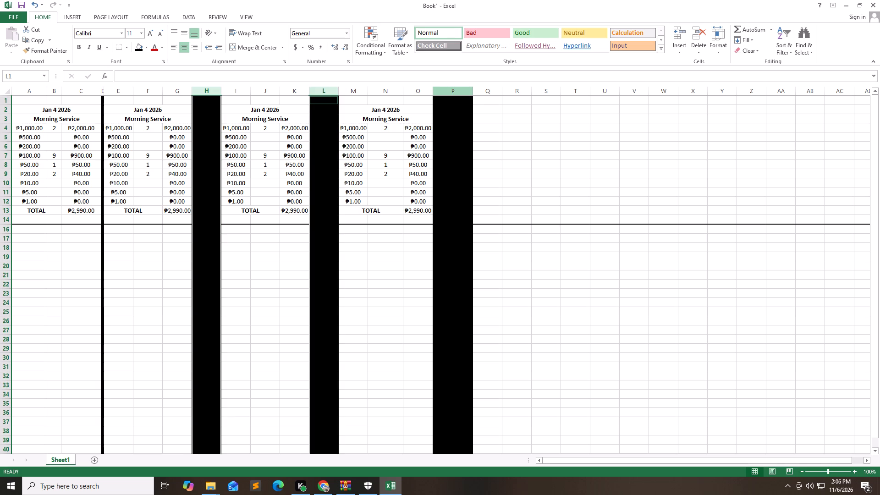
pyautogui.rightClick(440, 92)
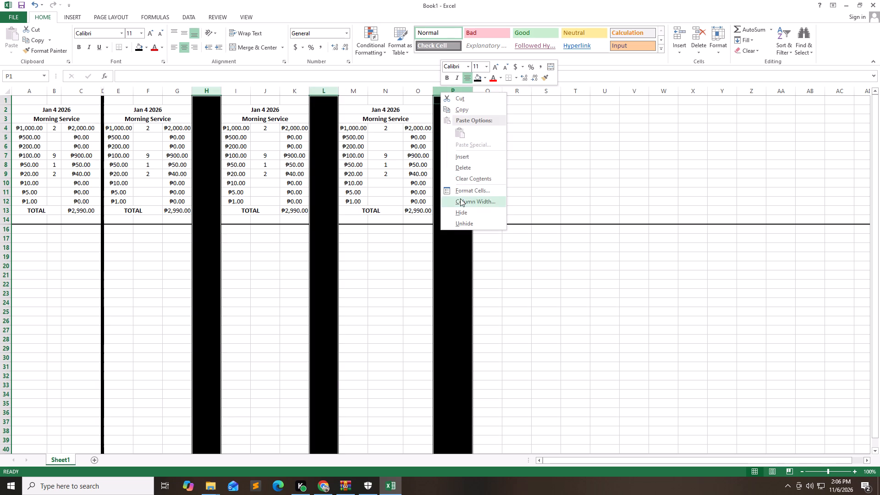
pyautogui.doubleClick(460, 198)
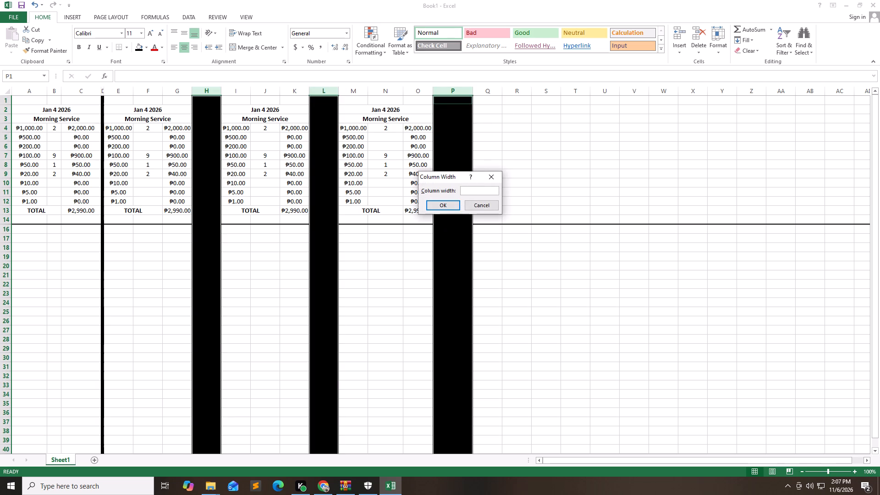
pyautogui.press('.')
pyautogui.press('5')
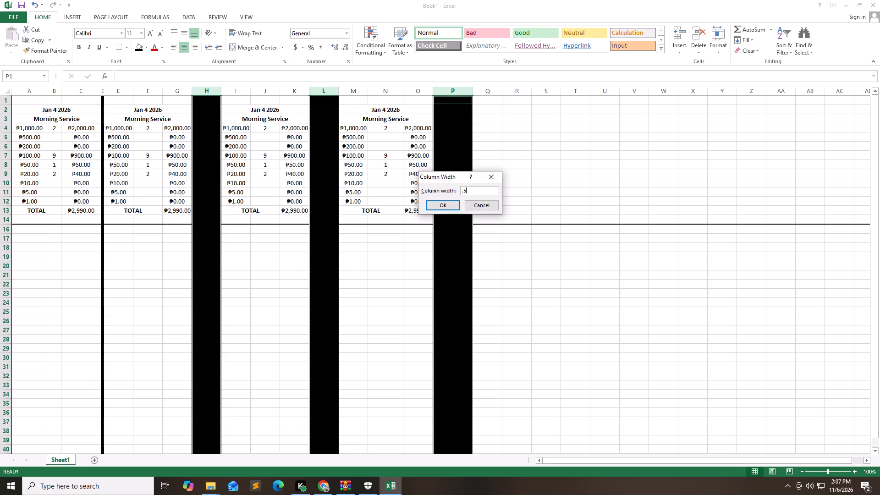
pyautogui.press('Return')
pyautogui.click(463, 182)
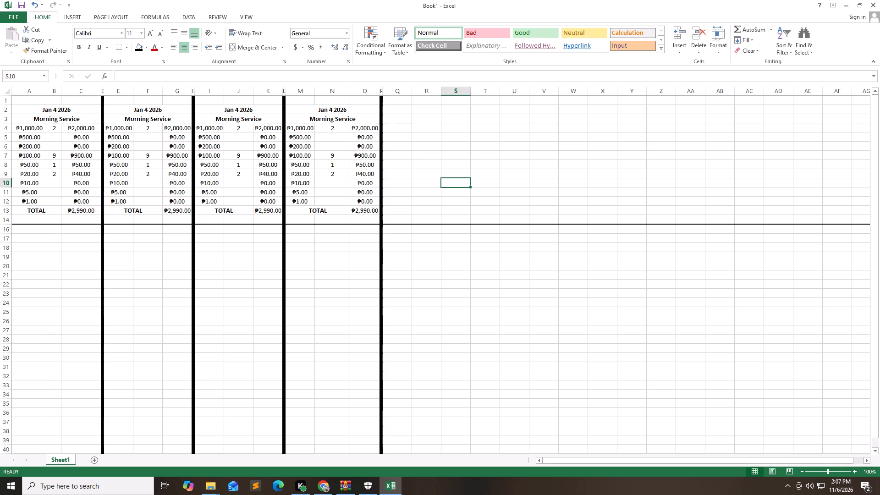
# Clear the copied quantities from F4:F10 in the second table.
pyautogui.moveTo(154, 131); pyautogui.dragTo(157, 180)
pyautogui.press('BackSpace')
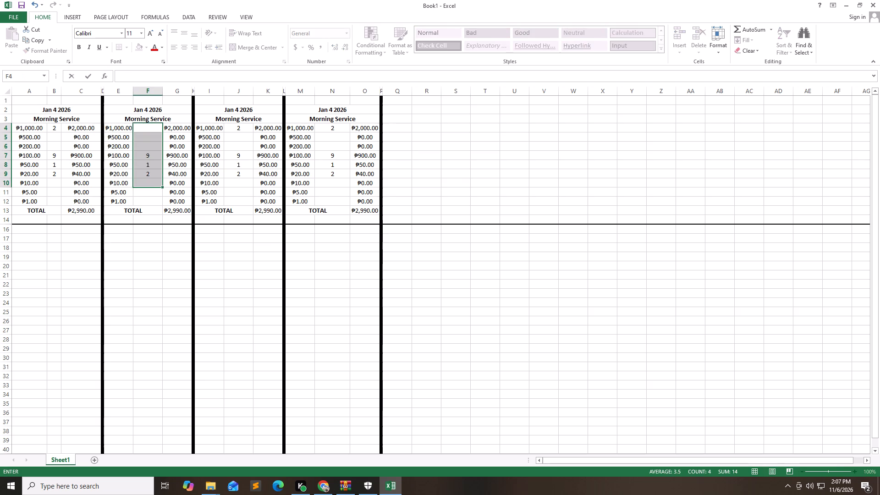
pyautogui.press('Delete')
pyautogui.doubleClick(231, 166)
pyautogui.click(152, 139)
pyautogui.click(154, 146)
pyautogui.click(157, 163)
pyautogui.tripleClick(157, 177)
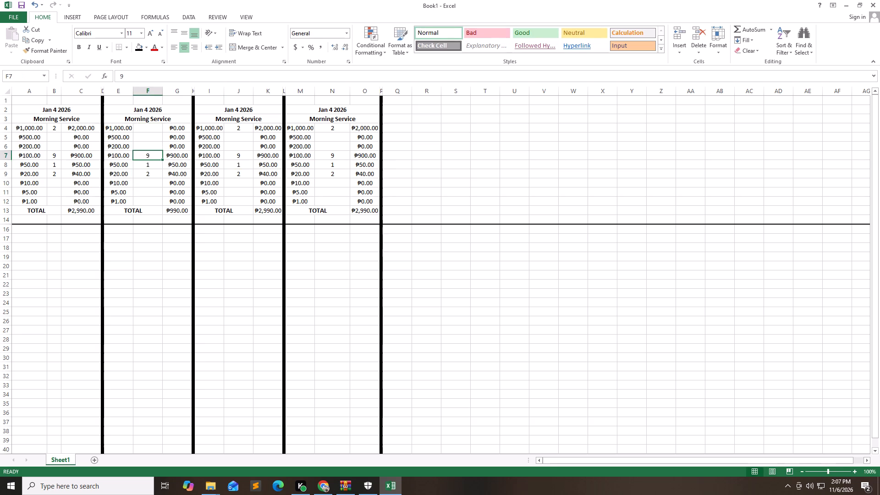
pyautogui.moveTo(154, 142); pyautogui.dragTo(154, 180)
pyautogui.press('Delete')
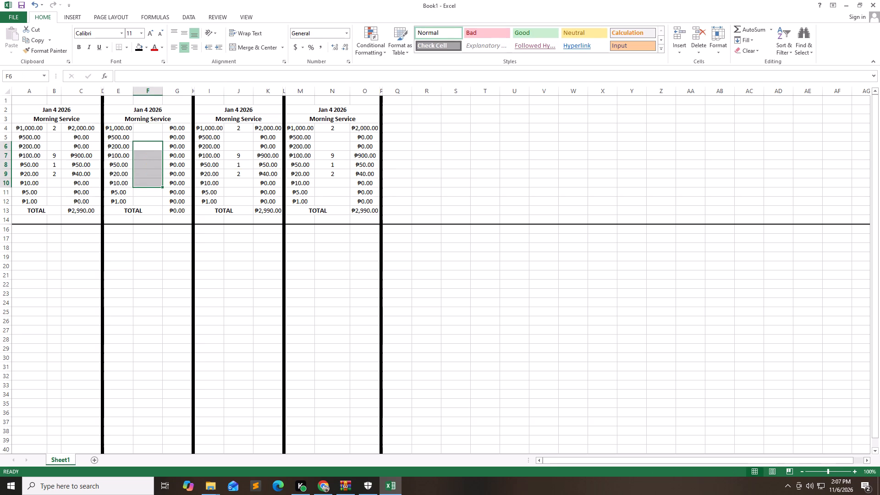
# Clear the copied quantities from J4:J10 and N4:N10 in the third and fourth tables.
pyautogui.moveTo(238, 130); pyautogui.dragTo(245, 183)
pyautogui.press('Delete')
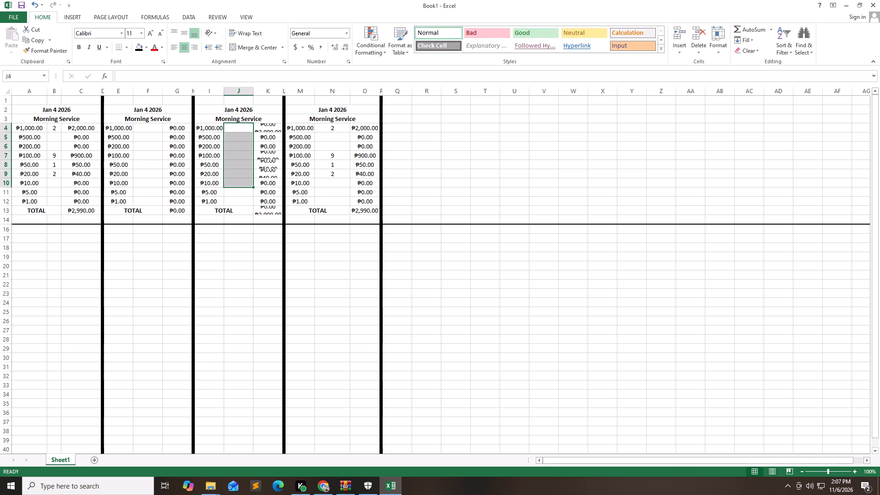
pyautogui.click(335, 129)
pyautogui.moveTo(335, 129); pyautogui.dragTo(335, 167)
pyautogui.click(321, 126)
pyautogui.click(324, 159)
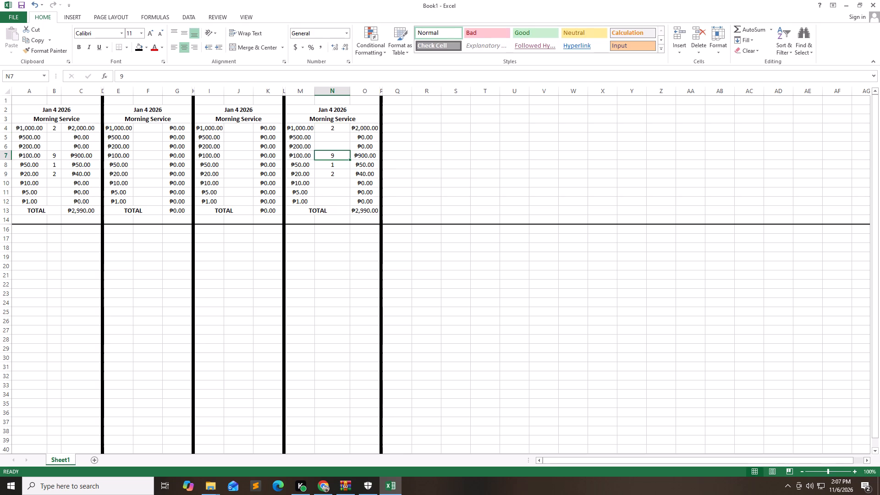
pyautogui.moveTo(332, 129); pyautogui.dragTo(330, 186)
pyautogui.press('Delete')
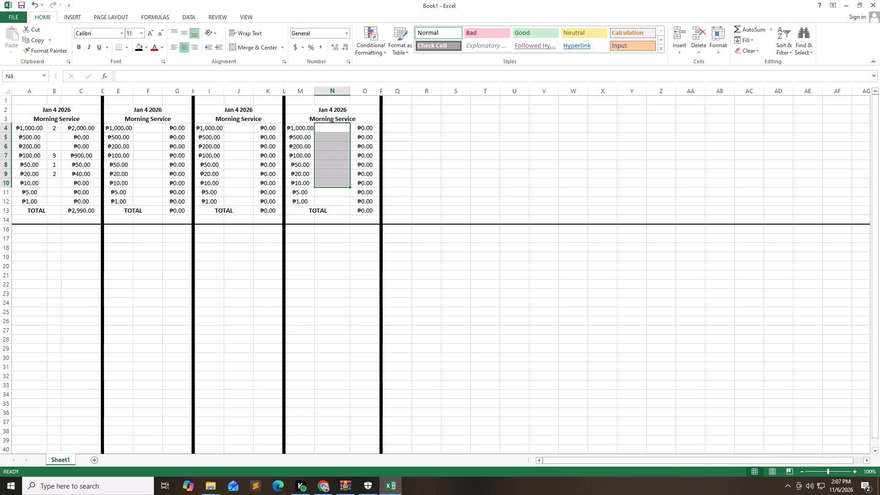
pyautogui.click(305, 185)
pyautogui.doubleClick(320, 192)
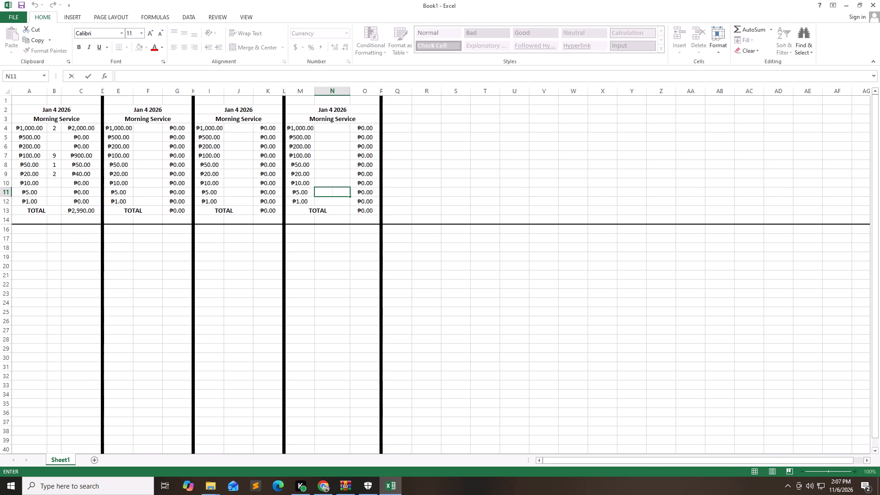
# Change the date heading of the second table in E2 to Jan 11 2026.
pyautogui.click(161, 111)
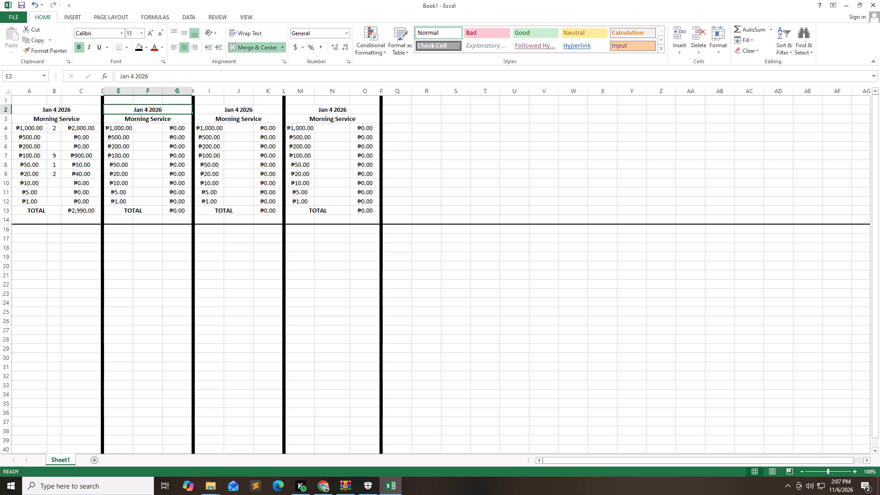
pyautogui.press('Right')
pyautogui.press('Left')
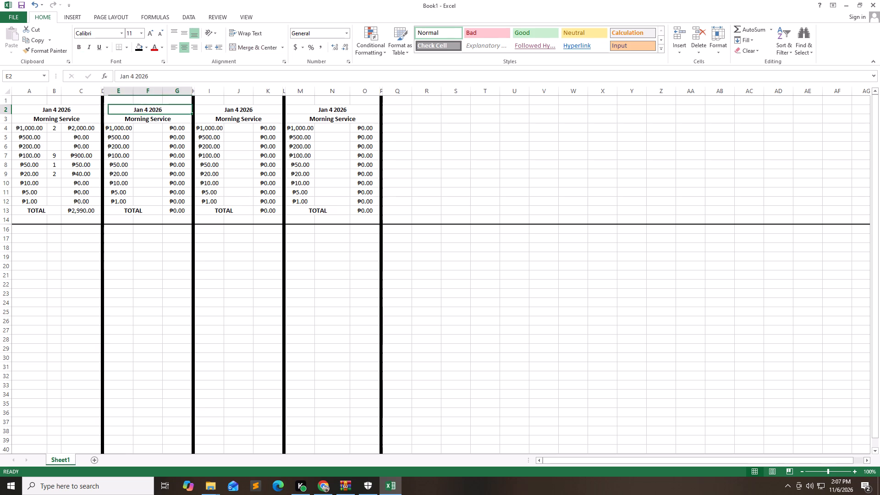
pyautogui.press('Left')
pyautogui.press('Right')
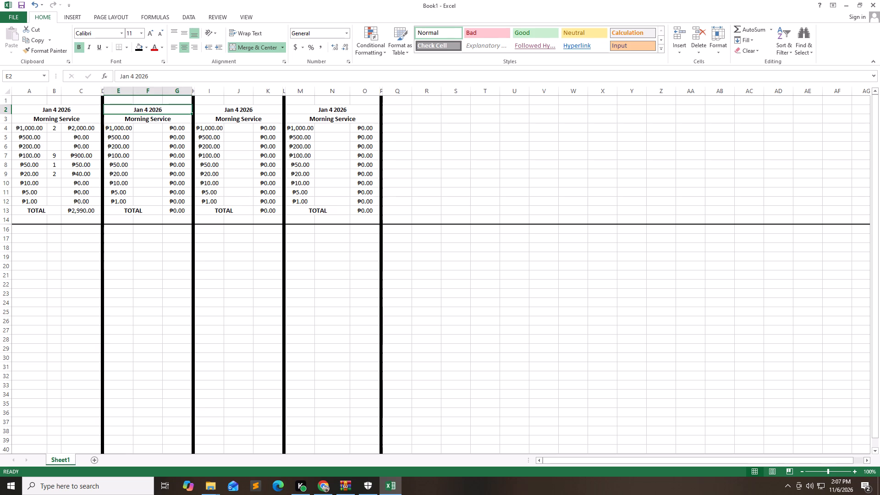
pyautogui.doubleClick(154, 108)
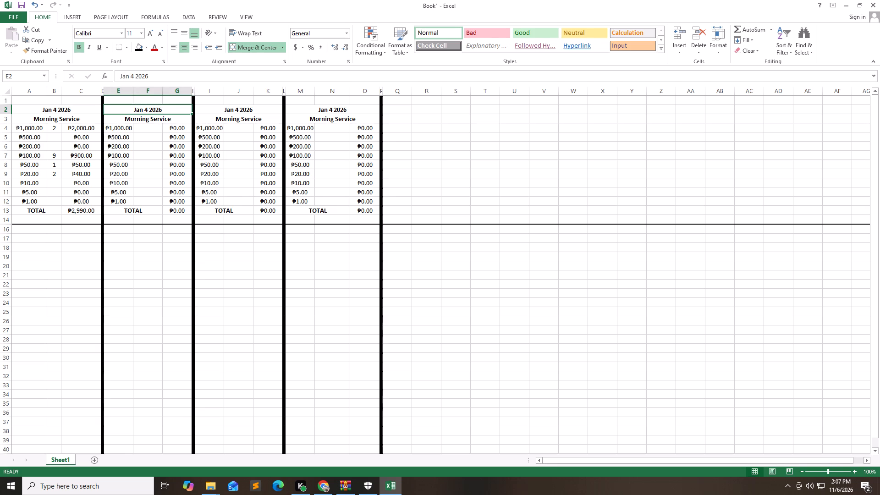
pyautogui.click(148, 107)
pyautogui.click(147, 106)
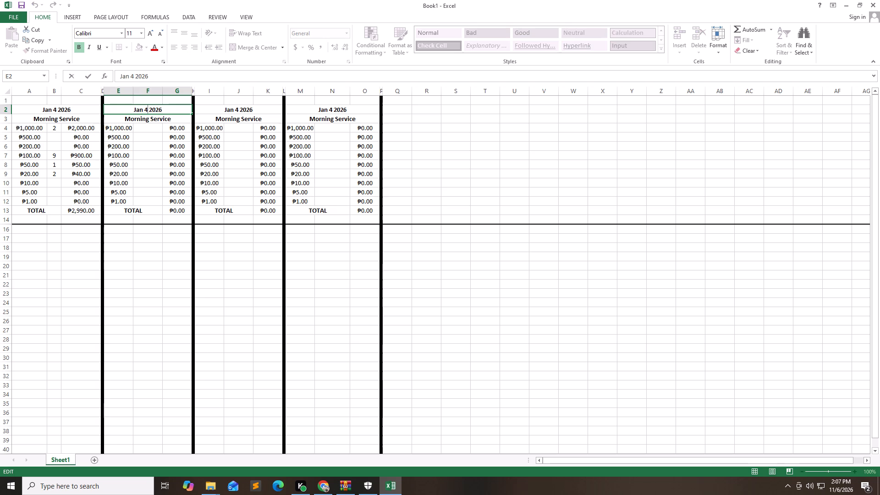
pyautogui.press('BackSpace')
pyautogui.press('1')
pyautogui.press('1')
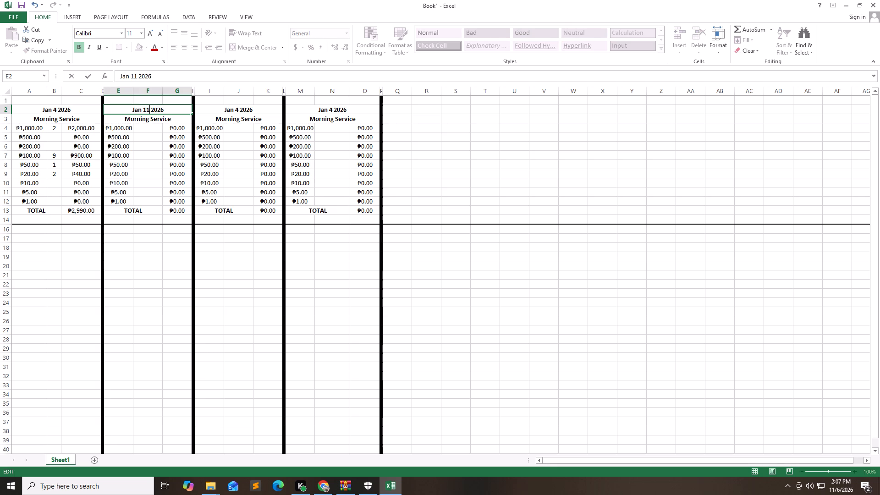
# Change the date headings of the third and fourth tables in I2 and M2 to Jan 18 2026 and Jan 25 2026.
pyautogui.doubleClick(238, 110)
pyautogui.tripleClick(239, 110)
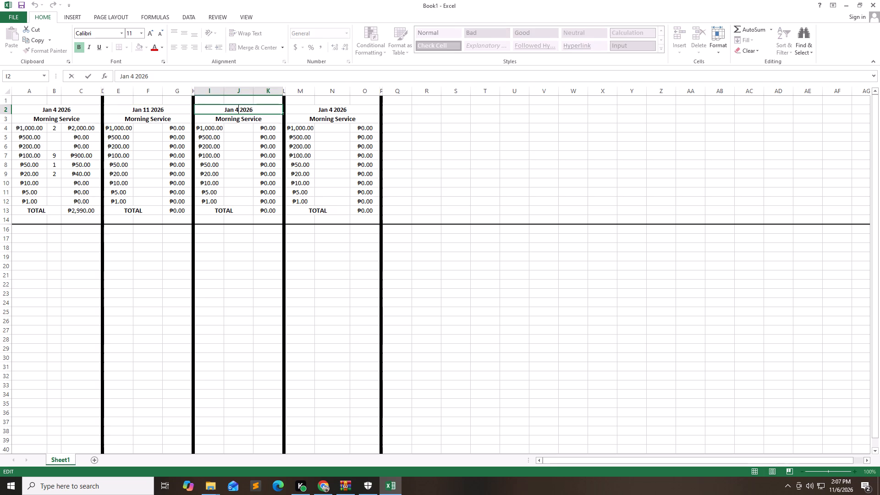
pyautogui.press('BackSpace')
pyautogui.write('18')
pyautogui.tripleClick(332, 111)
pyautogui.click(332, 111)
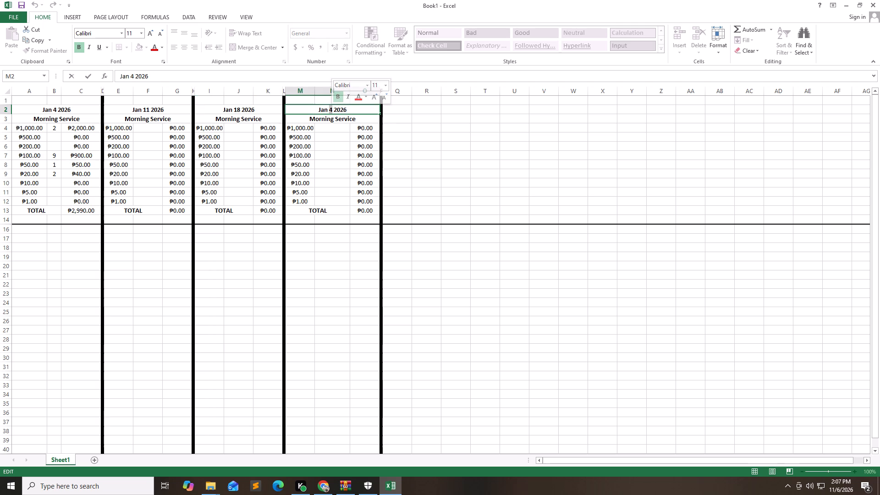
pyautogui.write('25')
pyautogui.press('Return')
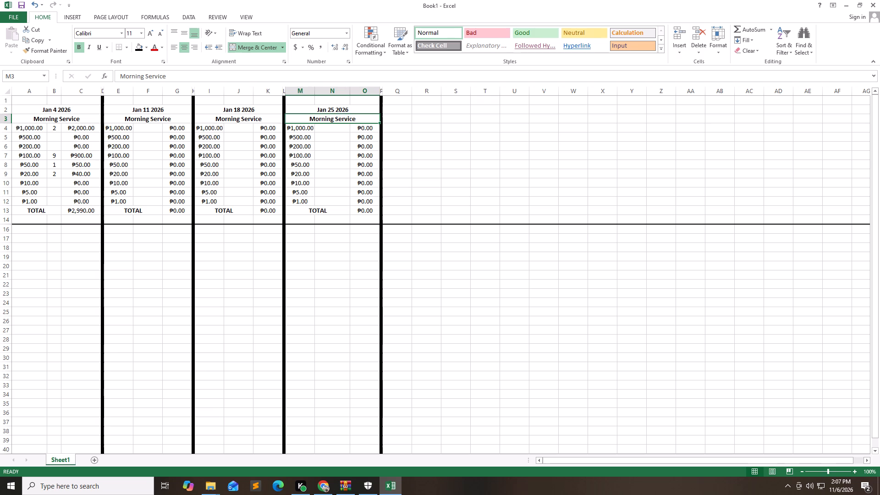
pyautogui.click(334, 254)
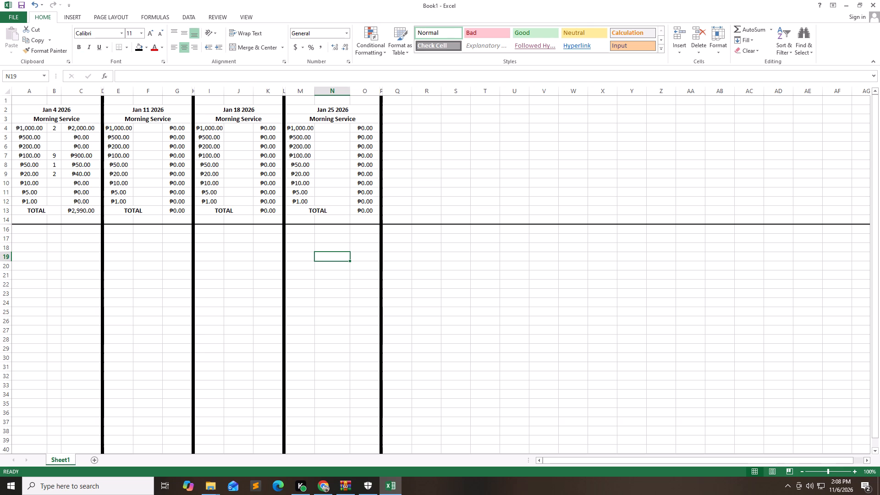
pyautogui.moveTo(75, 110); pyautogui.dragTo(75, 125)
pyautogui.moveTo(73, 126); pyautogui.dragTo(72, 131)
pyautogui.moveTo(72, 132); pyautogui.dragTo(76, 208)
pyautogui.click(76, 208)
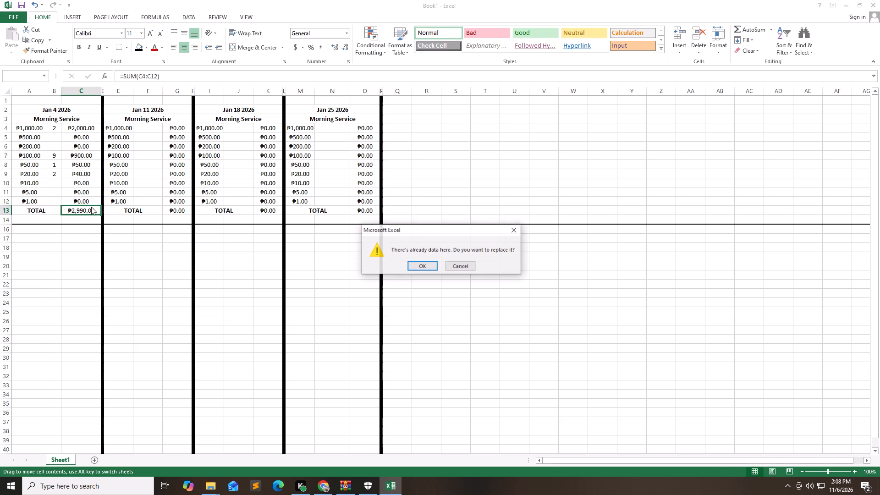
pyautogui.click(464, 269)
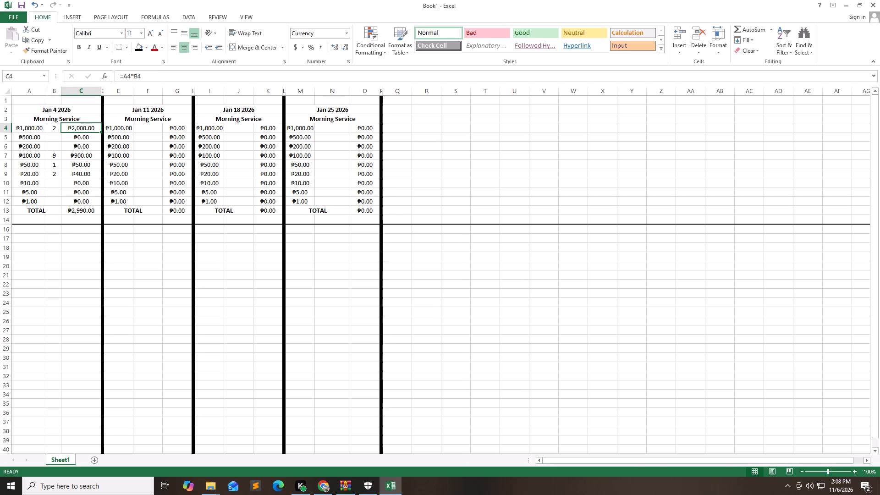
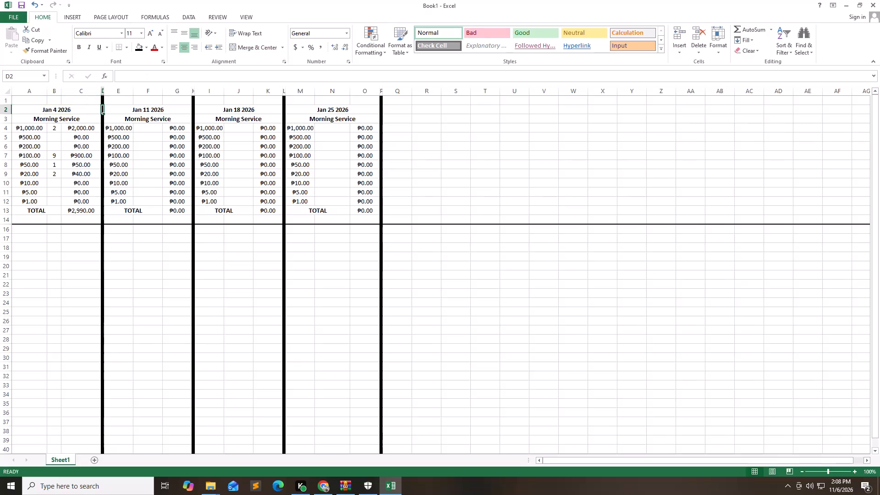
# Copy the Jan 11 2026 table in E2:G13 and paste it below the horizontal divider at A17.
pyautogui.press('Right')
pyautogui.hotkey('shift', 'Down')
pyautogui.hotkey('shift', 'Down')
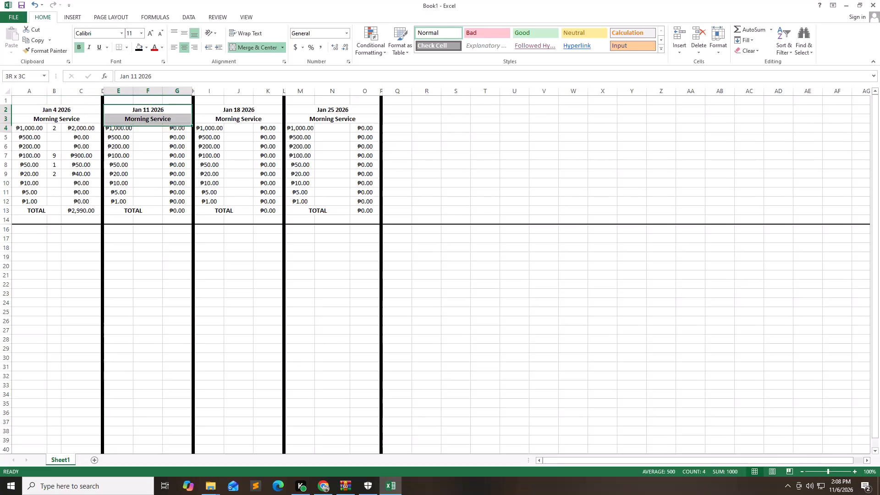
pyautogui.hotkey('shift', 'Down')
pyautogui.hotkey('shift', 'Down')
pyautogui.hotkey('shift', 'Down')
pyautogui.hotkey('shift', 'Down')
pyautogui.hotkey('shift', 'Down')
pyautogui.hotkey('shift', 'Down')
pyautogui.hotkey('shift', 'Down')
pyautogui.hotkey('shift', 'Down')
pyautogui.hotkey('shift', 'Down')
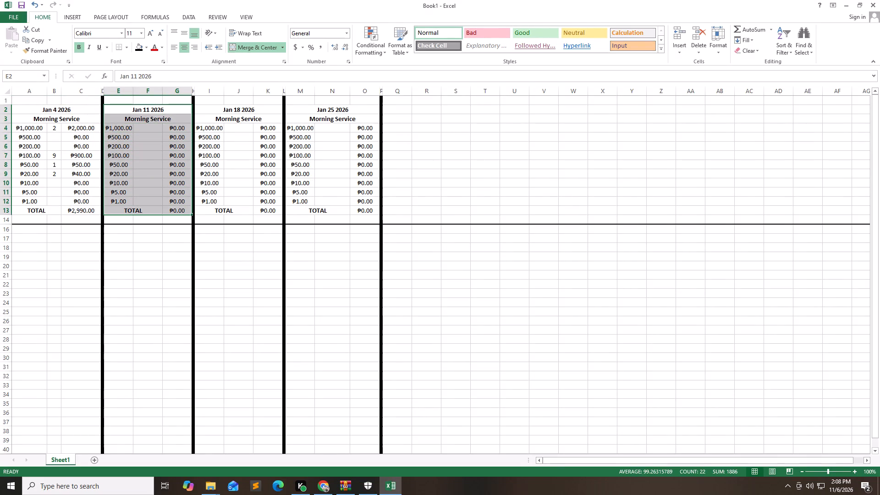
pyautogui.hotkey('ctrl', 'c')
pyautogui.press('Down')
pyautogui.press('Down')
pyautogui.press('Down')
pyautogui.press('Down')
pyautogui.press('Down')
pyautogui.press('Down')
pyautogui.press('Down')
pyautogui.press('Down')
pyautogui.press('Down')
pyautogui.press('Down')
pyautogui.press('Down')
pyautogui.press('Down')
pyautogui.press('Down')
pyautogui.press('Down')
pyautogui.press('Down')
pyautogui.press('Down')
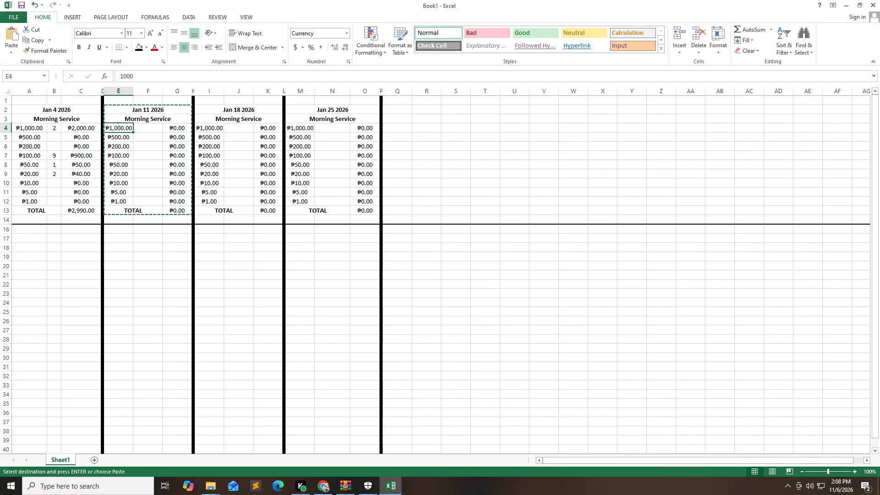
pyautogui.press('Down')
pyautogui.press('Left')
pyautogui.press('Left')
pyautogui.press('Left')
pyautogui.press('Left')
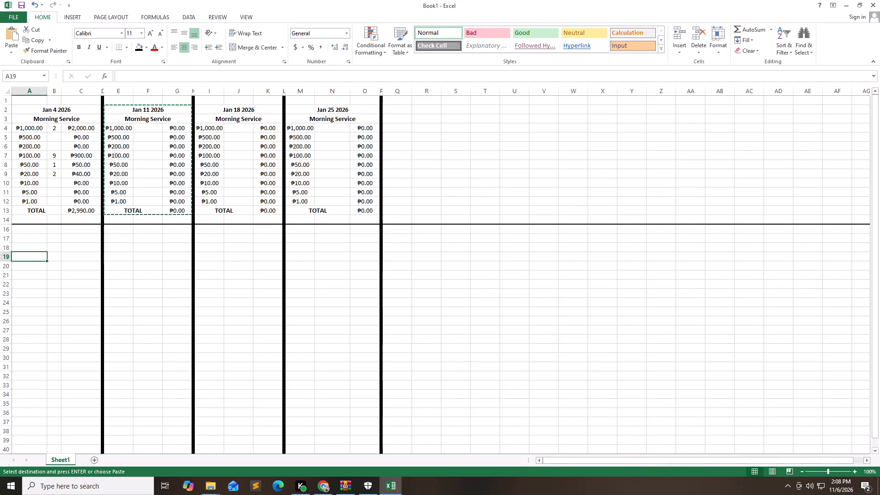
pyautogui.press('Up')
pyautogui.press('Up')
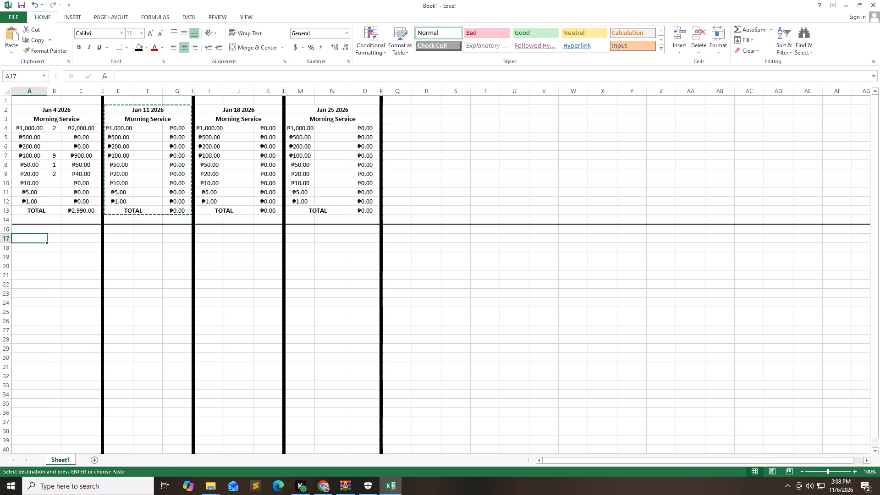
pyautogui.hotkey('ctrl', 'v')
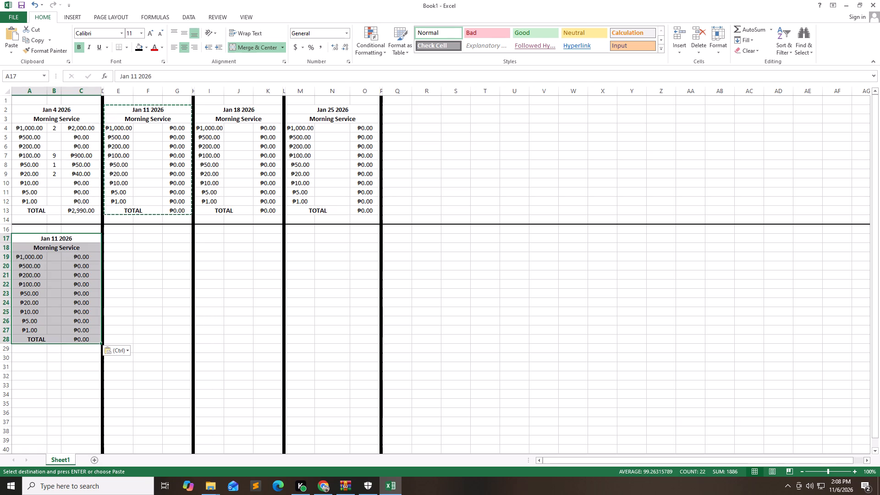
# Paste the copied Morning Service table at E17, I17 and M17 to complete the second row of tables.
pyautogui.press('Right')
pyautogui.press('Right')
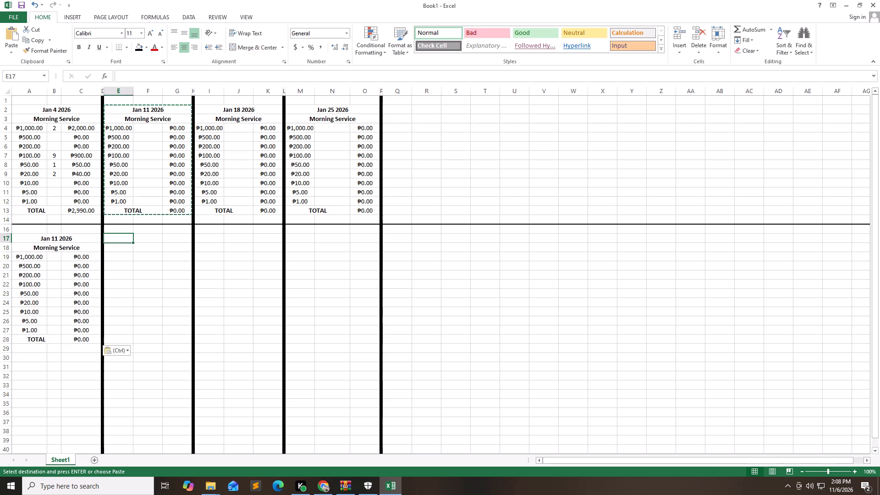
pyautogui.hotkey('ctrl', 'v')
pyautogui.press('Right')
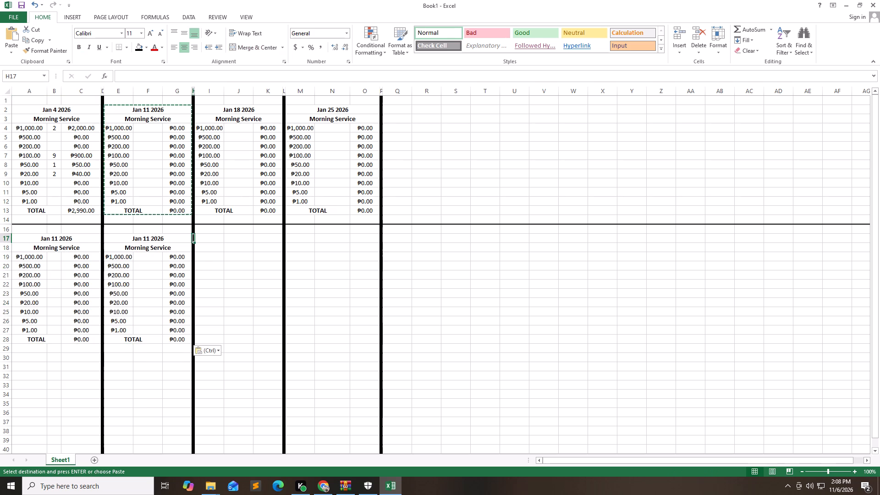
pyautogui.press('Right')
pyautogui.hotkey('ctrl', 'v')
pyautogui.press('Right')
pyautogui.press('Right')
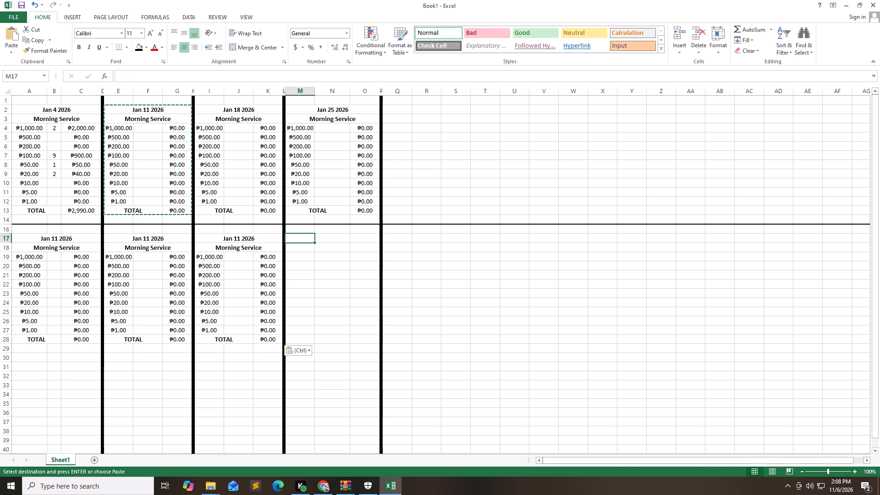
pyautogui.hotkey('ctrl', 'v')
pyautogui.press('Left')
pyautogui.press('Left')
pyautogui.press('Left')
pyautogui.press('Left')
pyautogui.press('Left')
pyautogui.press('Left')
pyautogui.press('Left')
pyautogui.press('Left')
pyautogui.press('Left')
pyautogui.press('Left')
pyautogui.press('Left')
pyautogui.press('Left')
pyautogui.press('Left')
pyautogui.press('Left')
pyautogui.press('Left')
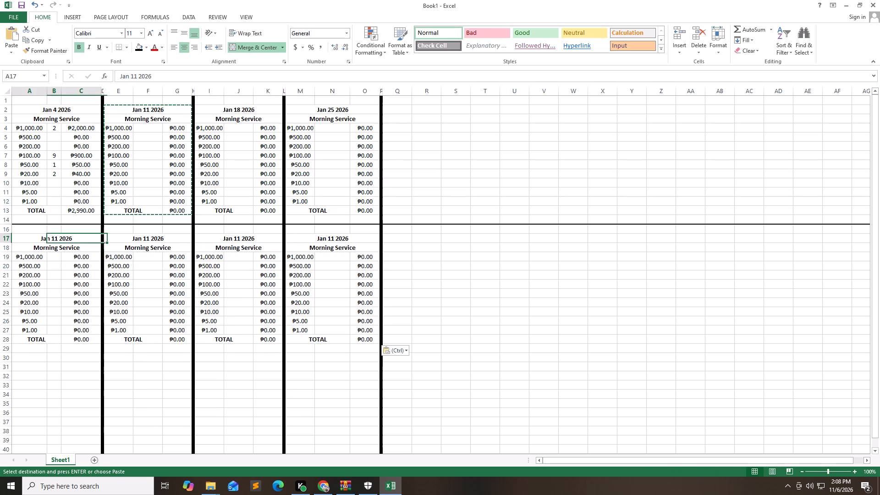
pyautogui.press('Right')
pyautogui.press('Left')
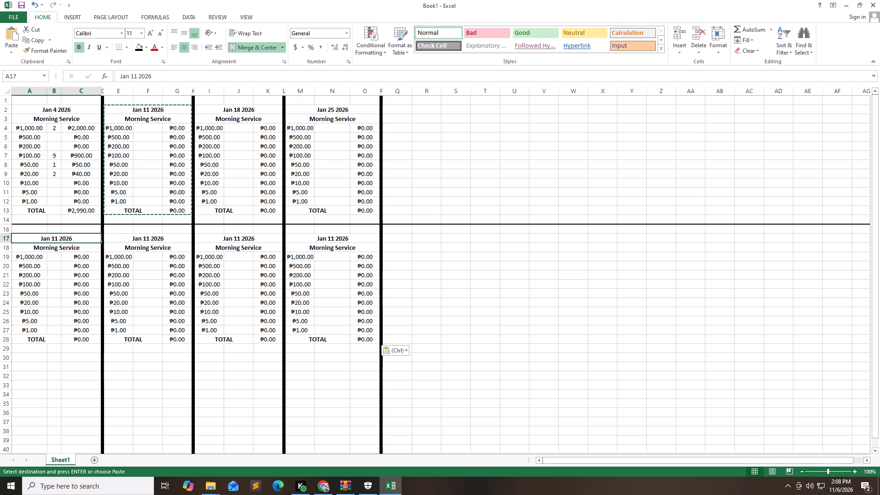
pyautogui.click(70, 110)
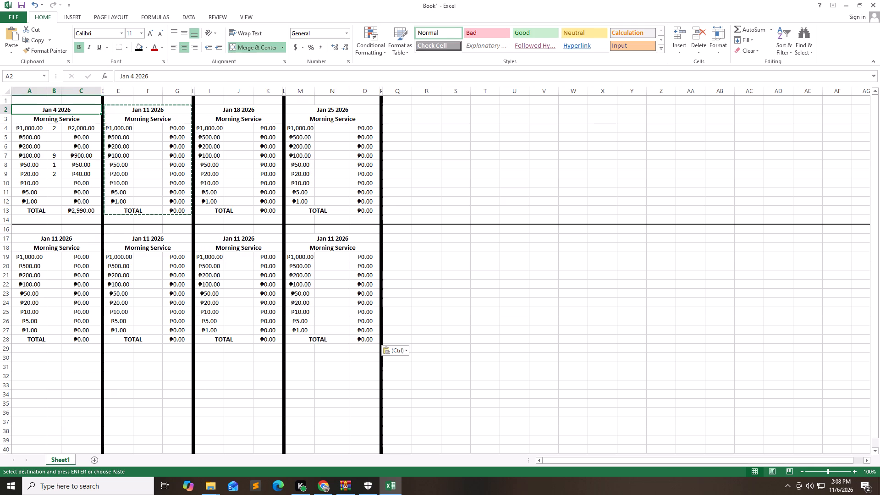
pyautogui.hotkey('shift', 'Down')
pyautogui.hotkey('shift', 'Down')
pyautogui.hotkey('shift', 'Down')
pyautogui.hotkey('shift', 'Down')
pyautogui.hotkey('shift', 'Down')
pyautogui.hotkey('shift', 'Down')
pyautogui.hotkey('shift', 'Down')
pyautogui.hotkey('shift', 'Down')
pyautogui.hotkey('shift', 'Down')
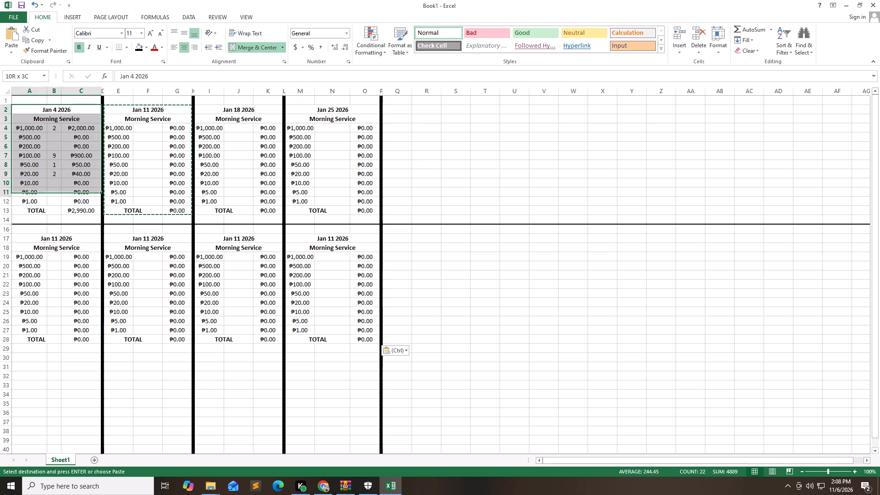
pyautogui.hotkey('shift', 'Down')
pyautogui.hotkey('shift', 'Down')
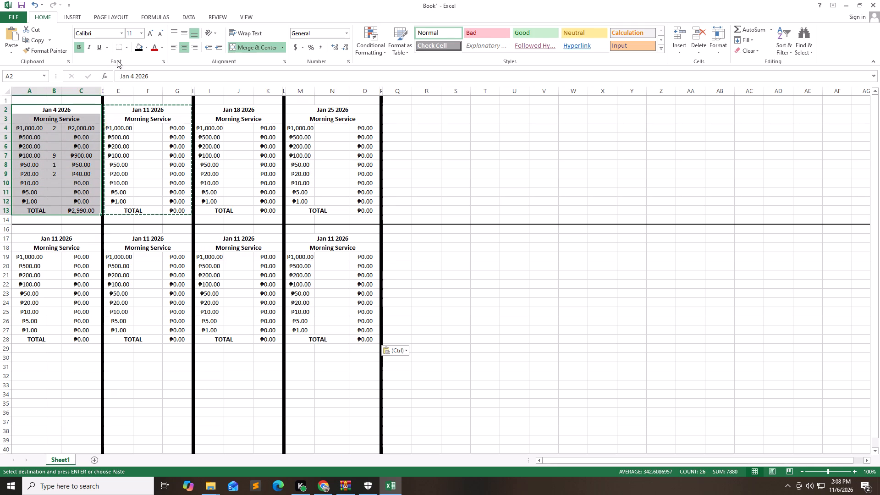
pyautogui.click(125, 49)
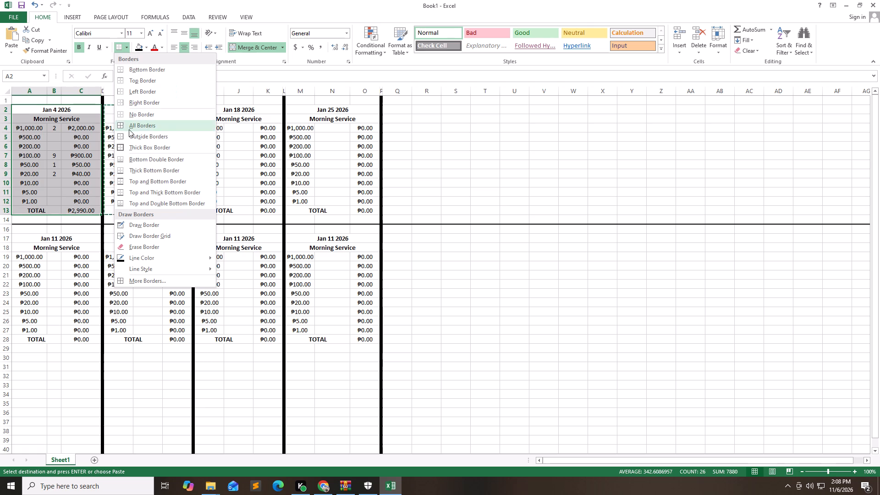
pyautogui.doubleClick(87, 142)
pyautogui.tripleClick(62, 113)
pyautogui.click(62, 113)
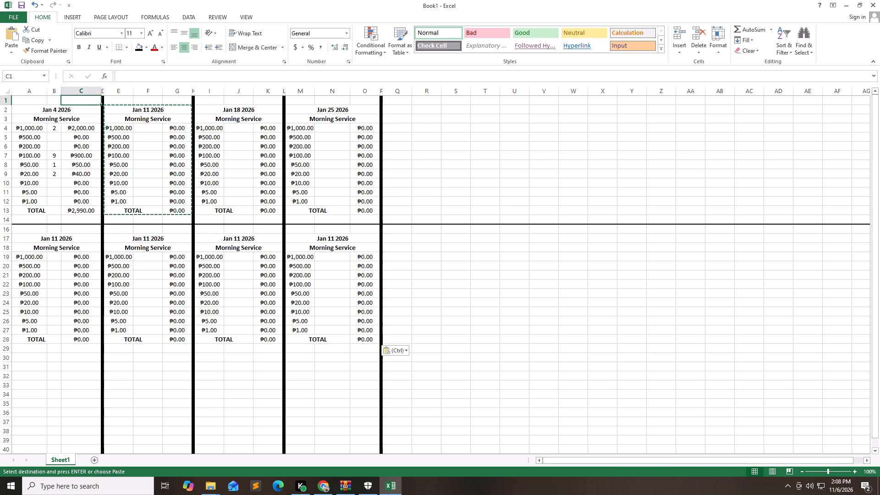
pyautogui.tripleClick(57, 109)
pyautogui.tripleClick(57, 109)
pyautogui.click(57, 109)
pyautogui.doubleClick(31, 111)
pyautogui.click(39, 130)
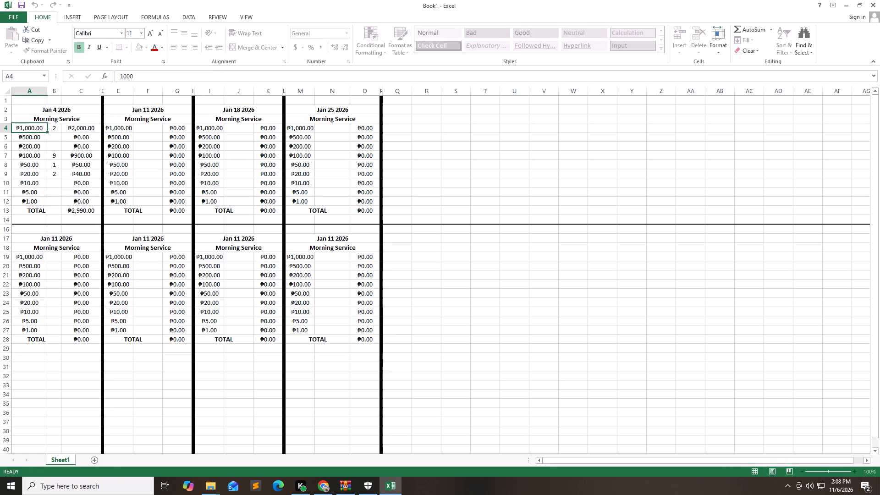
# Apply All Borders to the Jan 4 2026 table in A2:C13.
pyautogui.click(35, 113)
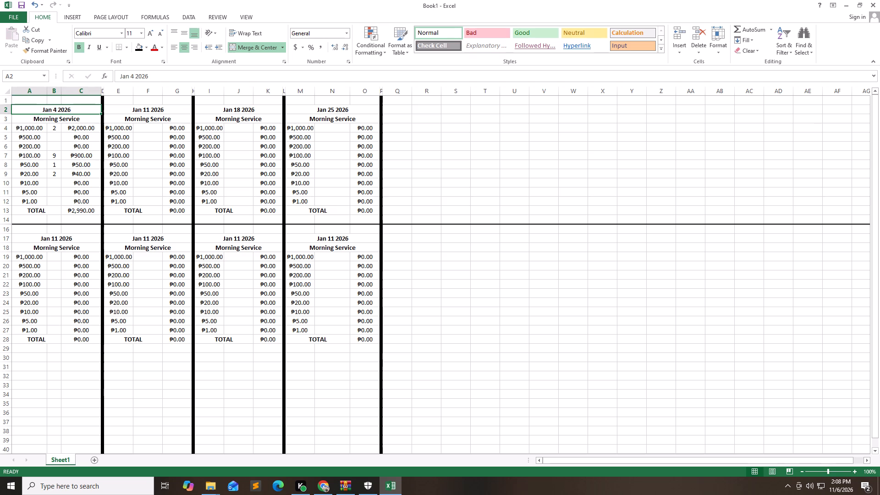
pyautogui.hotkey('shift', 'Down')
pyautogui.hotkey('shift', 'Down')
pyautogui.hotkey('shift', 'Down')
pyautogui.hotkey('shift', 'Down')
pyautogui.hotkey('shift', 'Down')
pyautogui.hotkey('shift', 'Down')
pyautogui.hotkey('shift', 'Down')
pyautogui.hotkey('shift', 'Down')
pyautogui.hotkey('shift', 'Down')
pyautogui.hotkey('shift', 'Down')
pyautogui.hotkey('shift', 'Down')
pyautogui.hotkey('shift', 'Down')
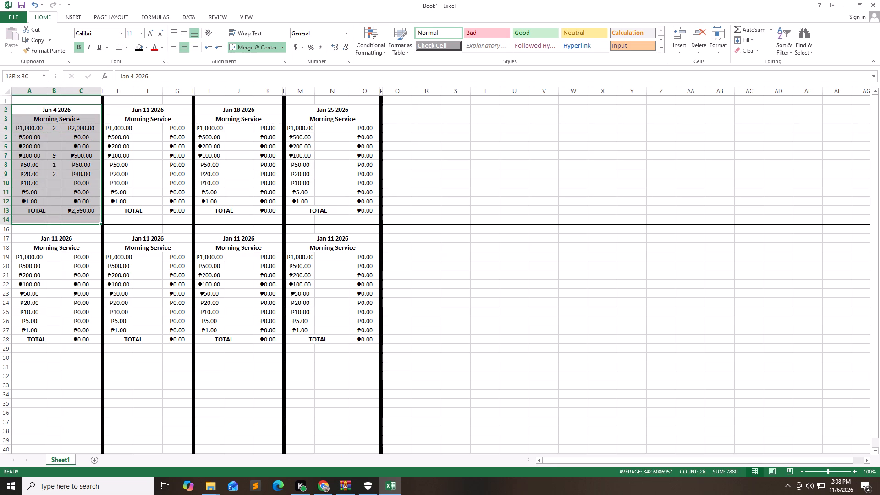
pyautogui.hotkey('shift', 'Up')
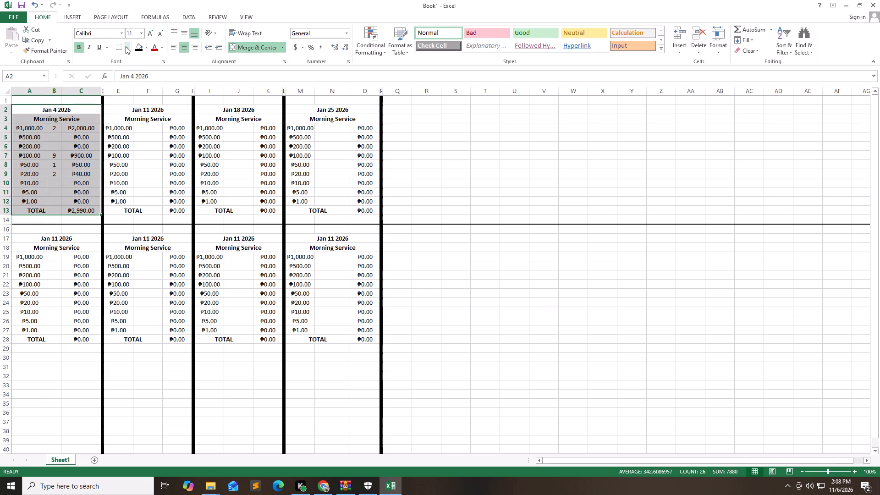
pyautogui.click(126, 46)
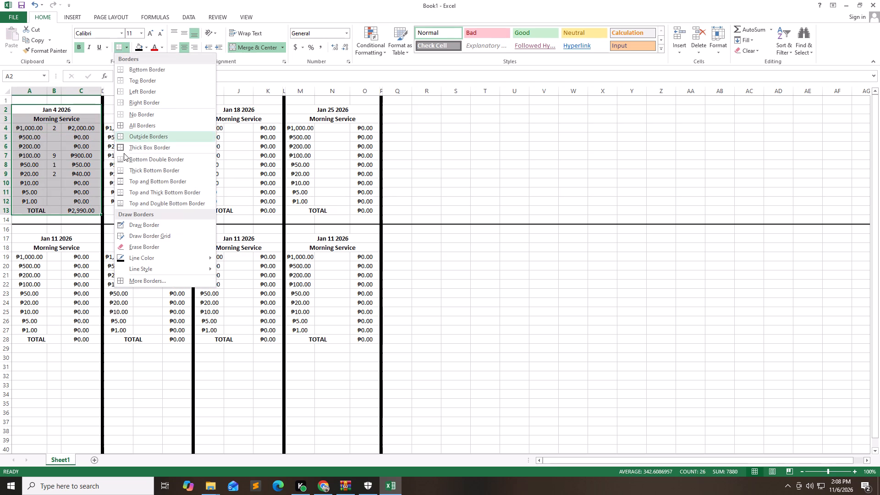
pyautogui.doubleClick(135, 126)
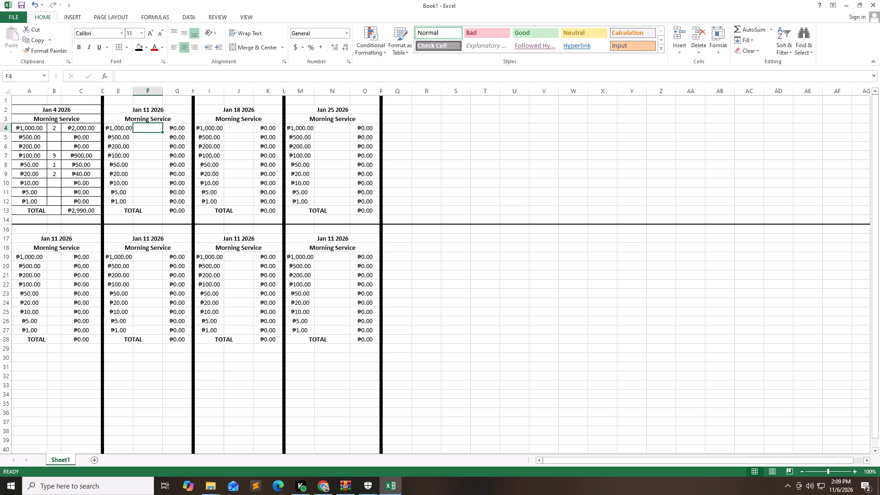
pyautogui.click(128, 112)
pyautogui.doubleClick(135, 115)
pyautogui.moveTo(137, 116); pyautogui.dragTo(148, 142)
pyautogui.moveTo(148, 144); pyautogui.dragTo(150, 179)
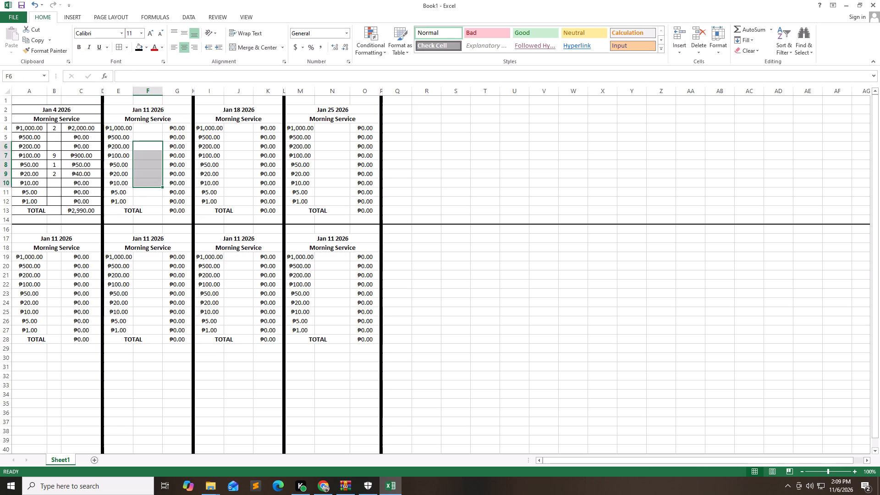
# Apply All Borders to the upper Jan 11 2026 table in E2:G13.
pyautogui.click(132, 112)
pyautogui.hotkey('shift', 'Down')
pyautogui.hotkey('shift', 'Down')
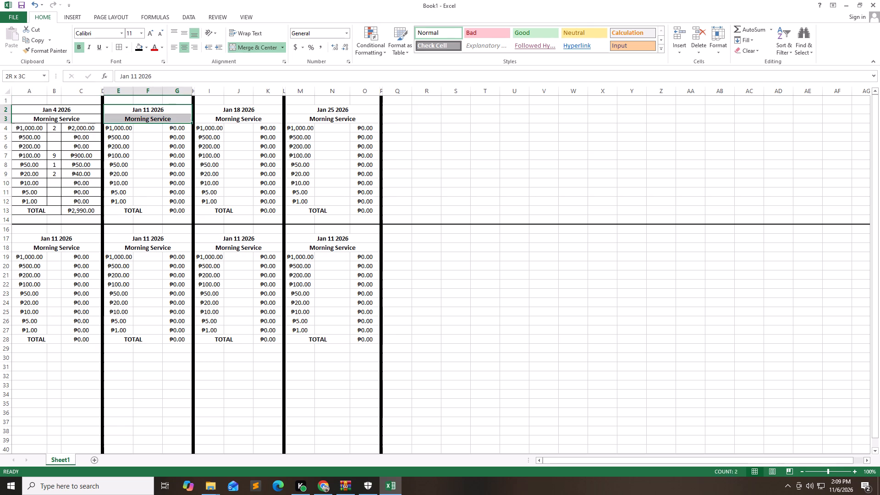
pyautogui.hotkey('shift', 'Down')
pyautogui.hotkey('shift', 'Down')
pyautogui.hotkey('shift', 'Down')
pyautogui.hotkey('shift', 'Down')
pyautogui.hotkey('shift', 'Down')
pyautogui.hotkey('shift', 'Down')
pyautogui.hotkey('shift', 'Down')
pyautogui.hotkey('shift', 'Down')
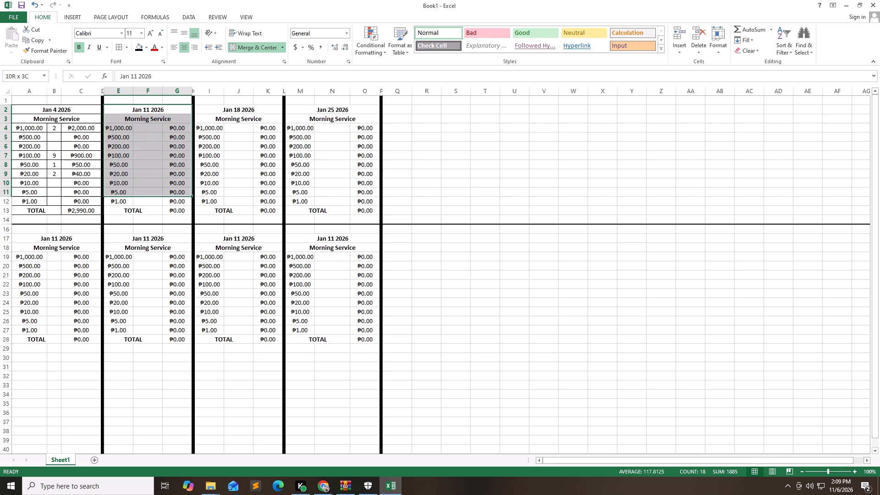
pyautogui.hotkey('shift', 'Down')
pyautogui.click(116, 49)
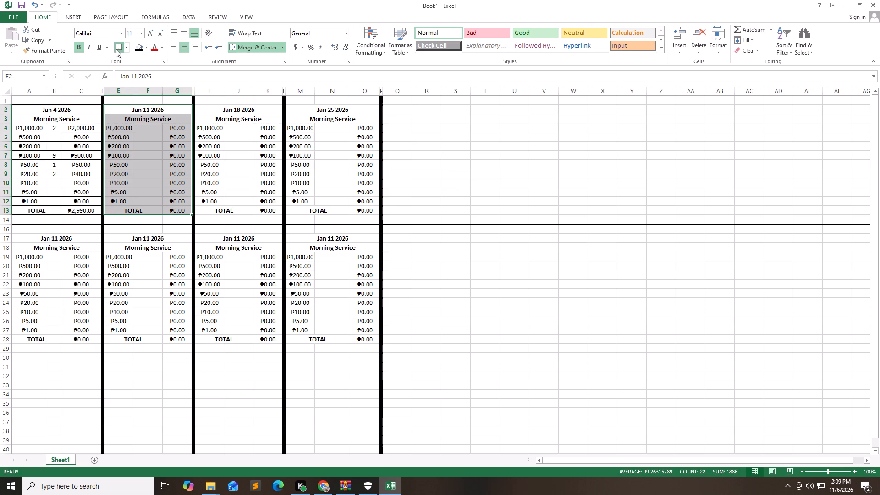
# Apply All Borders to the Jan 18 2026 table in I2:K13.
pyautogui.click(219, 108)
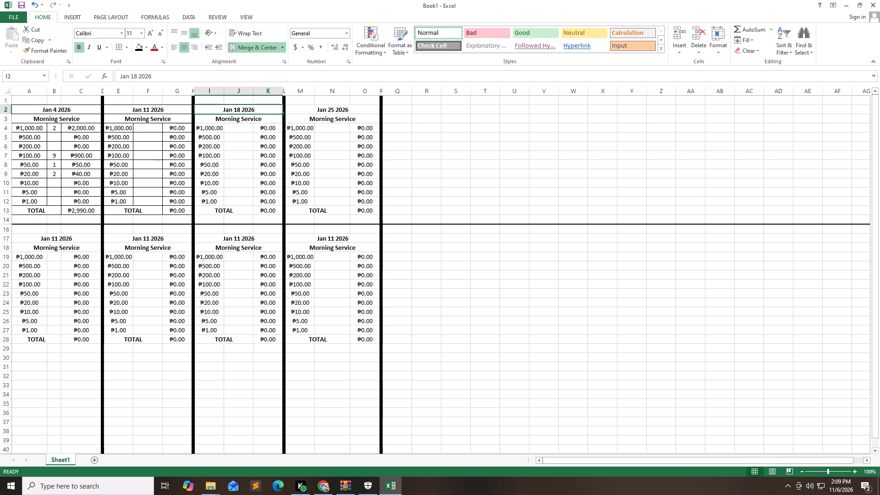
pyautogui.hotkey('shift', 'Down')
pyautogui.hotkey('shift', 'Down')
pyautogui.hotkey('shift', 'Down')
pyautogui.hotkey('shift', 'Down')
pyautogui.hotkey('shift', 'Down')
pyautogui.hotkey('shift', 'Down')
pyautogui.hotkey('shift', 'Down')
pyautogui.hotkey('shift', 'Down')
pyautogui.hotkey('shift', 'Down')
pyautogui.hotkey('shift', 'Down')
pyautogui.hotkey('shift', 'Down')
pyautogui.hotkey('shift', 'Down')
pyautogui.hotkey('shift', 'Down')
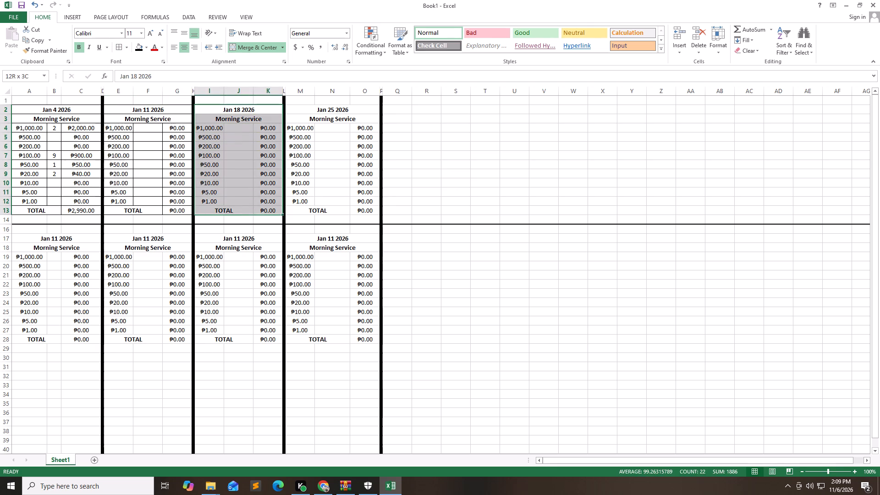
pyautogui.click(118, 49)
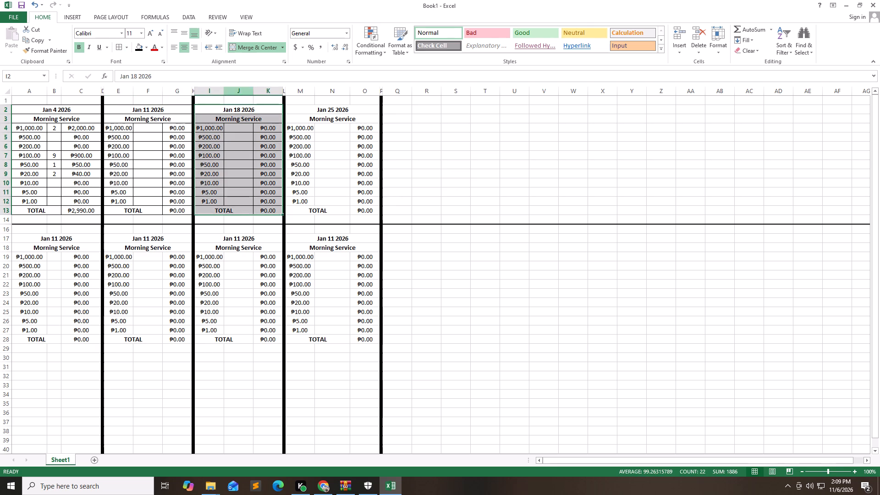
# Apply All Borders to the Jan 25 2026 table in M2:O13.
pyautogui.click(301, 110)
pyautogui.hotkey('shift', 'Down')
pyautogui.hotkey('shift', 'Down')
pyautogui.hotkey('shift', 'Down')
pyautogui.hotkey('shift', 'Down')
pyautogui.hotkey('shift', 'Down')
pyautogui.hotkey('shift', 'Down')
pyautogui.hotkey('shift', 'Down')
pyautogui.hotkey('shift', 'Down')
pyautogui.hotkey('shift', 'Down')
pyautogui.hotkey('shift', 'Down')
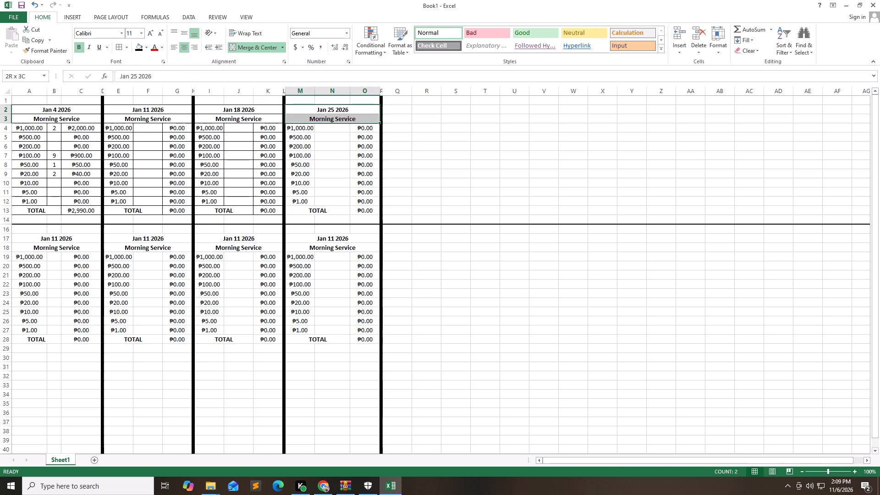
pyautogui.hotkey('shift', 'Down')
pyautogui.hotkey('shift', 'Down')
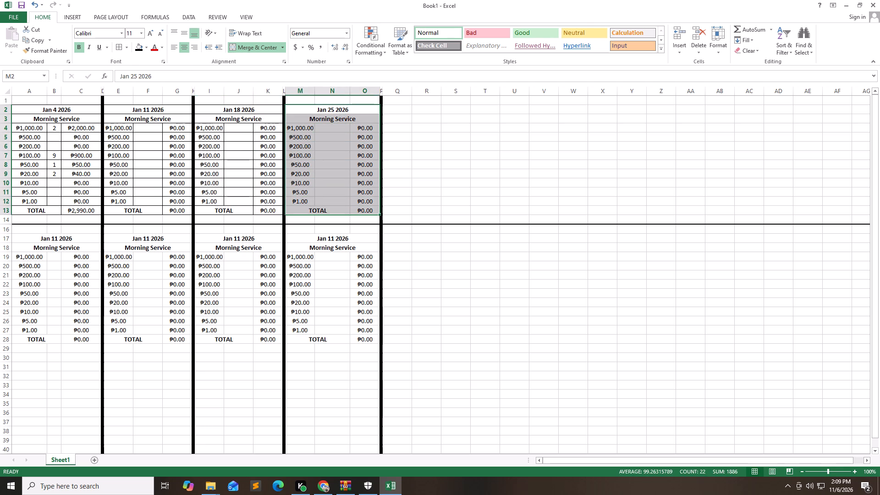
pyautogui.click(120, 48)
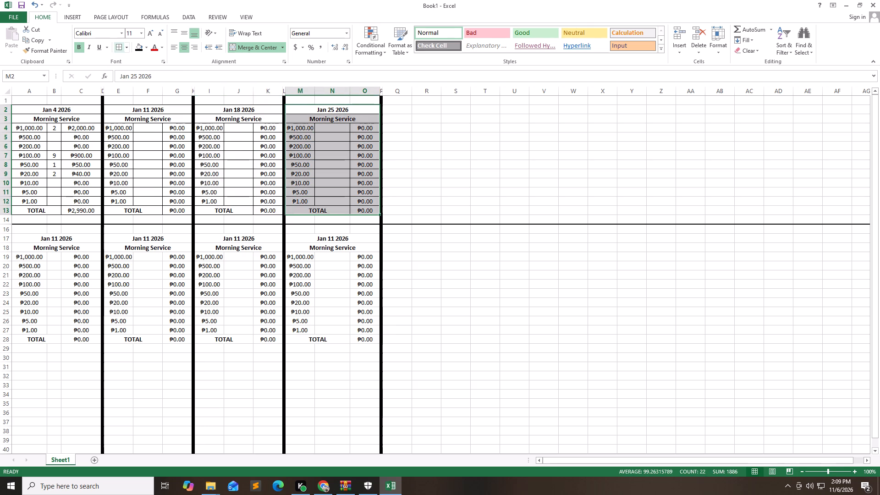
# Apply All Borders to the first lower-row Morning Service table in A17:C28.
pyautogui.doubleClick(62, 238)
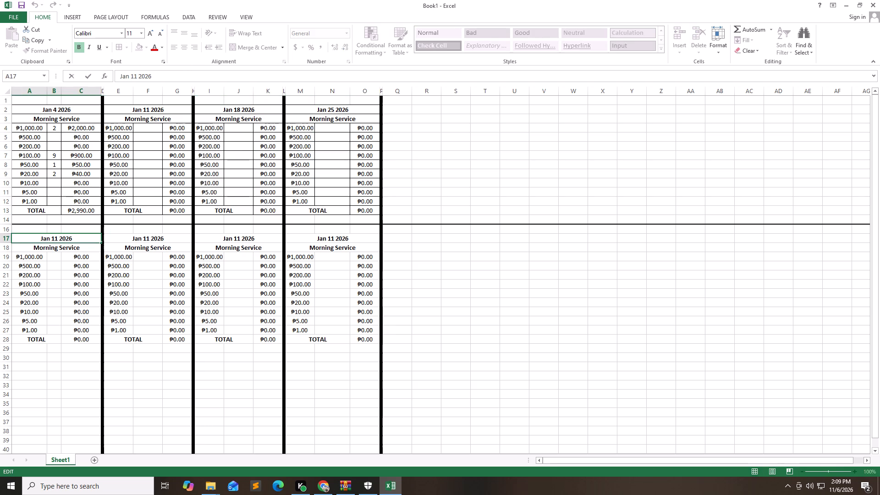
pyautogui.click(75, 248)
pyautogui.click(63, 240)
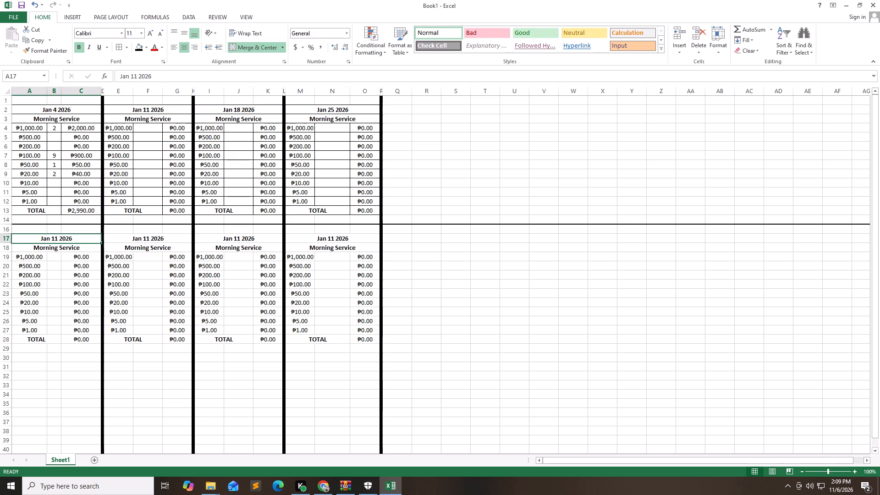
pyautogui.hotkey('shift', 'Down')
pyautogui.hotkey('shift', 'Down')
pyautogui.hotkey('shift', 'Down')
pyautogui.hotkey('shift', 'Down')
pyautogui.hotkey('shift', 'Down')
pyautogui.hotkey('shift', 'Down')
pyautogui.hotkey('shift', 'Down')
pyautogui.hotkey('shift', 'Down')
pyautogui.hotkey('shift', 'Down')
pyautogui.hotkey('shift', 'Down')
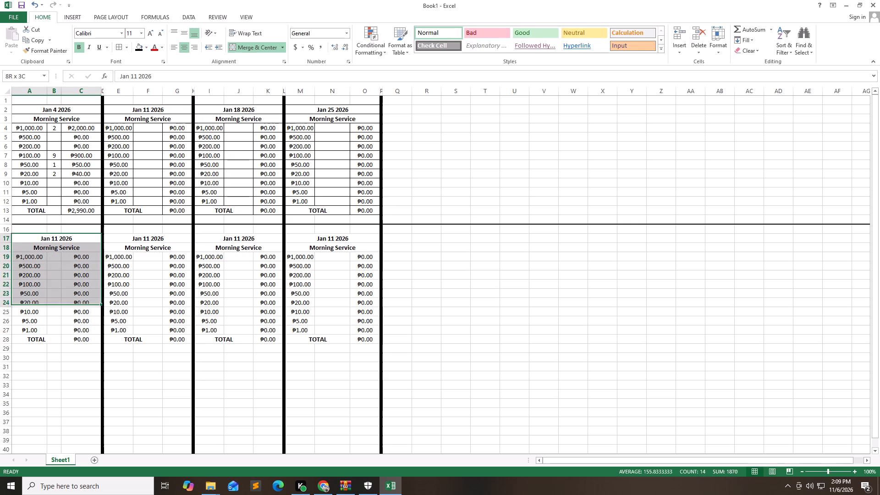
pyautogui.hotkey('shift', 'Down')
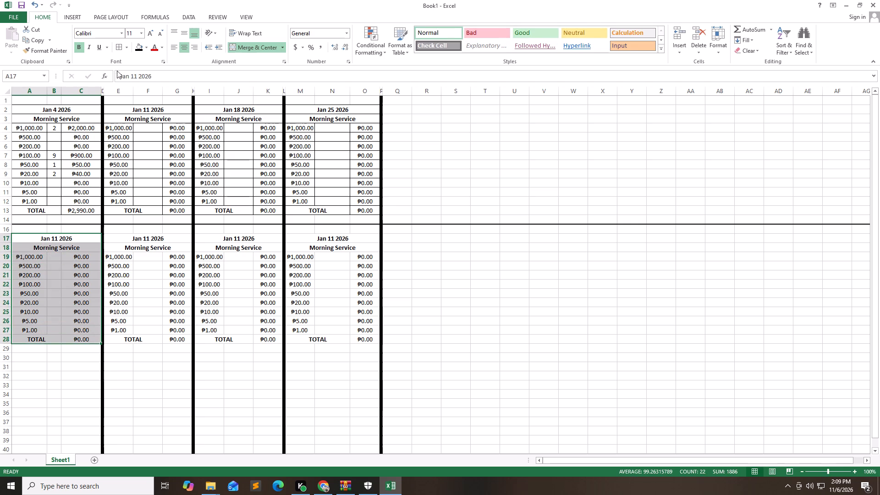
pyautogui.click(118, 51)
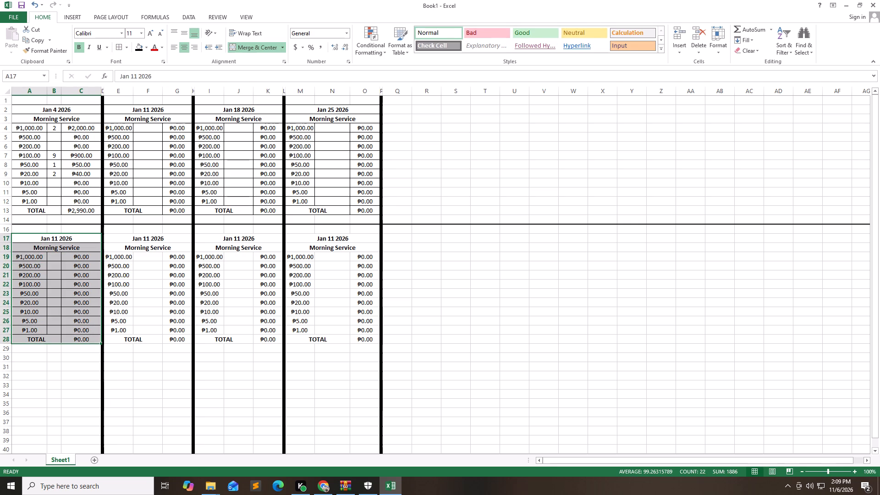
# Apply All Borders to the second lower-row Morning Service table in E17:G28.
pyautogui.click(145, 236)
pyautogui.hotkey('shift', 'Down')
pyautogui.hotkey('shift', 'Down')
pyautogui.hotkey('shift', 'Down')
pyautogui.hotkey('shift', 'Down')
pyautogui.hotkey('shift', 'Down')
pyautogui.hotkey('shift', 'Down')
pyautogui.hotkey('shift', 'Down')
pyautogui.hotkey('shift', 'Down')
pyautogui.hotkey('shift', 'Down')
pyautogui.hotkey('shift', 'Down')
pyautogui.hotkey('shift', 'Down')
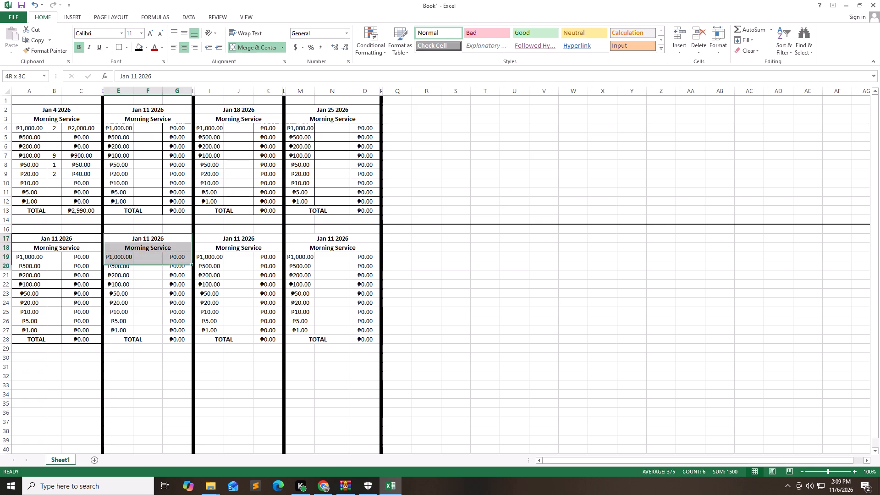
pyautogui.hotkey('shift', 'Down')
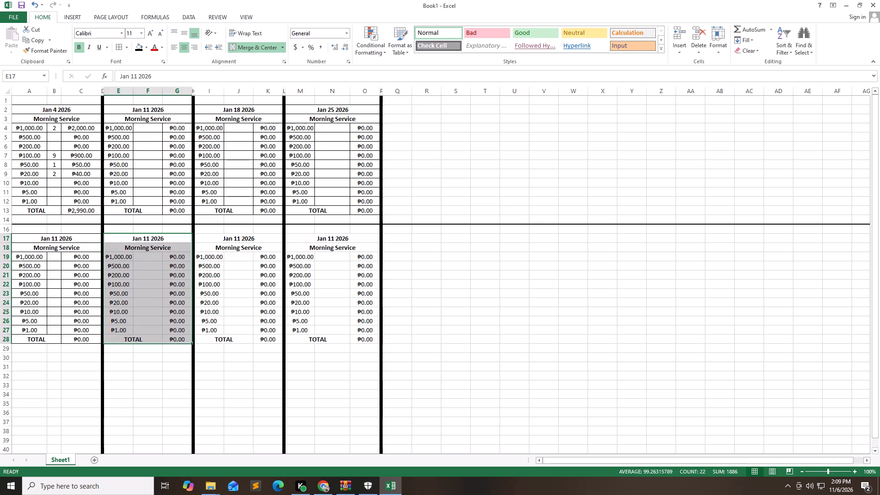
pyautogui.click(122, 52)
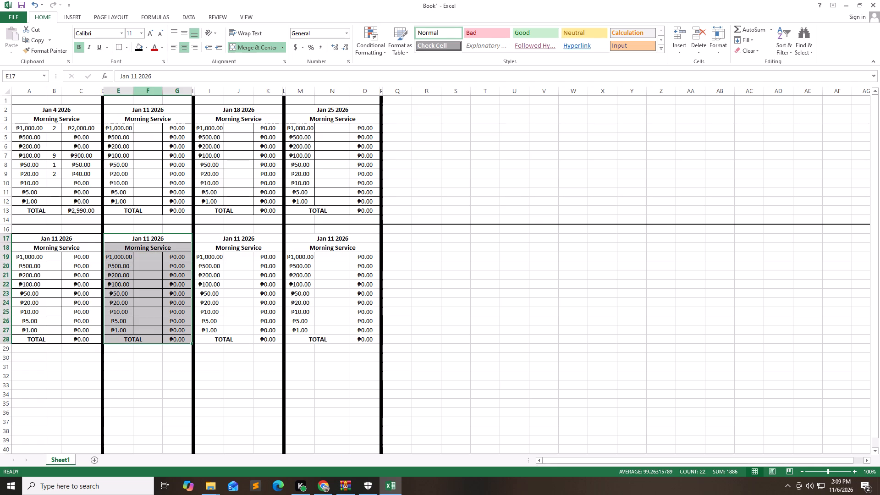
# Apply All Borders to the third lower-row Morning Service table in I17:K28.
pyautogui.doubleClick(210, 240)
pyautogui.hotkey('shift', 'Down')
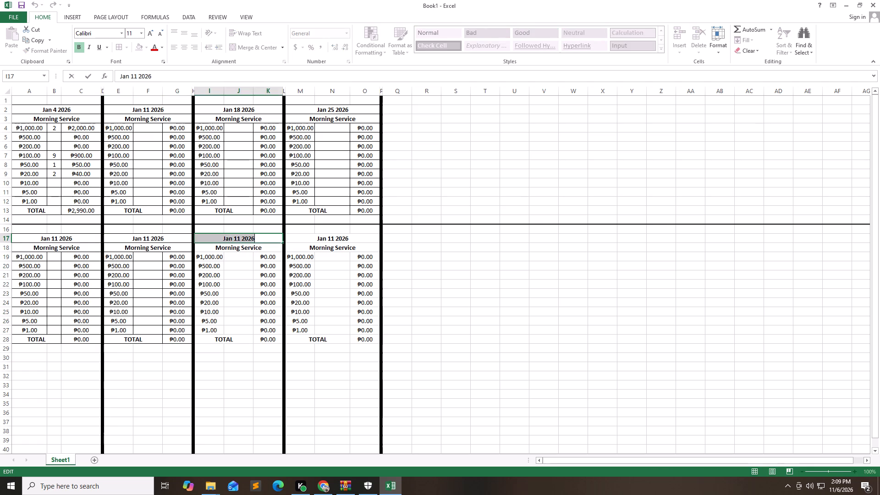
pyautogui.hotkey('shift', 'Down')
pyautogui.press('Down')
pyautogui.press('Down')
pyautogui.press('Down')
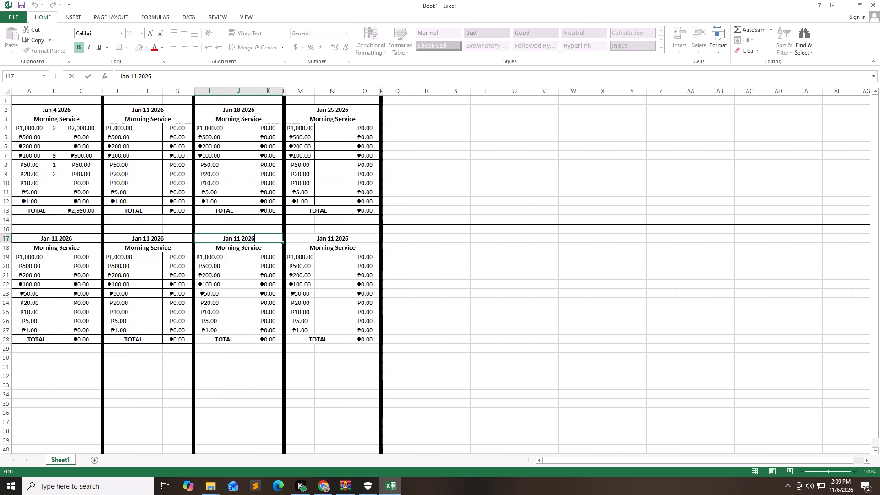
pyautogui.press('Tab')
pyautogui.press('Left')
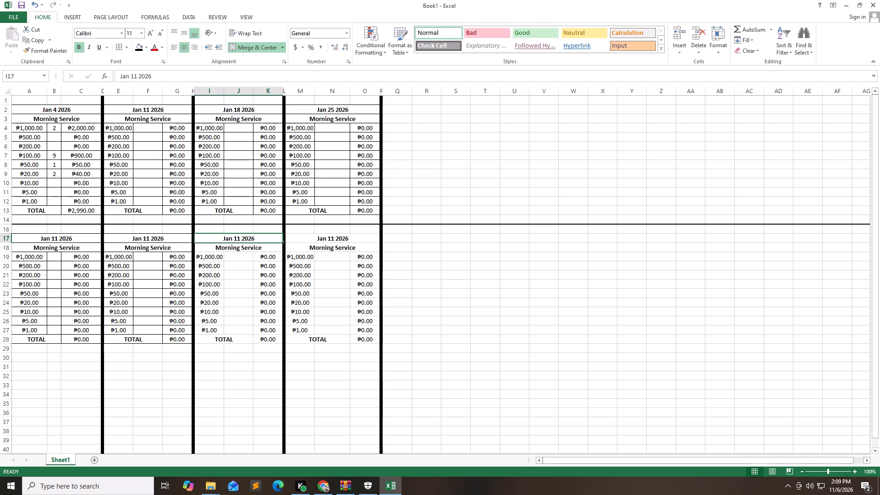
pyautogui.hotkey('shift', 'Down')
pyautogui.hotkey('shift', 'Down')
pyautogui.hotkey('shift', 'Down')
pyautogui.hotkey('shift', 'Down')
pyautogui.hotkey('shift', 'Down')
pyautogui.hotkey('shift', 'Down')
pyautogui.hotkey('shift', 'Down')
pyautogui.hotkey('shift', 'Down')
pyautogui.hotkey('shift', 'Down')
pyautogui.hotkey('shift', 'Down')
pyautogui.hotkey('shift', 'Down')
pyautogui.hotkey('shift', 'Down')
pyautogui.hotkey('shift', 'Down')
pyautogui.hotkey('shift', 'Down')
pyautogui.hotkey('shift', 'Down')
pyautogui.hotkey('shift', 'Up')
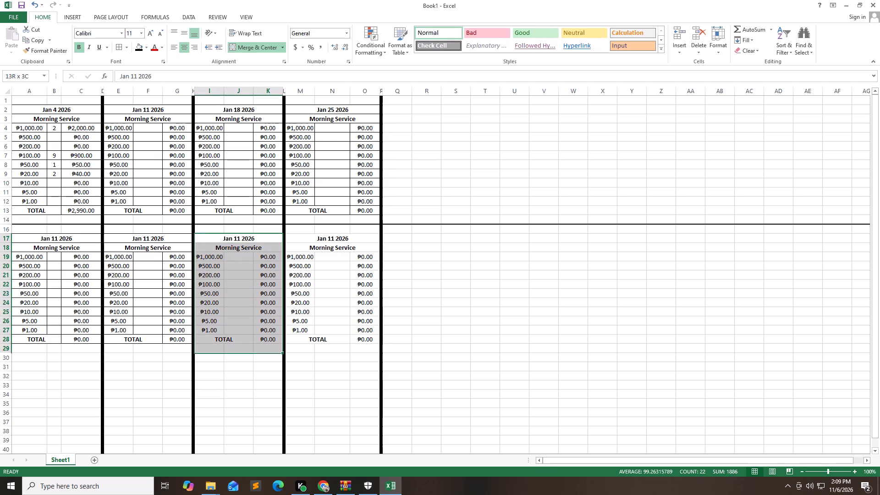
pyautogui.hotkey('shift', 'Up')
pyautogui.hotkey('shift', 'Up')
pyautogui.hotkey('shift', 'Down')
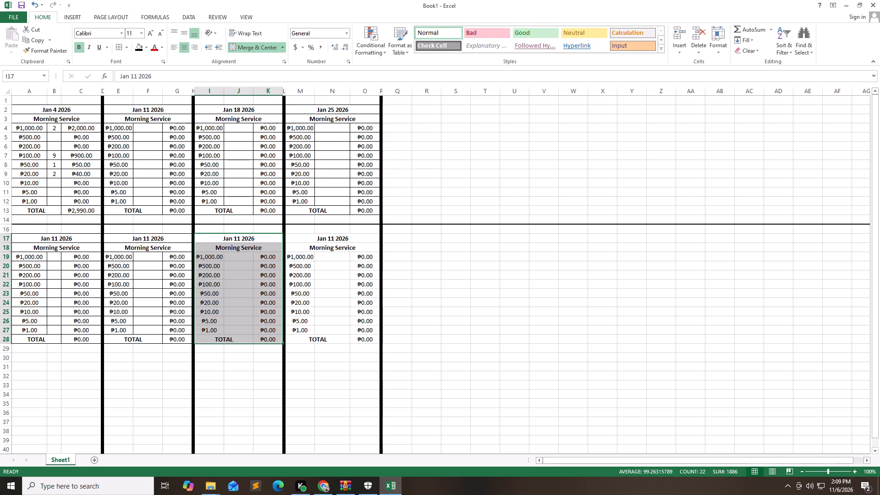
pyautogui.click(118, 49)
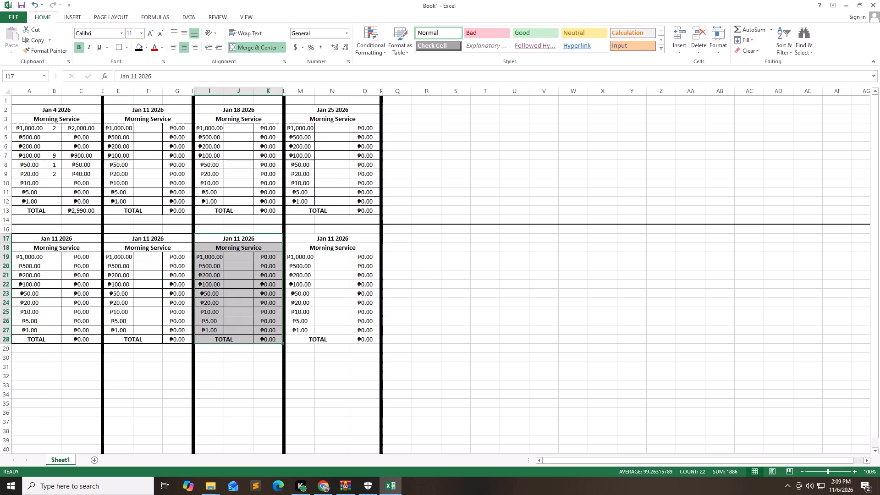
# Apply All Borders to the fourth lower-row Morning Service table in M17:O28.
pyautogui.click(305, 236)
pyautogui.hotkey('shift', 'Down')
pyautogui.hotkey('shift', 'Down')
pyautogui.hotkey('shift', 'Down')
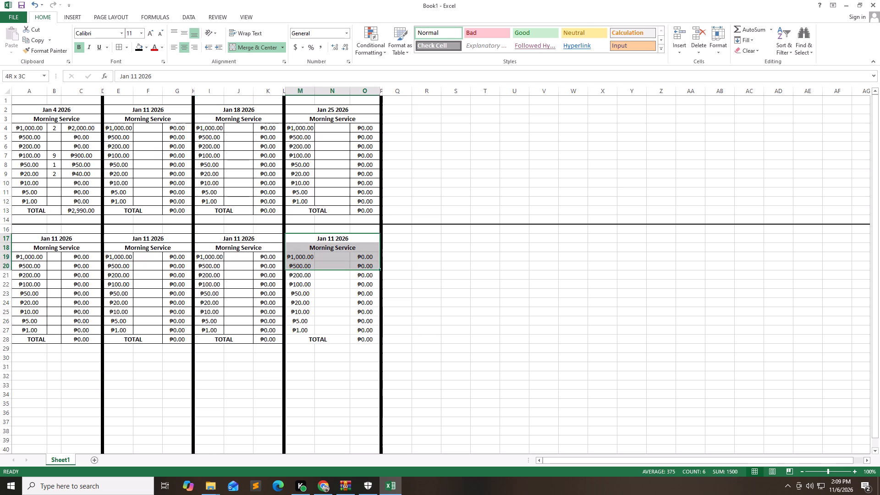
pyautogui.hotkey('shift', 'Down')
pyautogui.hotkey('shift', 'Down')
pyautogui.hotkey('shift', 'Down')
pyautogui.hotkey('shift', 'Down')
pyautogui.hotkey('shift', 'Down')
pyautogui.hotkey('shift', 'Down')
pyautogui.hotkey('shift', 'Down')
pyautogui.hotkey('shift', 'Down')
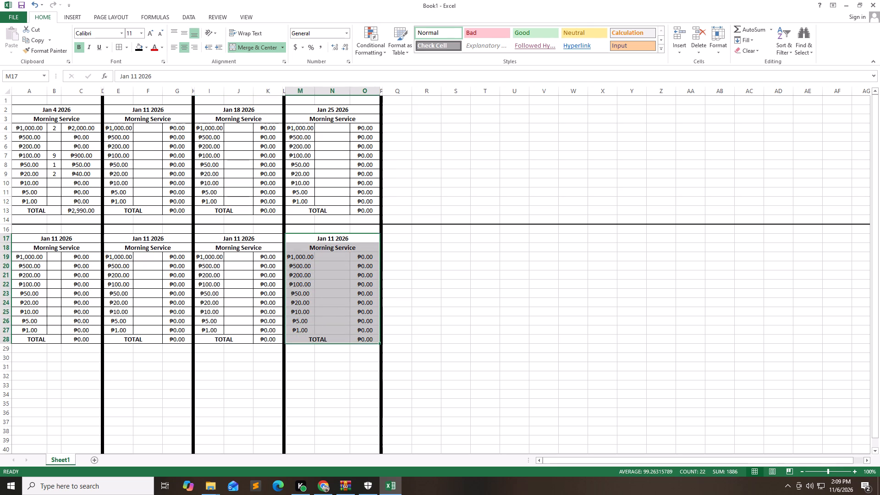
pyautogui.click(118, 46)
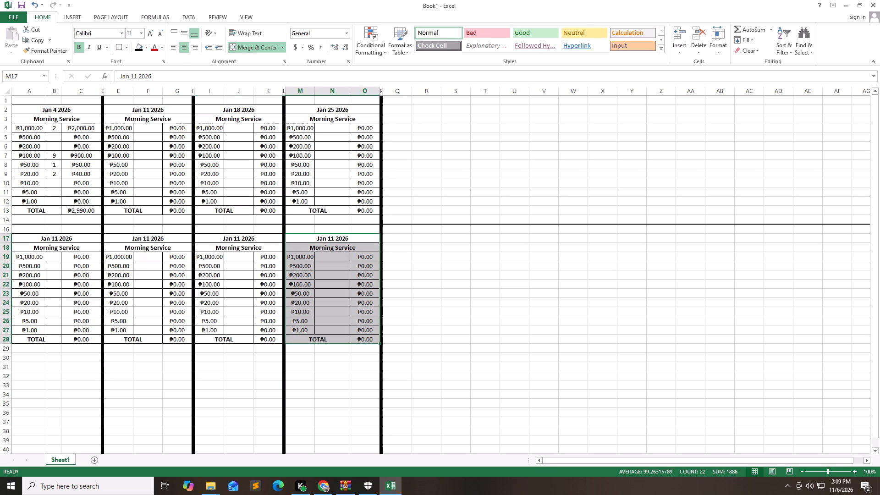
pyautogui.doubleClick(441, 293)
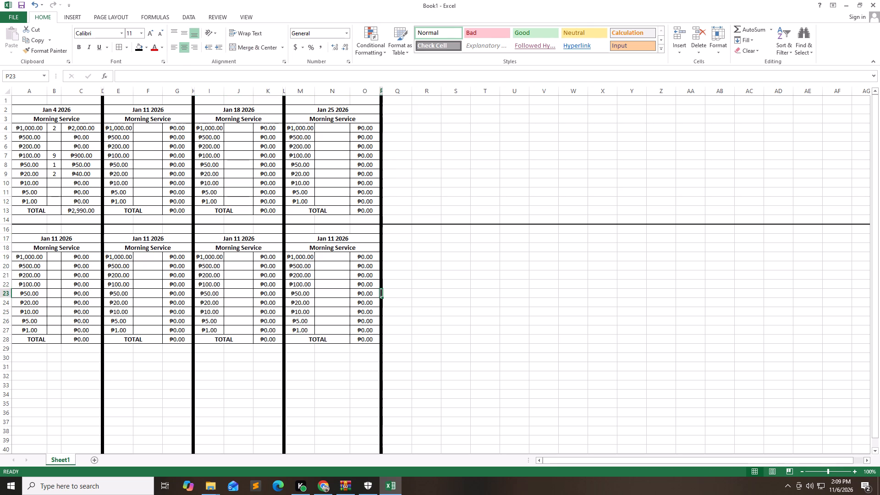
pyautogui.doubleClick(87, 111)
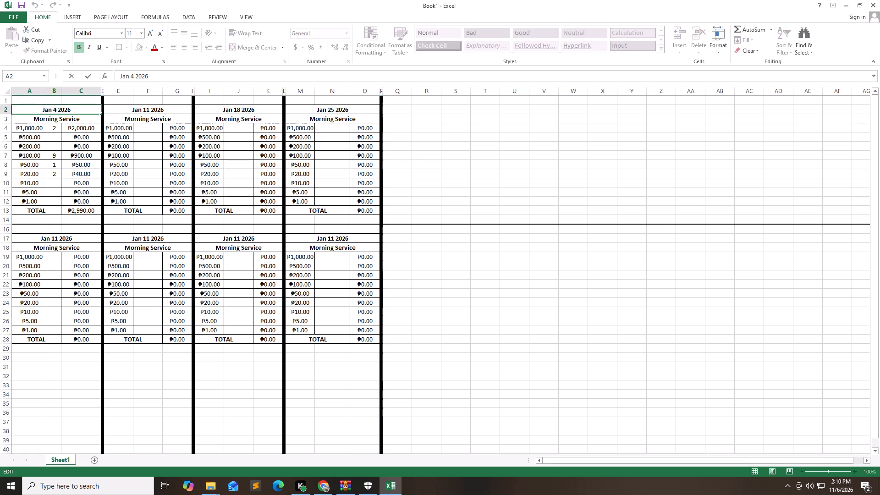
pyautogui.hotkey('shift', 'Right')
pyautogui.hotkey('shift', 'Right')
# Color the four date headings in row 2, Jan 4 through Jan 25 2026, with a red font.
pyautogui.click(129, 114)
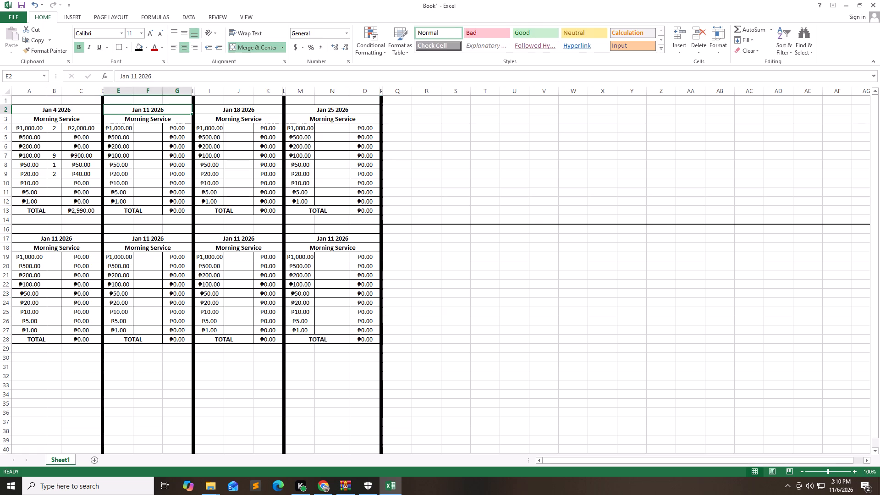
pyautogui.keyDown('shift'); pyautogui.click(85, 113); pyautogui.keyUp('shift')
pyautogui.keyDown('shift'); pyautogui.click(222, 110); pyautogui.keyUp('shift')
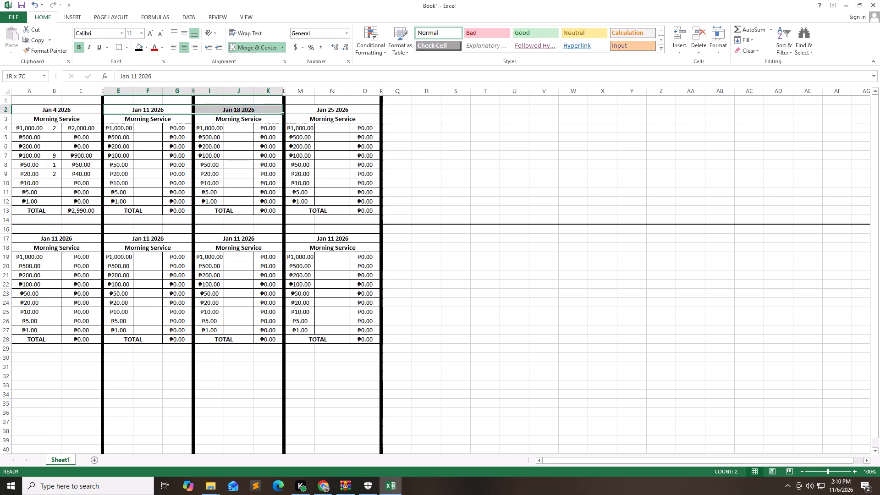
pyautogui.keyDown('shift'); pyautogui.click(320, 112); pyautogui.keyUp('shift')
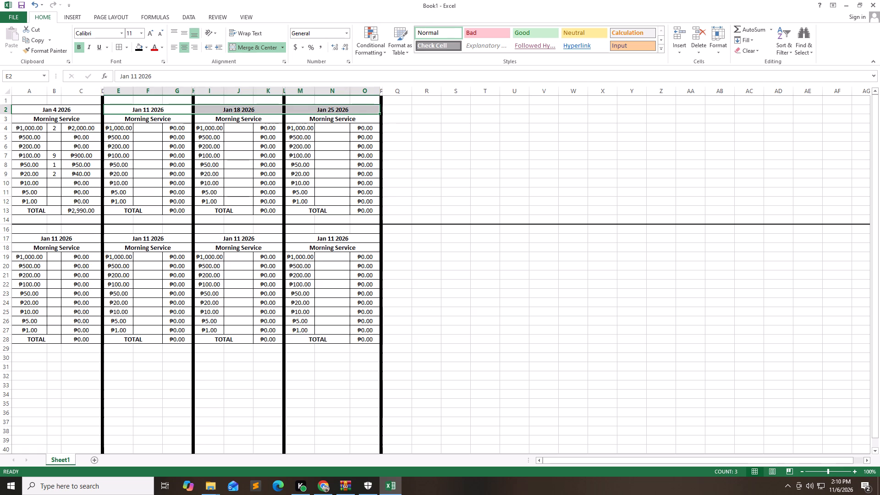
pyautogui.keyDown('ctrl'); pyautogui.click(59, 111); pyautogui.keyUp('ctrl')
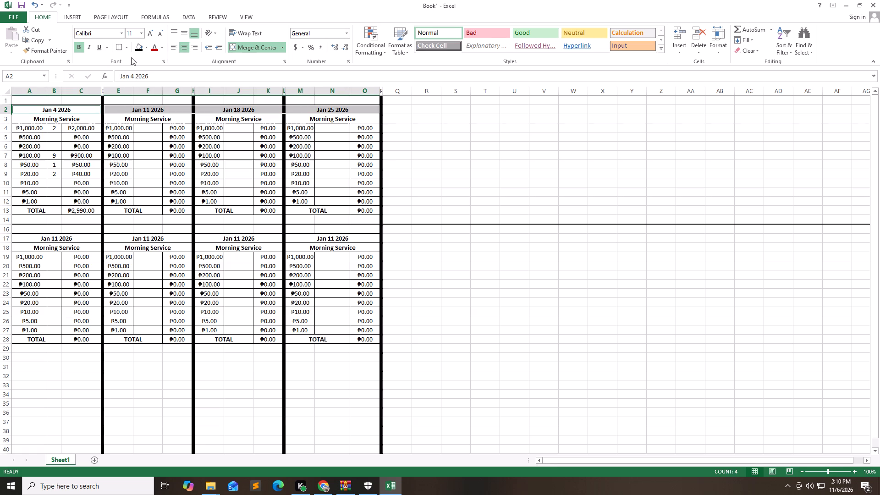
pyautogui.click(154, 45)
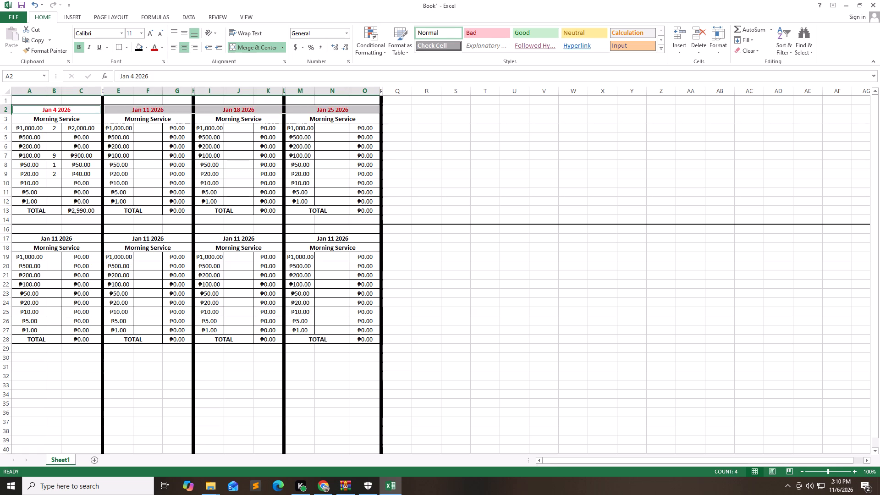
# Color the four date headings of the lower tables in row 17 with a red font.
pyautogui.click(68, 238)
pyautogui.keyDown('ctrl'); pyautogui.click(152, 240); pyautogui.keyUp('ctrl')
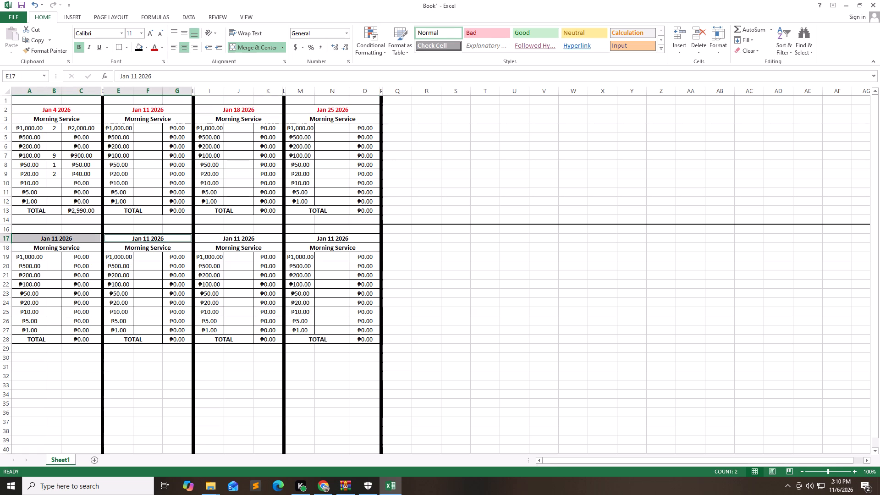
pyautogui.keyDown('ctrl'); pyautogui.tripleClick(244, 240); pyautogui.keyUp('ctrl')
pyautogui.keyDown('ctrl'); pyautogui.click(318, 242); pyautogui.keyUp('ctrl')
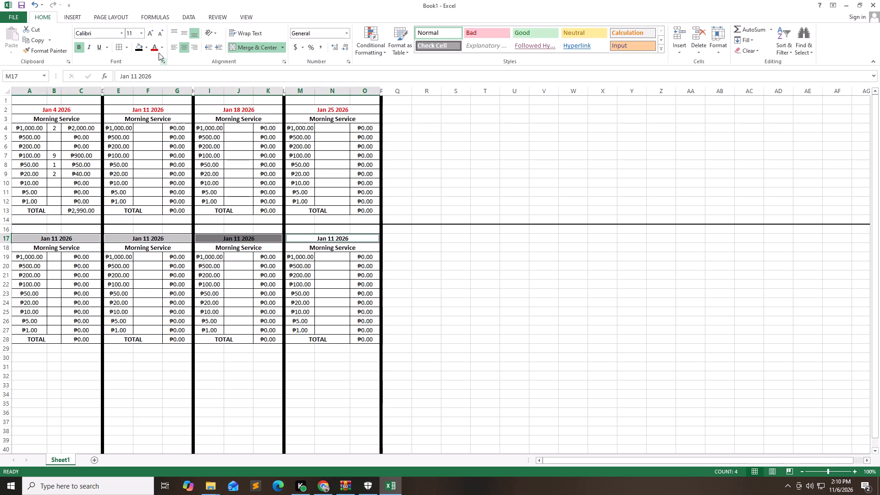
pyautogui.click(155, 49)
# Change the date heading of the first lower table in A17 to Feb 01 2026.
pyautogui.click(60, 239)
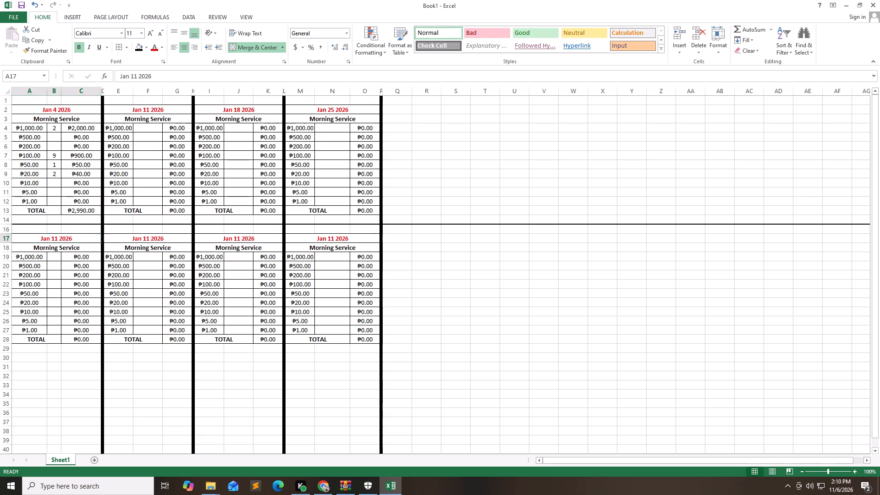
pyautogui.doubleClick(62, 239)
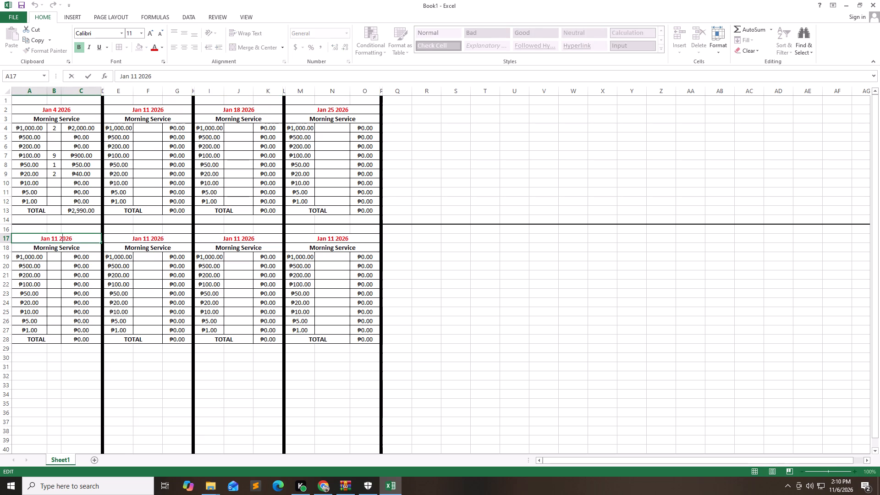
pyautogui.press('Left')
pyautogui.press('Left')
pyautogui.press('Left')
pyautogui.press('Left')
pyautogui.press('Left')
pyautogui.press('BackSpace')
pyautogui.press('BackSpace')
pyautogui.press('BackSpace')
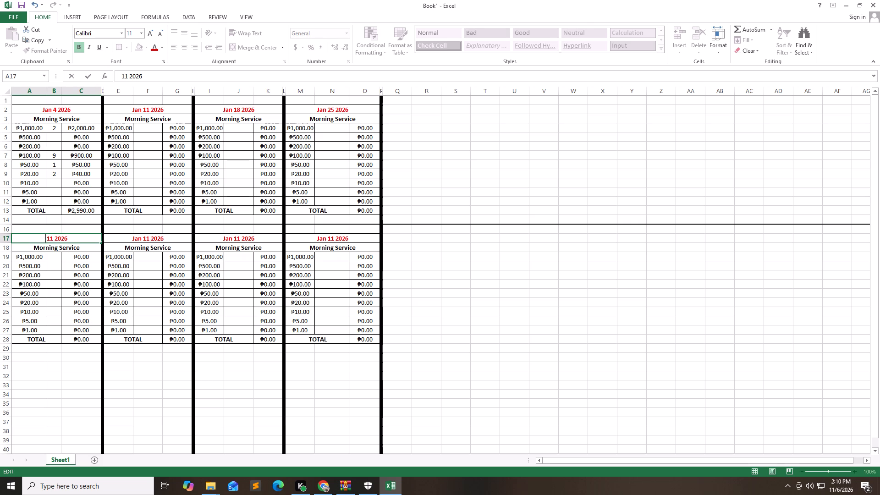
pyautogui.press('f')
pyautogui.write('eB')
pyautogui.press('BackSpace')
pyautogui.hotkey('shift', 'b')
pyautogui.press('Right')
pyautogui.press('Right')
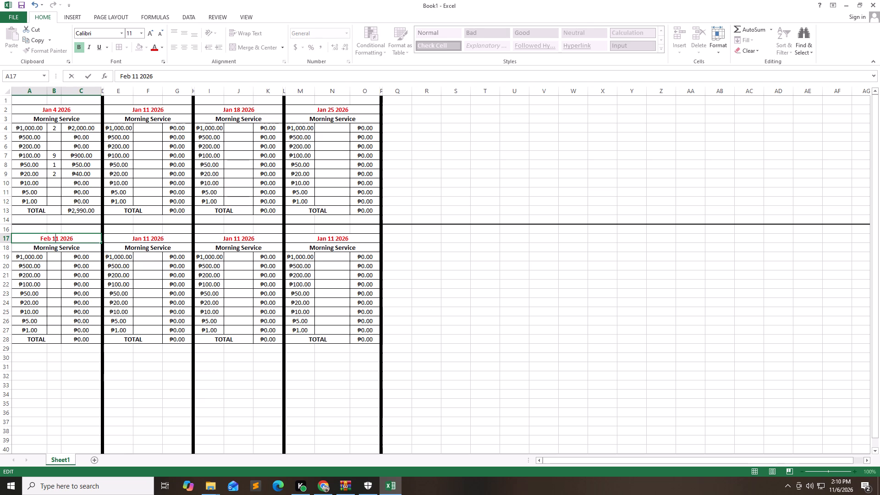
pyautogui.press('BackSpace')
pyautogui.press('0')
pyautogui.press('Right')
pyautogui.press('Right')
pyautogui.press('Right')
pyautogui.press('Right')
pyautogui.press('Right')
pyautogui.press('Right')
pyautogui.press('Right')
pyautogui.press('Right')
pyautogui.press('Right')
pyautogui.press('Right')
pyautogui.press('Right')
pyautogui.press('Right')
pyautogui.press('Right')
pyautogui.press('Right')
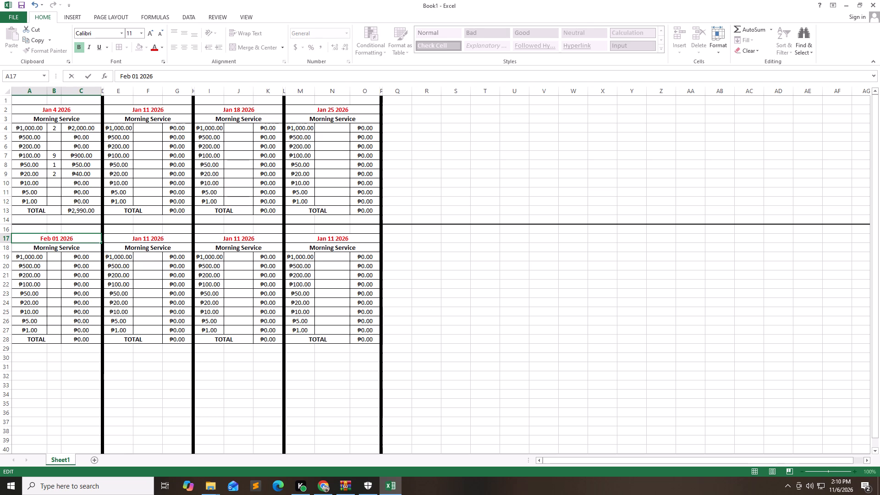
pyautogui.press('Tab')
# Enter Feb 08 as the date heading of the second lower table in E17.
pyautogui.press('Tab')
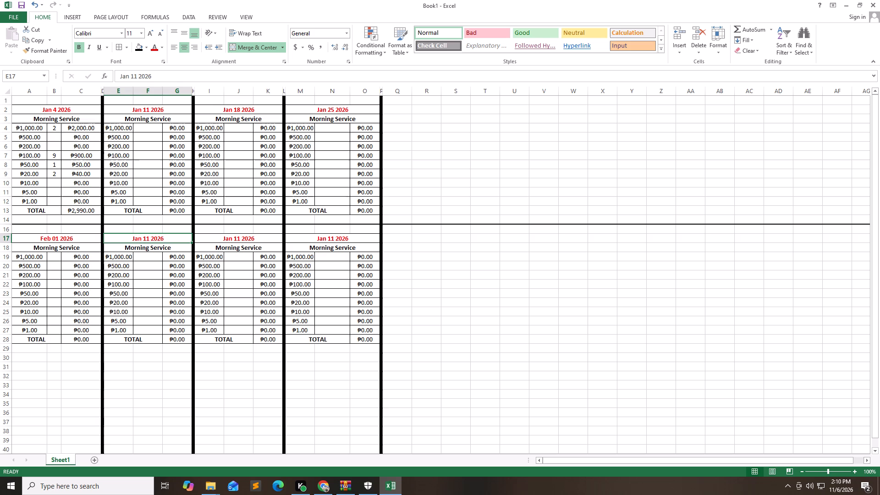
pyautogui.write('Fe')
pyautogui.write('b 08')
pyautogui.press('Tab')
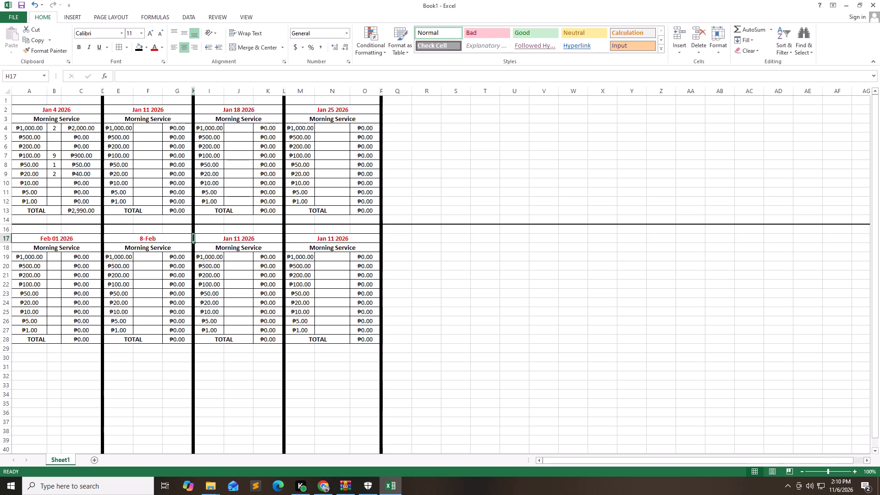
pyautogui.press('Left')
pyautogui.press('Right')
pyautogui.press('Left')
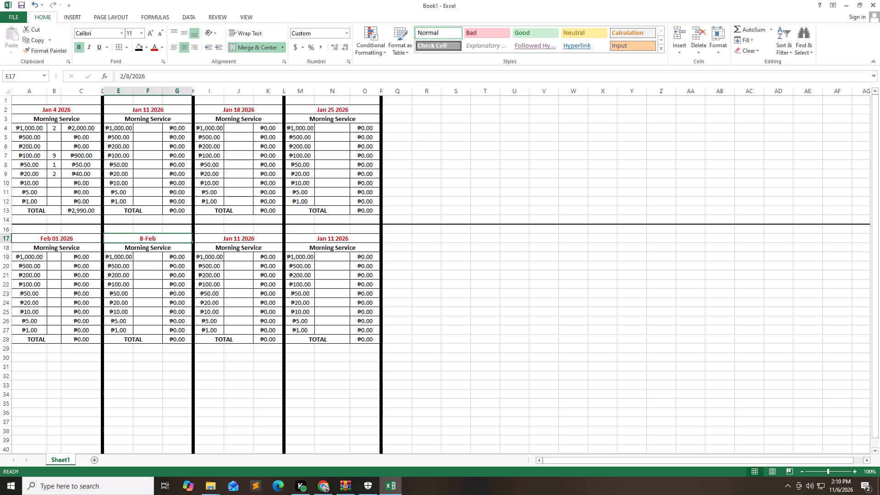
pyautogui.tripleClick(136, 239)
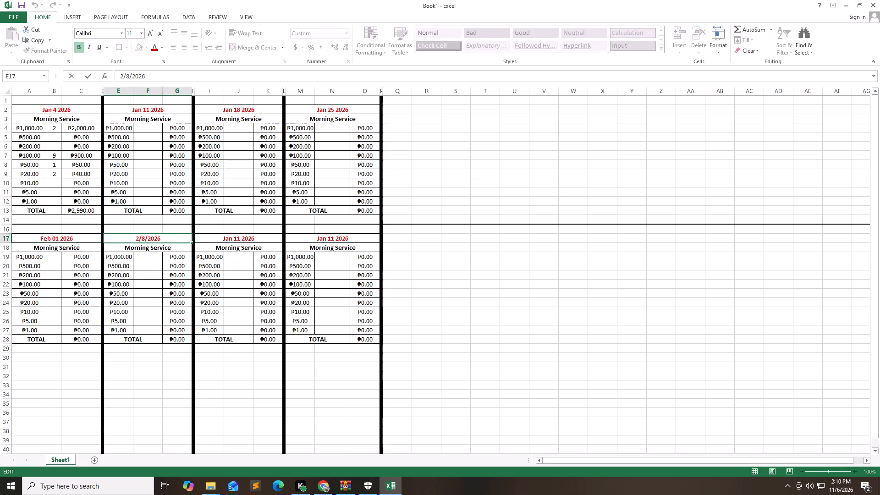
pyautogui.click(165, 239)
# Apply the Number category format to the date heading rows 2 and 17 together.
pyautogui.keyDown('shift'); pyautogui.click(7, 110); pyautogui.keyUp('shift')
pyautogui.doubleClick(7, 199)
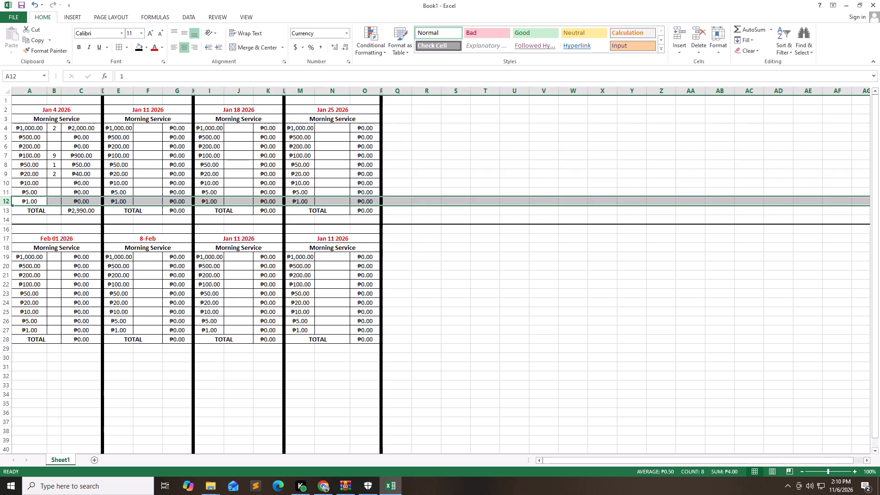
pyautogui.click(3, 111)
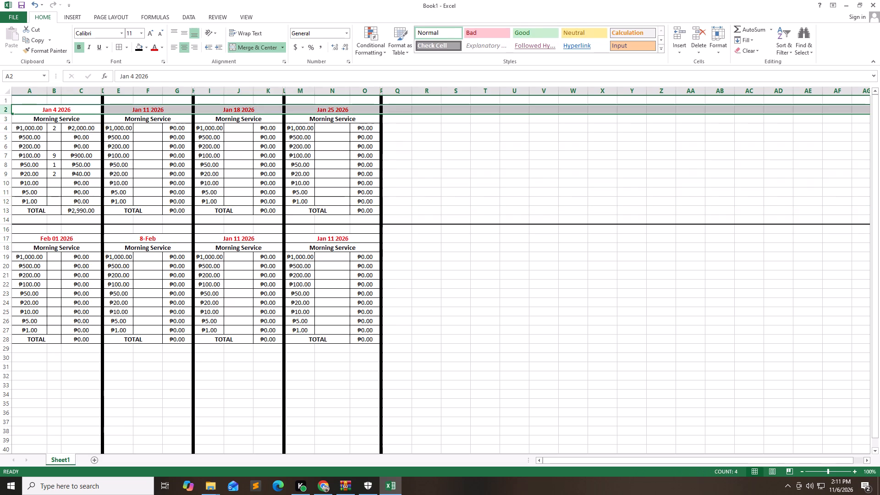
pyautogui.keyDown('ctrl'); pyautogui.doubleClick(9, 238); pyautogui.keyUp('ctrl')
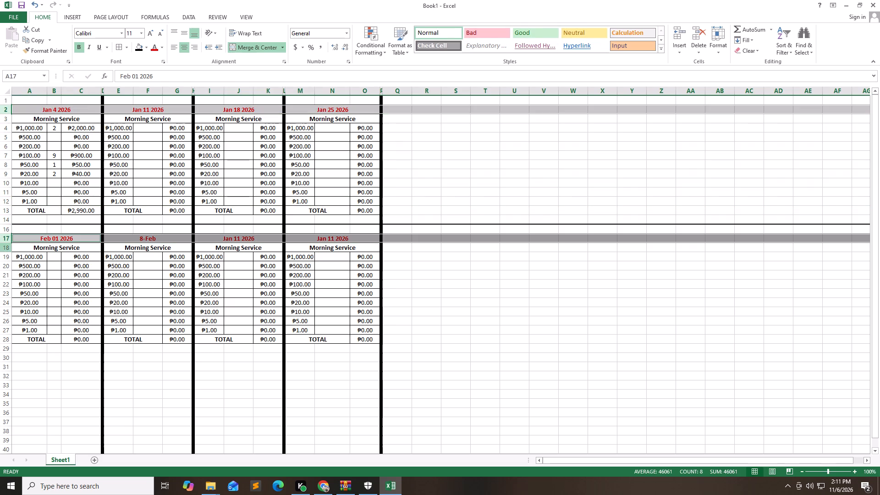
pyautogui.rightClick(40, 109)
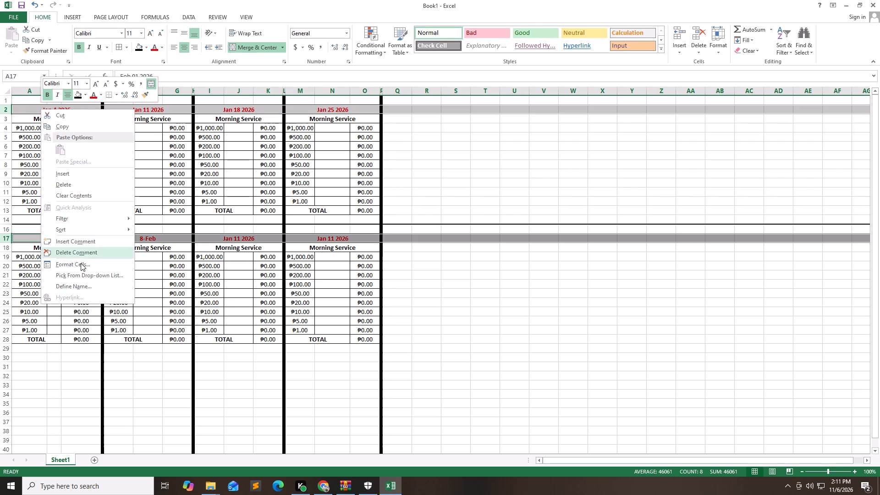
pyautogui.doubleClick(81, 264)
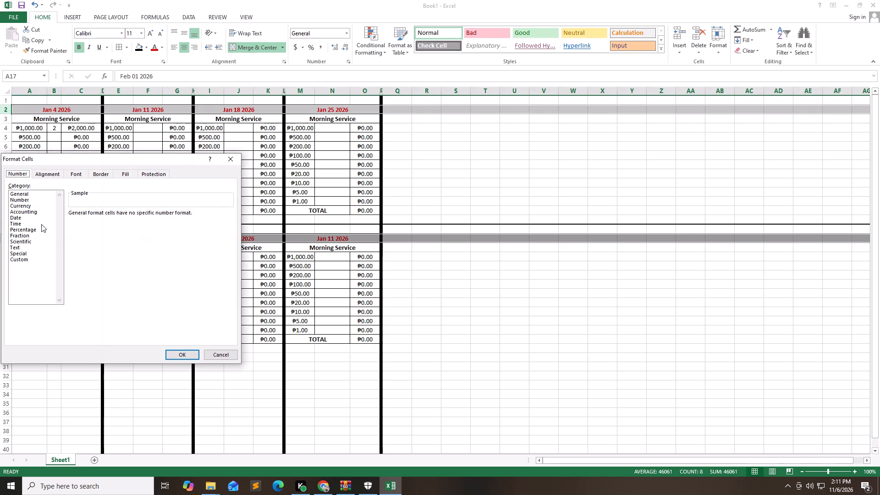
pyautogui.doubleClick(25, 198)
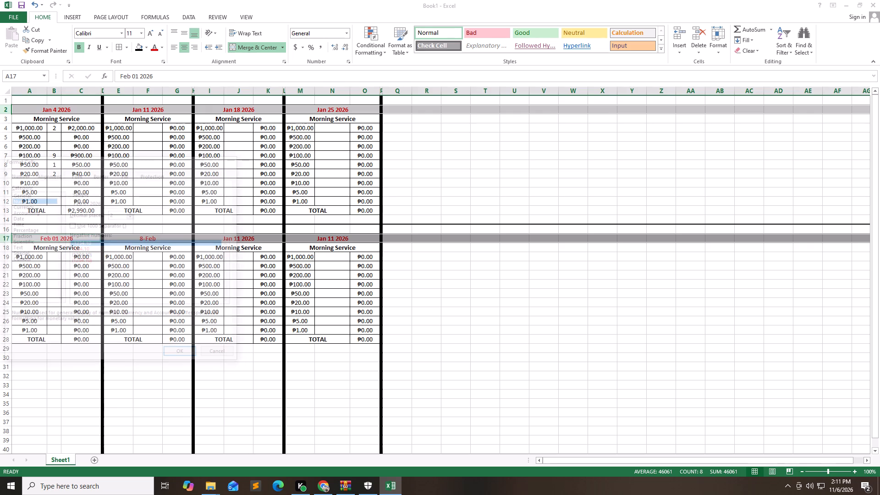
# Format the date heading rows 2 and 17 as dates using the March 14, 2012 type.
pyautogui.rightClick(7, 107)
pyautogui.click(0, 111)
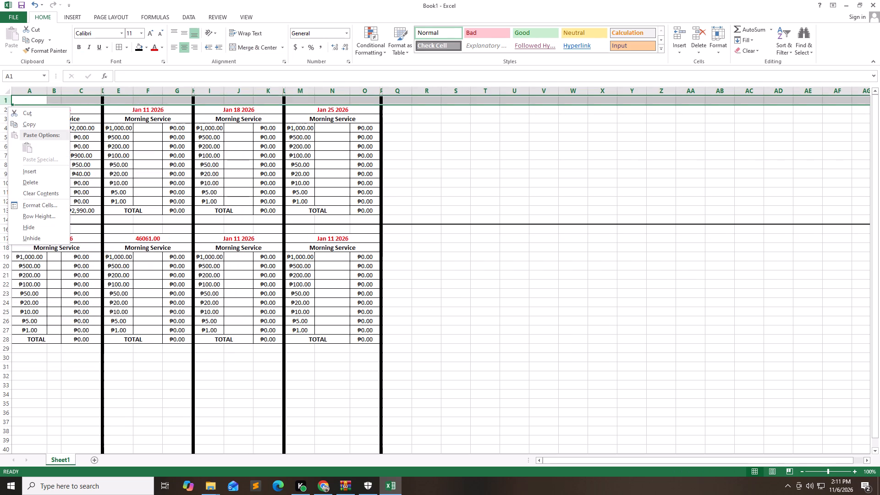
pyautogui.click(3, 113)
pyautogui.click(1, 110)
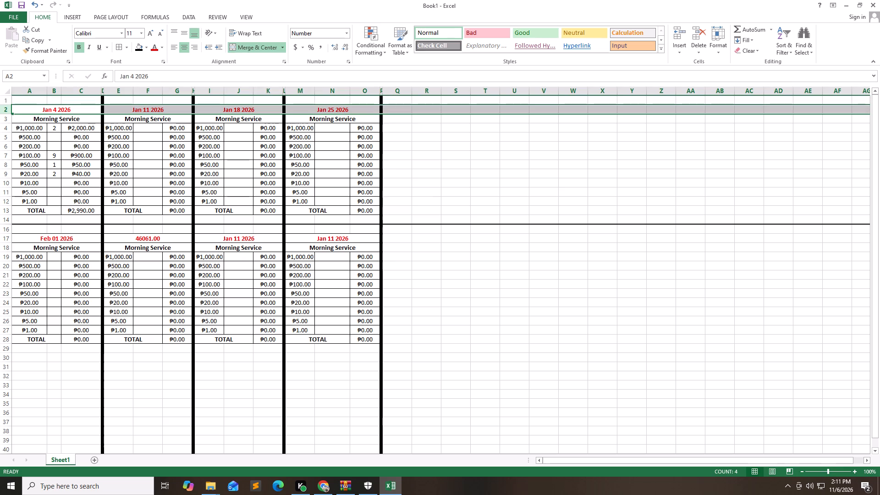
pyautogui.keyDown('ctrl'); pyautogui.click(4, 238); pyautogui.keyUp('ctrl')
pyautogui.rightClick(4, 238)
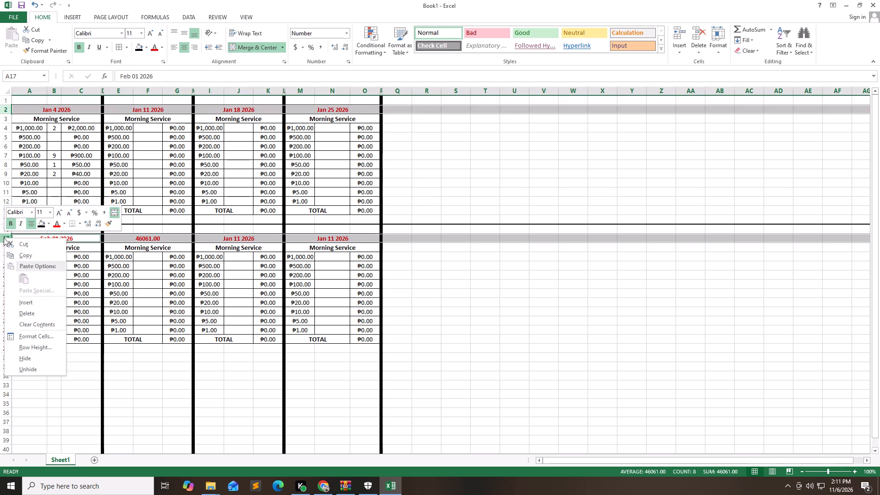
pyautogui.doubleClick(38, 331)
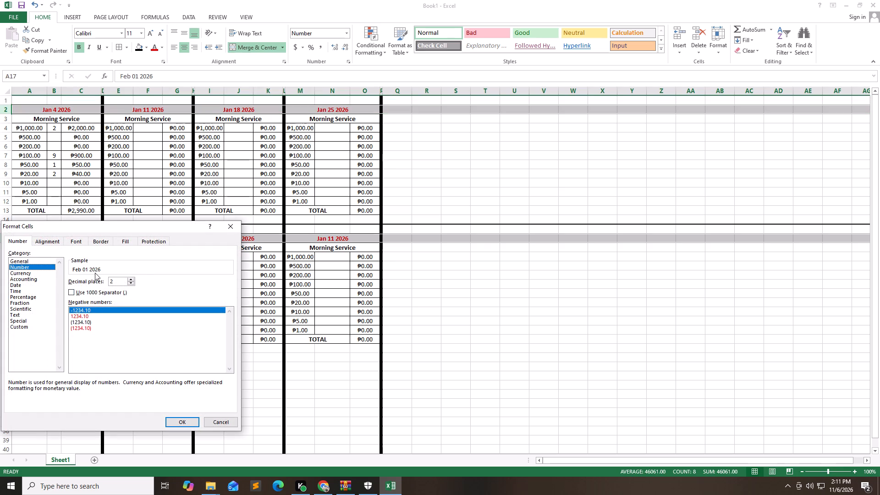
pyautogui.click(23, 285)
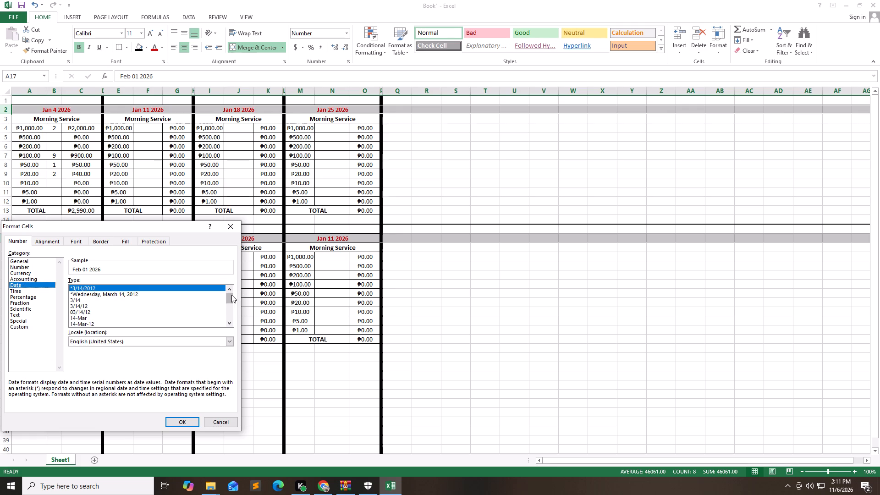
pyautogui.moveTo(231, 295); pyautogui.dragTo(233, 302)
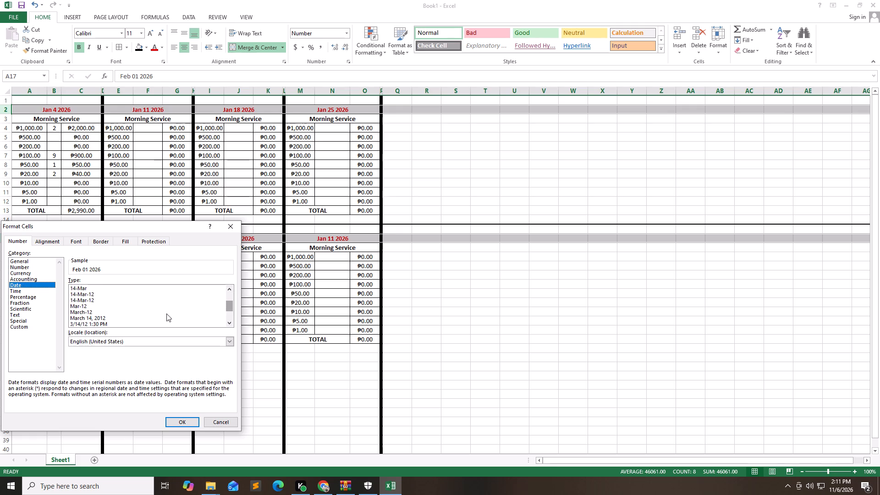
pyautogui.click(116, 316)
pyautogui.click(182, 419)
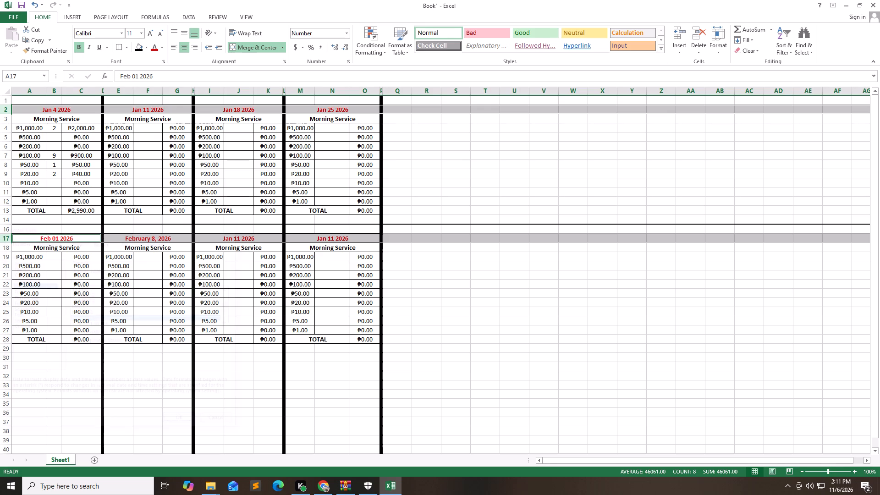
# Replace the first upper table's date heading in A2 with January 4 2026.
pyautogui.click(65, 110)
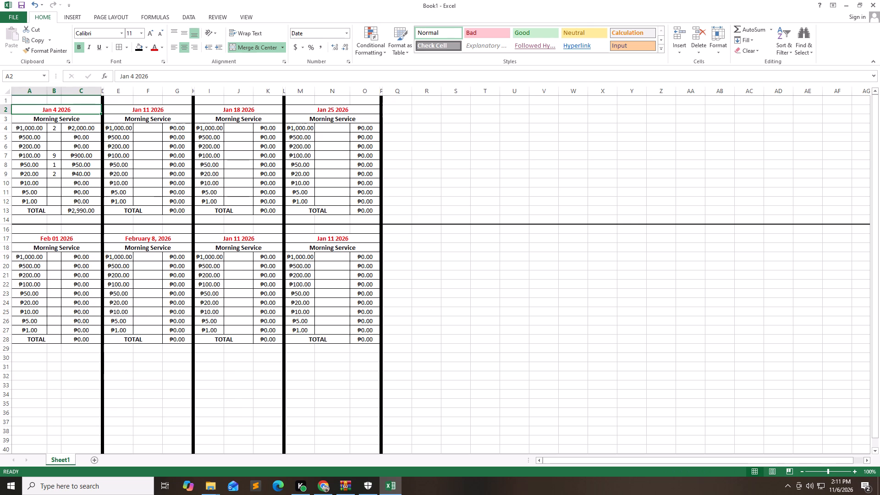
pyautogui.write('Jan')
pyautogui.write('uary')
pyautogui.press('space')
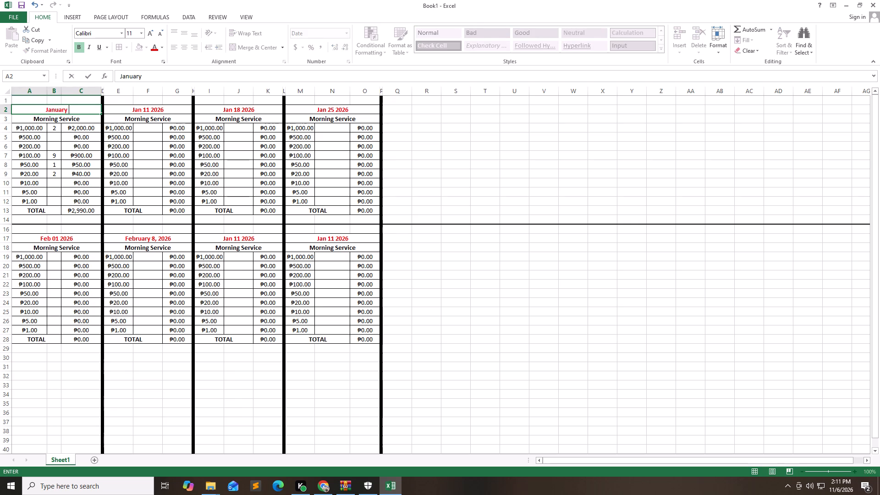
pyautogui.write('4 2026')
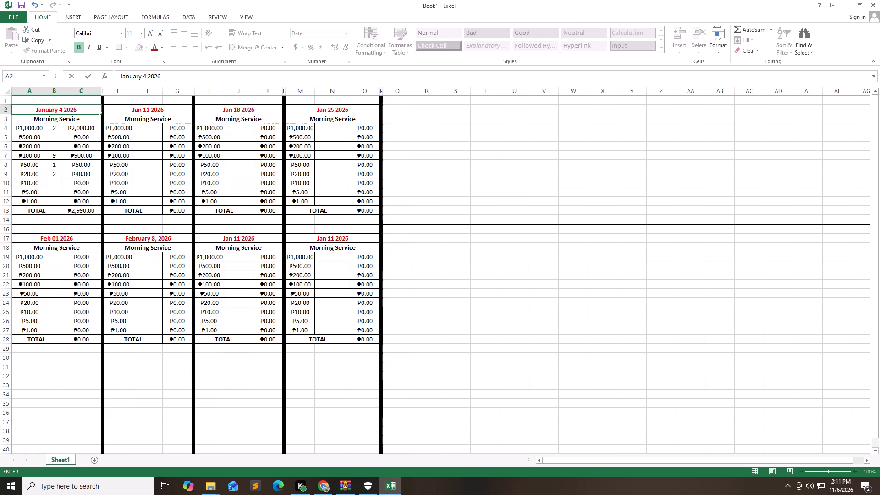
pyautogui.press('Right')
# Replace the second upper table's date heading in E2 with January 11 2026.
pyautogui.press('Right')
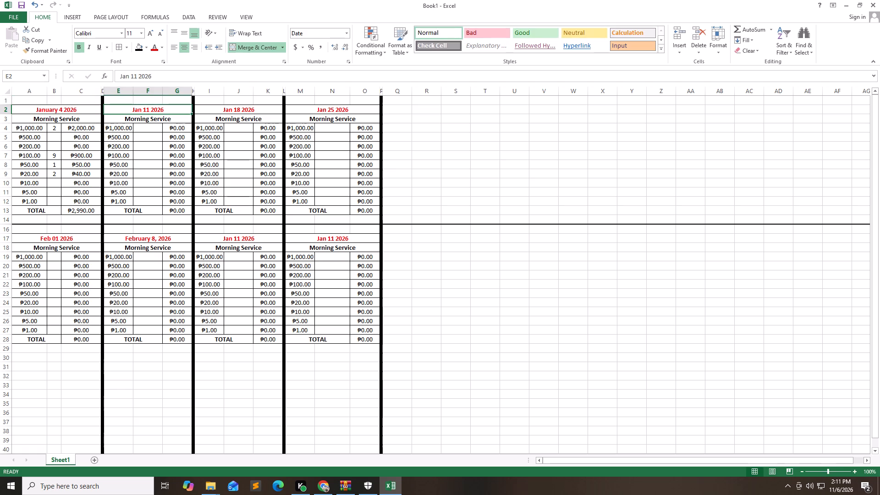
pyautogui.write('Janua')
pyautogui.write('ry 11')
pyautogui.press('space')
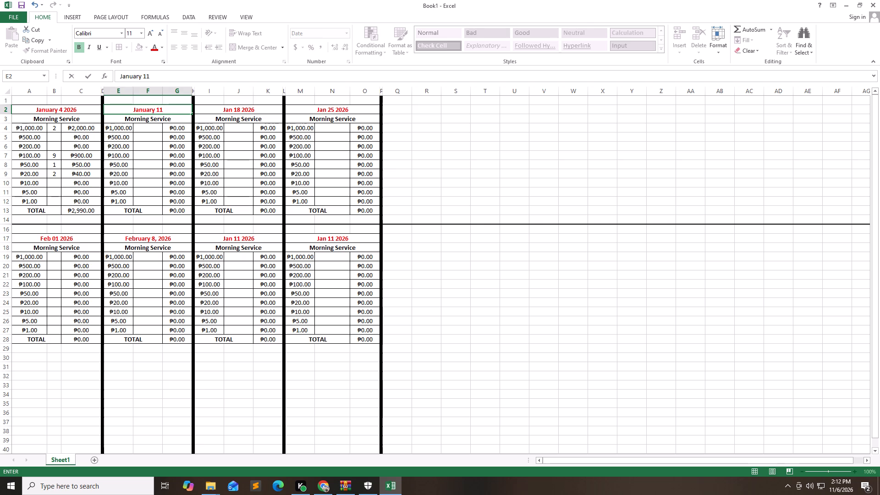
pyautogui.write('2026')
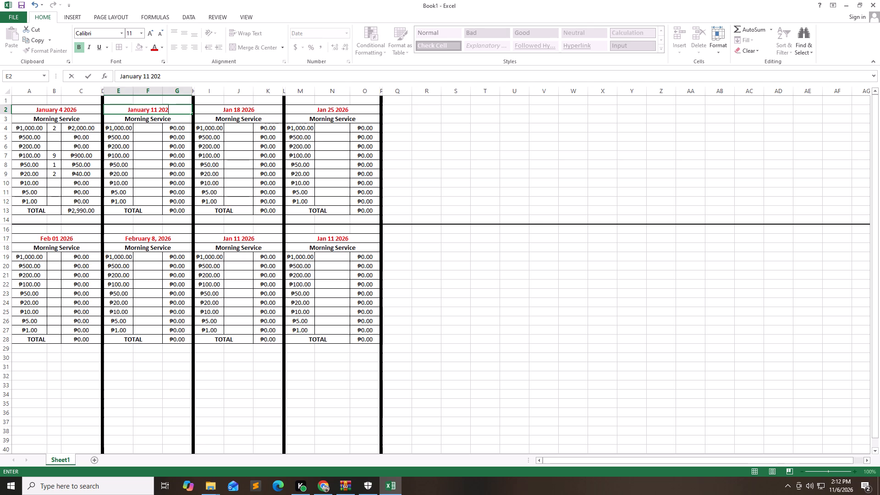
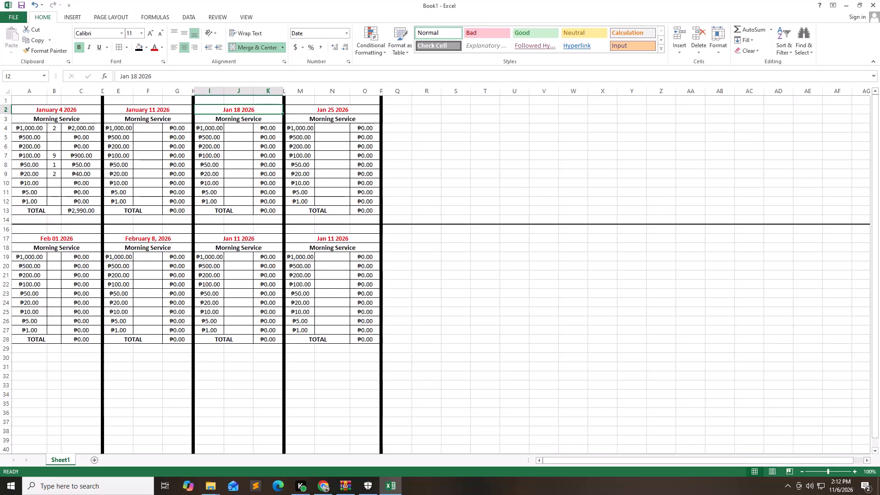
# Replace the third upper table's date heading in I2 with January 18.
pyautogui.write('Ja')
pyautogui.write('nuary')
pyautogui.press('space')
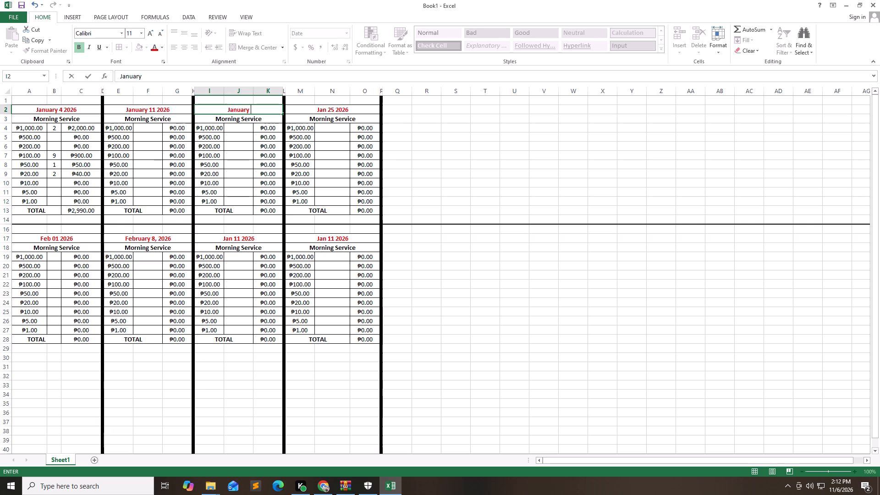
pyautogui.write('18')
pyautogui.press('Right')
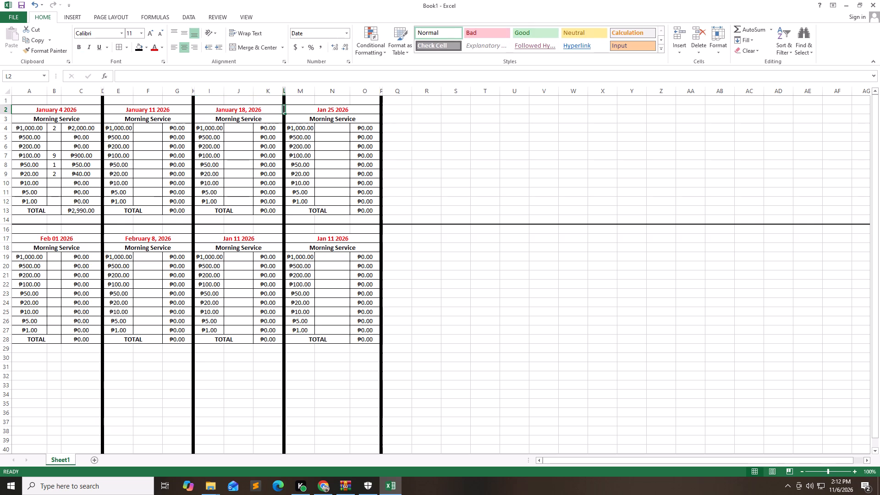
# Replace the fourth upper table's date heading in M2 with Jan 25.
pyautogui.write('Ja')
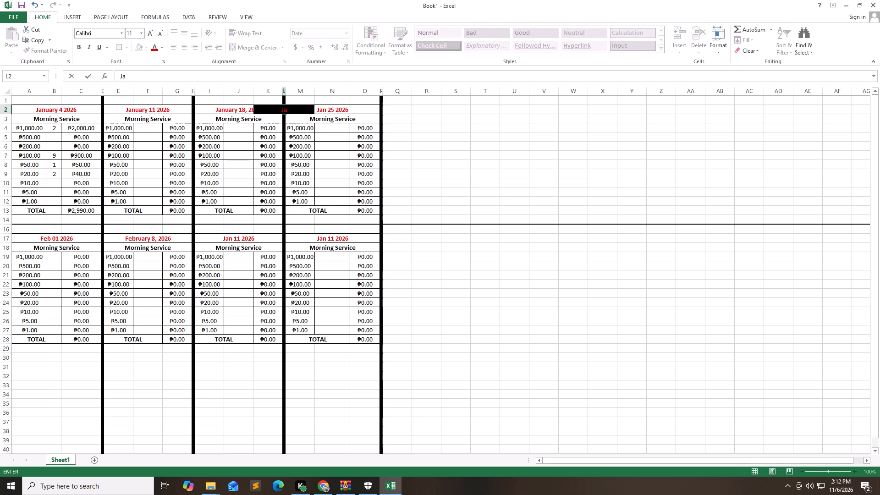
pyautogui.press('BackSpace')
pyautogui.press('BackSpace')
pyautogui.press('BackSpace')
pyautogui.press('Right')
pyautogui.press('Right')
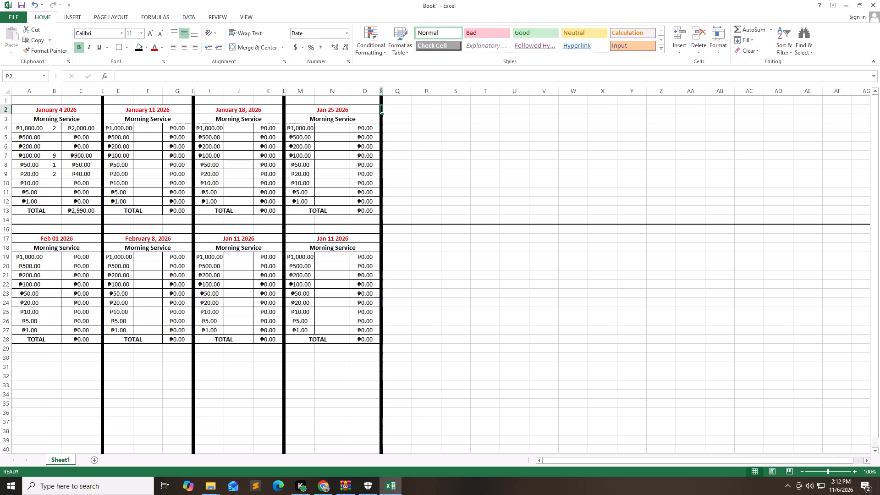
pyautogui.press('Left')
pyautogui.write('Jan')
pyautogui.press('space')
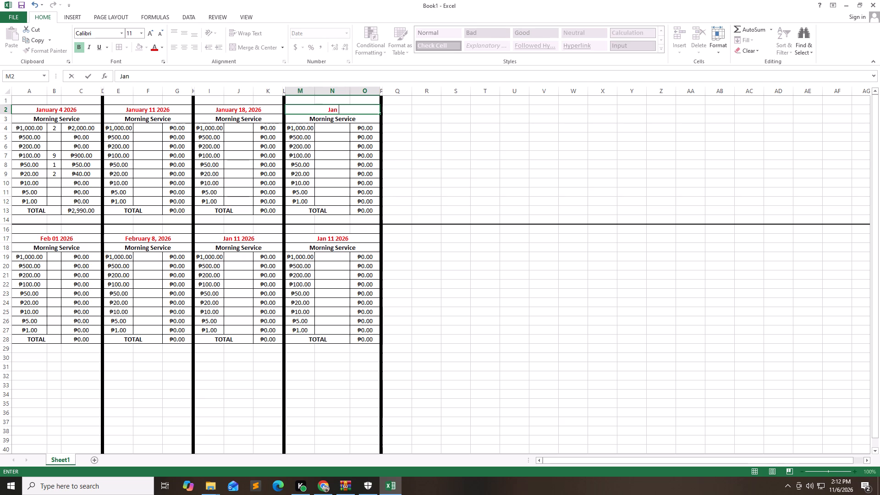
pyautogui.write('25')
pyautogui.press('Return')
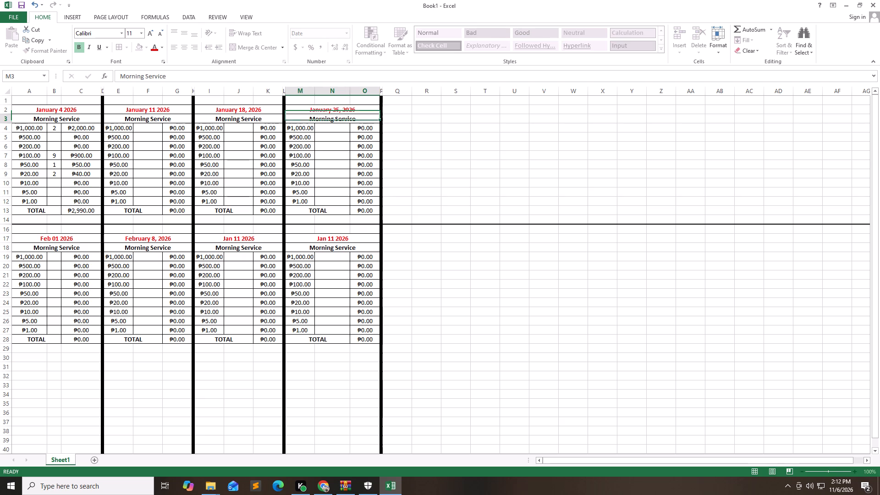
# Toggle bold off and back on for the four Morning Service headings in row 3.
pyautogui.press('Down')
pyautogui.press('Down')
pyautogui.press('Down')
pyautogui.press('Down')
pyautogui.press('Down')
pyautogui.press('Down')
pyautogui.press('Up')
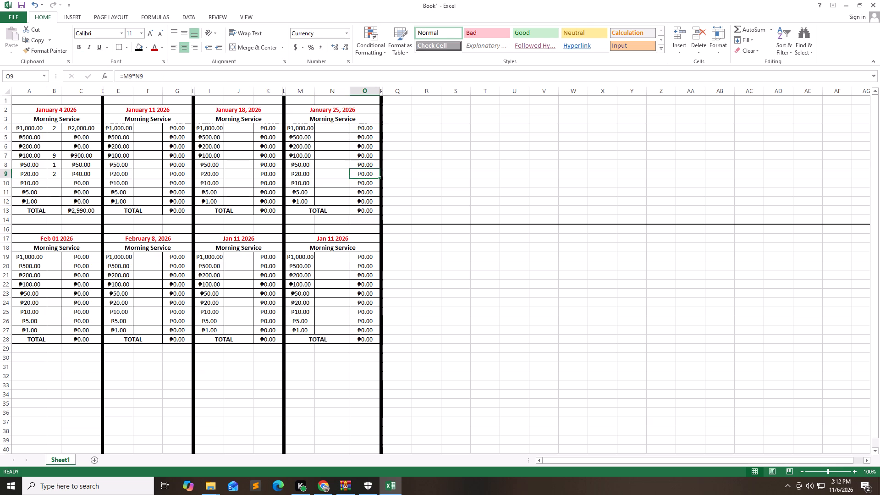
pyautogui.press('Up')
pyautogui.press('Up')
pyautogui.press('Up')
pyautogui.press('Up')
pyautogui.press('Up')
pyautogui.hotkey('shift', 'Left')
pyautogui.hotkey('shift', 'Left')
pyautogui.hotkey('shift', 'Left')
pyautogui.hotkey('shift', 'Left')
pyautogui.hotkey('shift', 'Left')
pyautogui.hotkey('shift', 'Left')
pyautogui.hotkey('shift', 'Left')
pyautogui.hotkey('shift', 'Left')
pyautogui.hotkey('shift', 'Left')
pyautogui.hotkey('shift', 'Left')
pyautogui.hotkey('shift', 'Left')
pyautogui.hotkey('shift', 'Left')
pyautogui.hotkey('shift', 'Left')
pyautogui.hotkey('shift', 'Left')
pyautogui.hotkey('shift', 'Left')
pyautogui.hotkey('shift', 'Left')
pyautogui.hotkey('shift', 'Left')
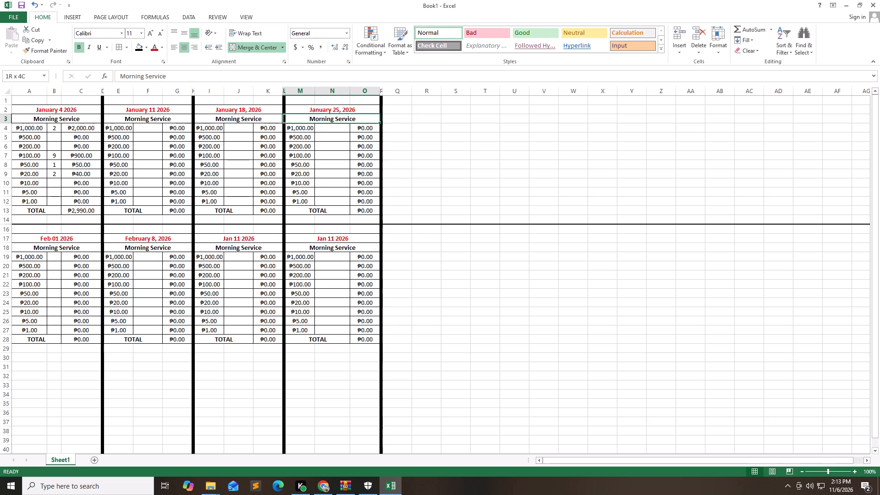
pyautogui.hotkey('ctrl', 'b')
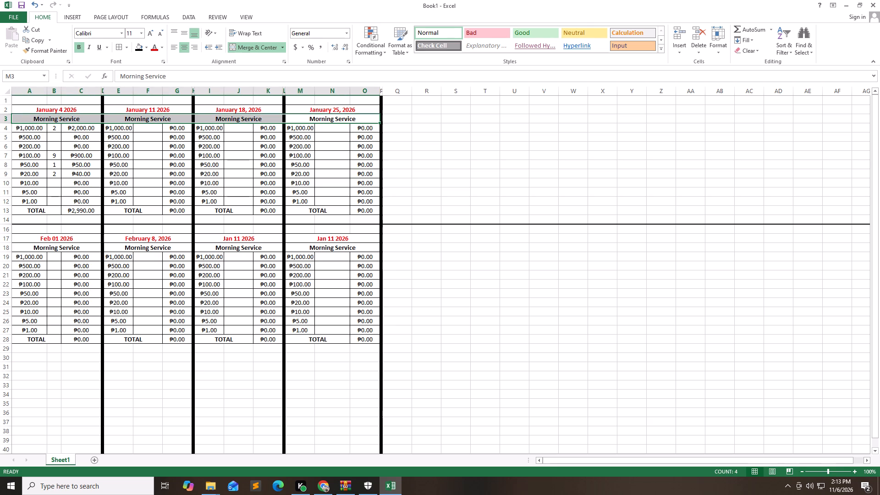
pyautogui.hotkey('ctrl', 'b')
# Replace the first lower table's date heading in A17 with Feb 01.
pyautogui.press('Down')
pyautogui.press('Down')
pyautogui.press('Down')
pyautogui.press('Down')
pyautogui.press('Down')
pyautogui.press('Down')
pyautogui.press('Down')
pyautogui.press('Down')
pyautogui.press('Down')
pyautogui.press('Down')
pyautogui.press('Down')
pyautogui.press('Down')
pyautogui.press('Down')
pyautogui.press('Left')
pyautogui.press('Left')
pyautogui.press('Left')
pyautogui.press('Left')
pyautogui.press('Left')
pyautogui.press('Left')
pyautogui.press('Left')
pyautogui.press('Left')
pyautogui.press('Left')
pyautogui.press('Left')
pyautogui.press('Left')
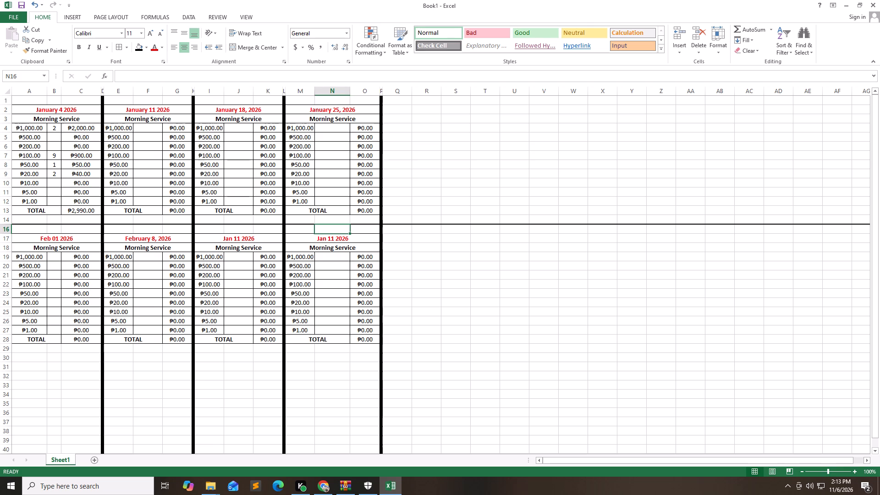
pyautogui.press('Left')
pyautogui.press('Left')
pyautogui.press('Down')
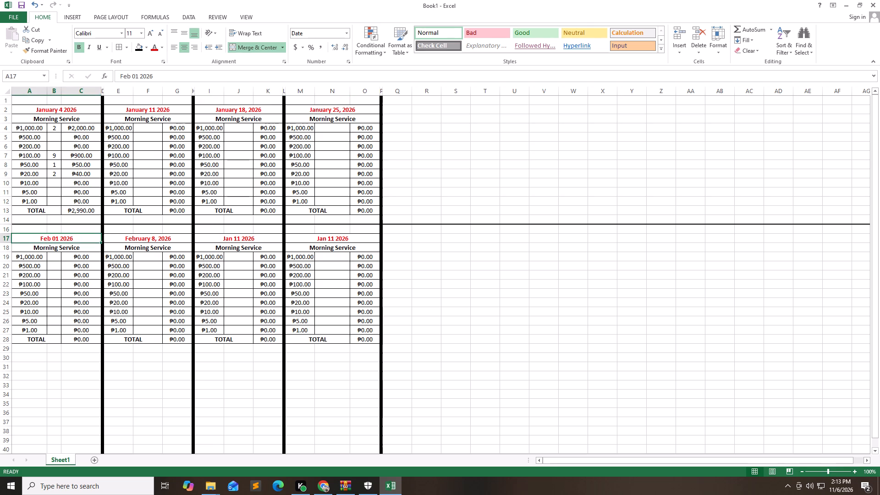
pyautogui.write('Feb')
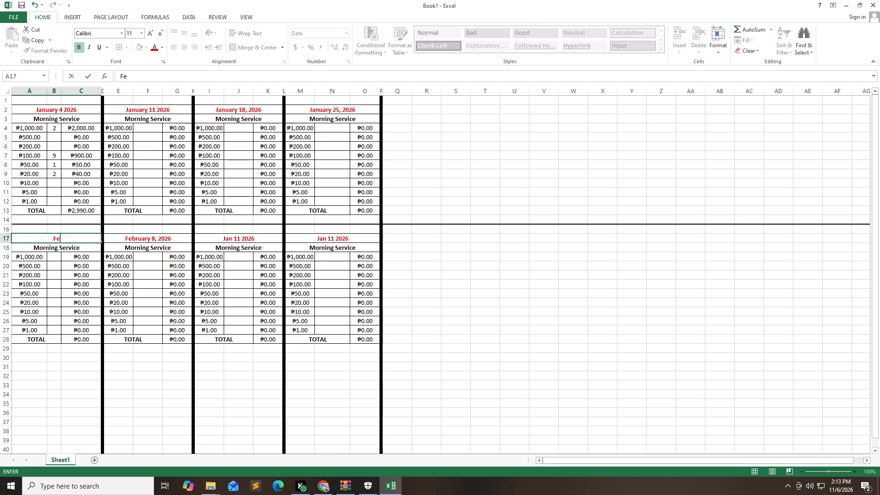
pyautogui.press('space')
pyautogui.write('01')
pyautogui.press('Return')
# Replace the third lower table's date heading in I17 with feb 15.
pyautogui.press('Up')
pyautogui.press('Right')
pyautogui.press('Right')
pyautogui.press('Right')
pyautogui.press('Right')
pyautogui.press('Right')
pyautogui.press('Right')
pyautogui.press('Right')
pyautogui.press('Right')
pyautogui.press('Right')
pyautogui.press('Right')
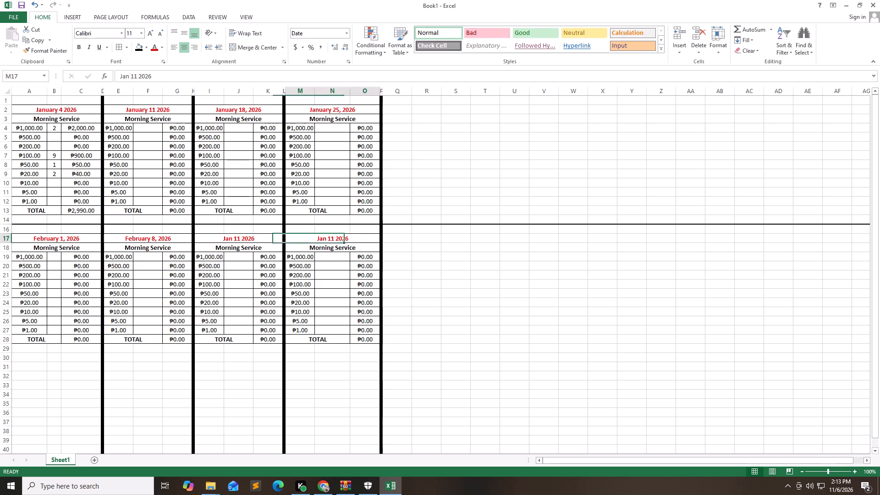
pyautogui.press('Left')
pyautogui.press('Left')
pyautogui.press('Left')
pyautogui.press('Left')
pyautogui.press('Left')
pyautogui.press('Left')
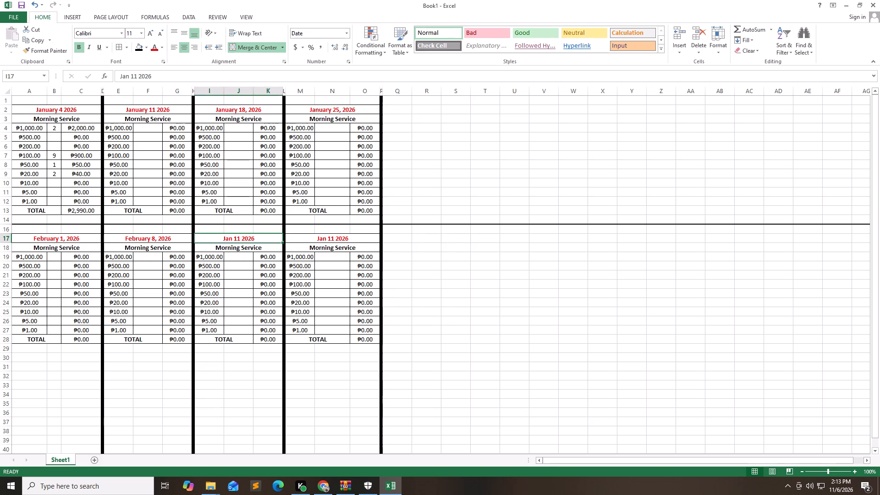
pyautogui.write('feb 1')
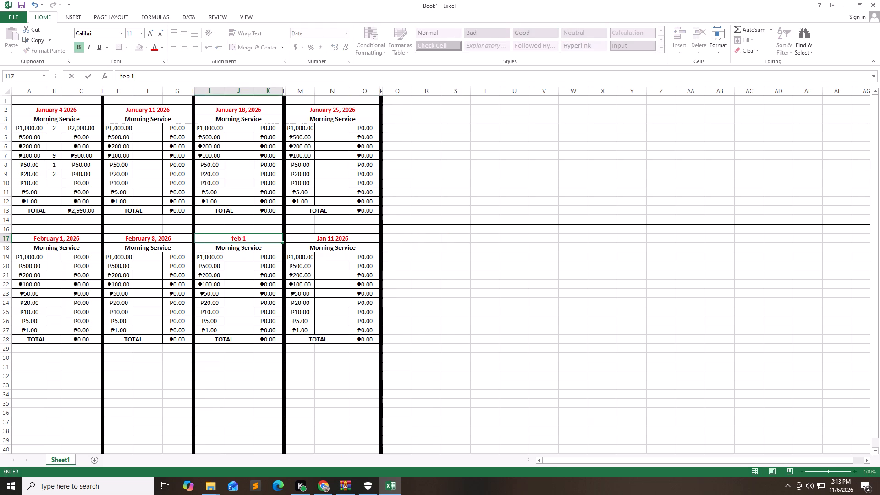
pyautogui.press('5')
pyautogui.press('Return')
# Replace the fourth lower table's date heading in M17 with feb 22.
pyautogui.press('Up')
pyautogui.press('Right')
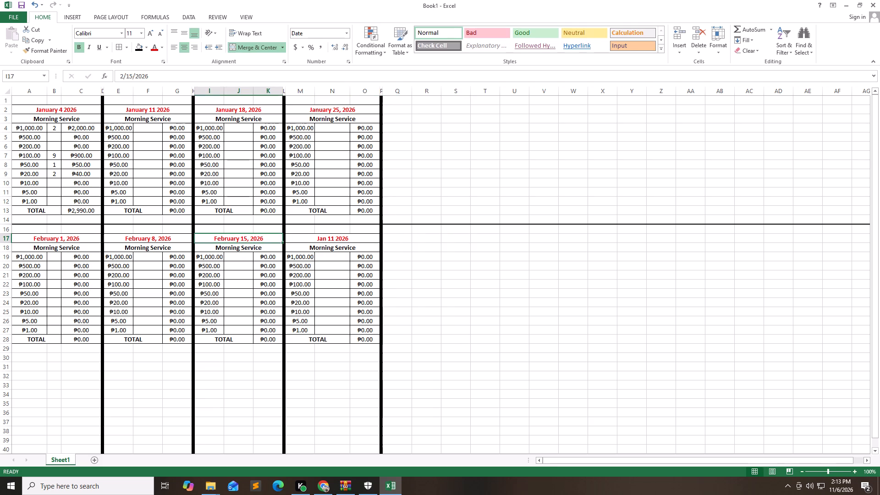
pyautogui.press('Right')
pyautogui.press('Right')
pyautogui.press('Left')
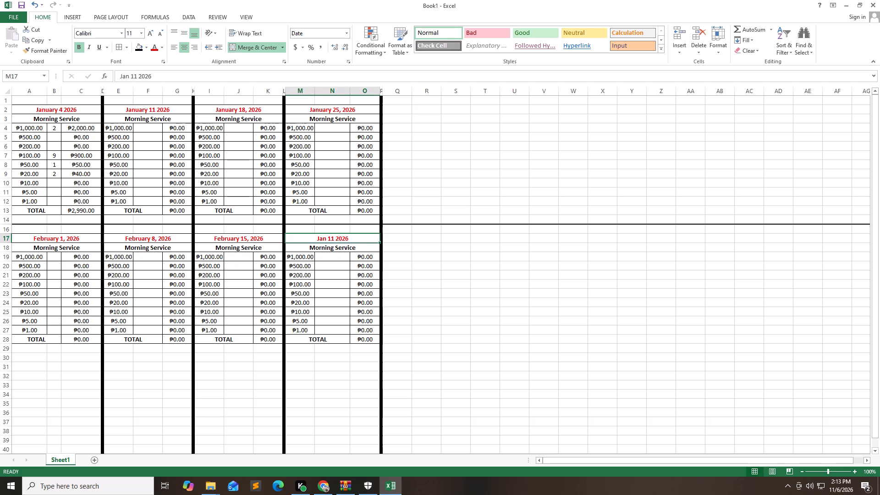
pyautogui.write('fe')
pyautogui.write('b')
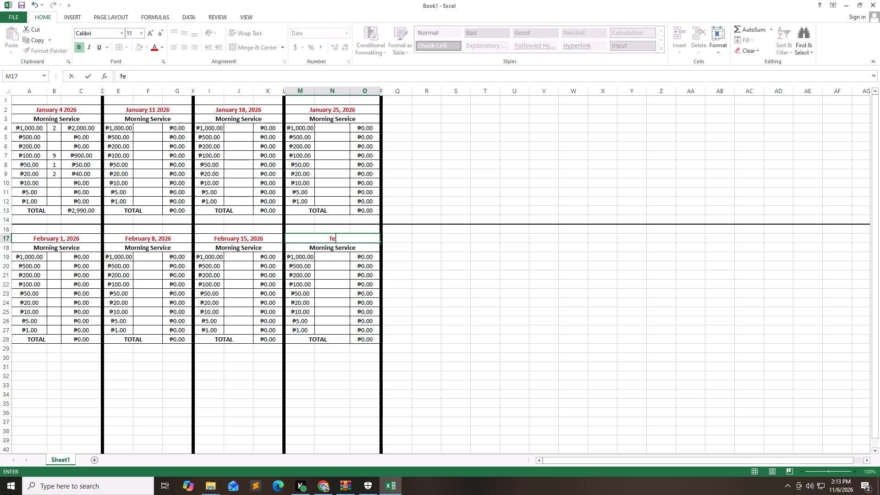
pyautogui.press('space')
pyautogui.write('22')
pyautogui.press('Return')
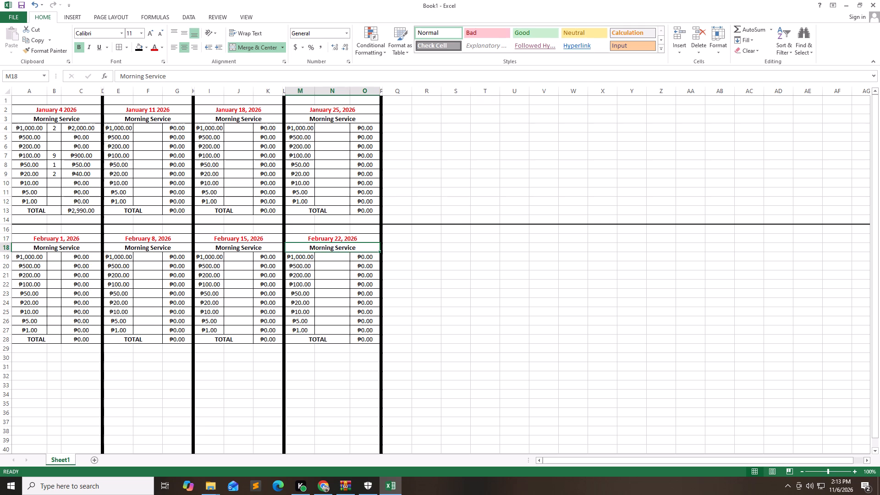
# Fill the whole of row 30, beneath the February tables, with black as a divider.
pyautogui.press('Left')
pyautogui.press('Left')
pyautogui.press('Left')
pyautogui.press('Left')
pyautogui.press('Left')
pyautogui.press('Left')
pyautogui.press('Left')
pyautogui.press('Left')
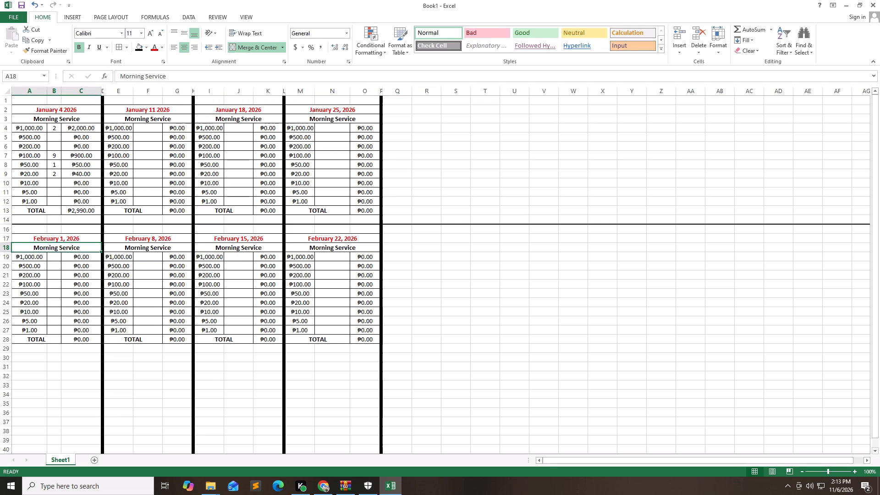
pyautogui.press('Left')
pyautogui.press('Down')
pyautogui.press('Down')
pyautogui.press('Down')
pyautogui.press('Down')
pyautogui.press('Down')
pyautogui.press('Down')
pyautogui.press('Down')
pyautogui.press('Down')
pyautogui.press('Down')
pyautogui.press('Down')
pyautogui.press('Down')
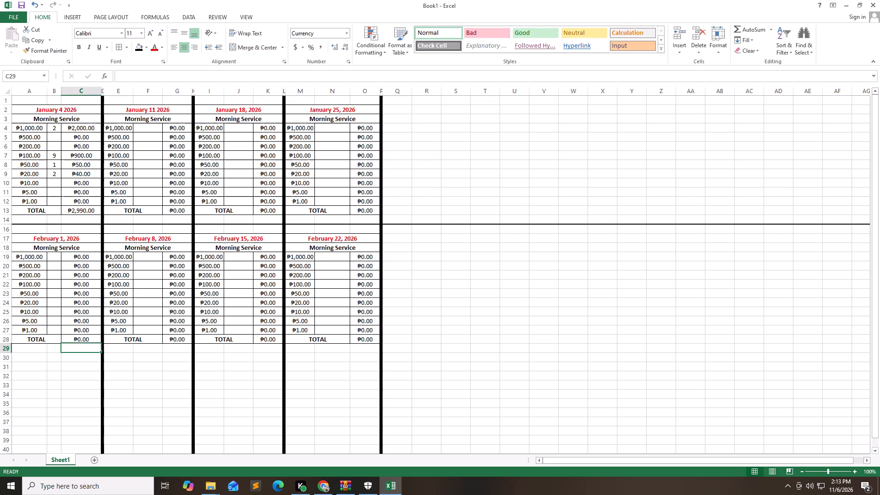
pyautogui.press('Down')
pyautogui.press('Left')
pyautogui.press('Left')
pyautogui.press('Left')
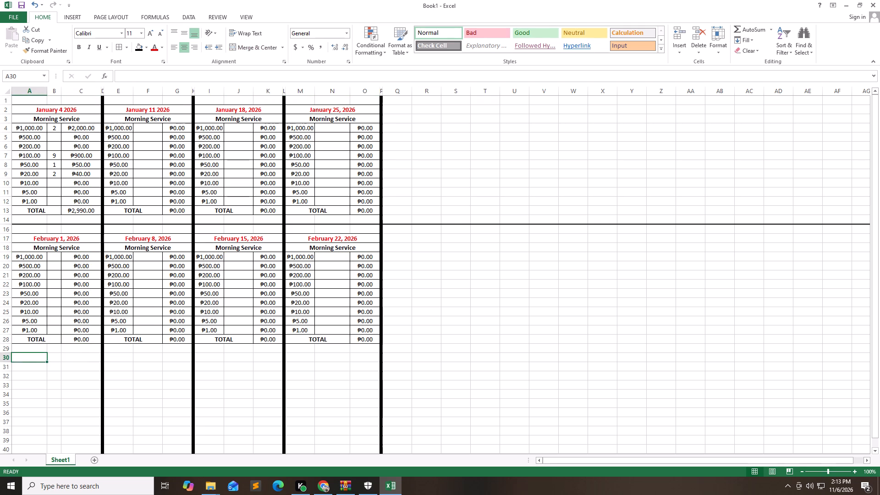
pyautogui.click(5, 357)
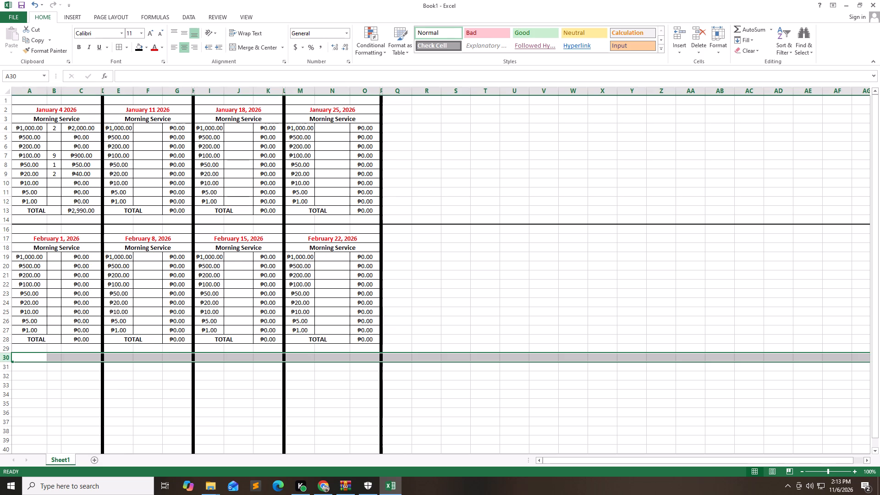
pyautogui.rightClick(5, 358)
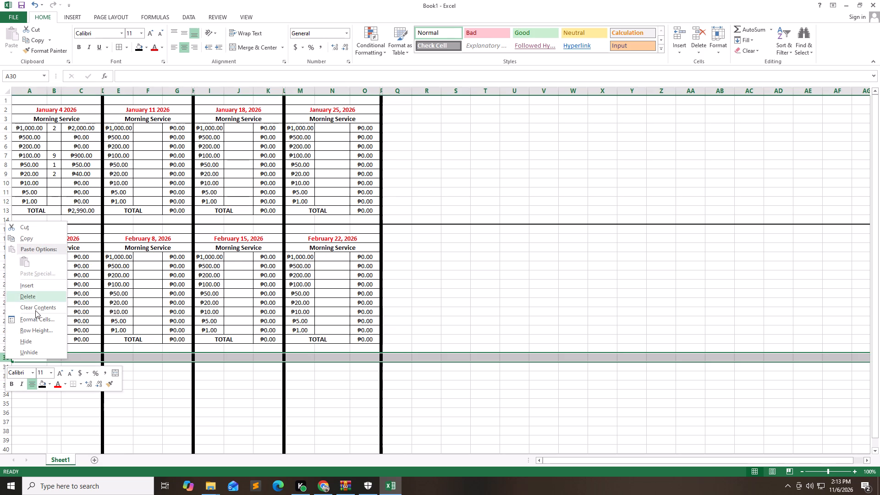
pyautogui.click(44, 329)
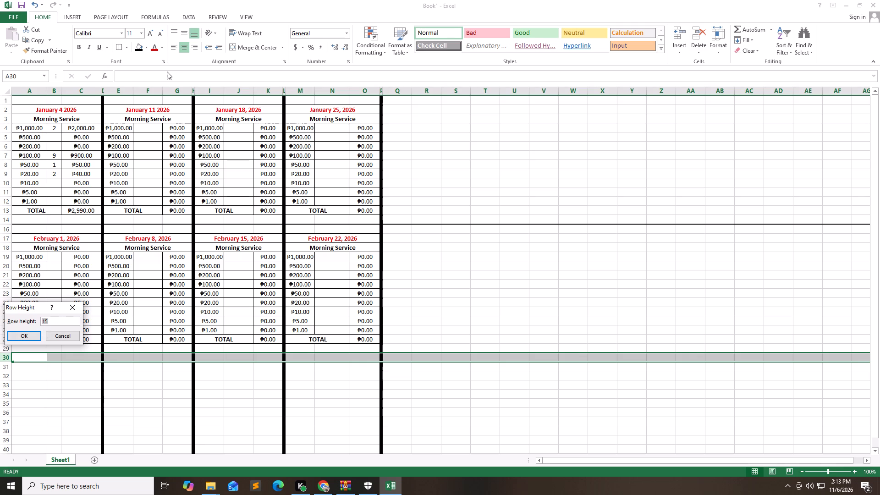
pyautogui.click(140, 49)
pyautogui.click(139, 47)
pyautogui.click(16, 335)
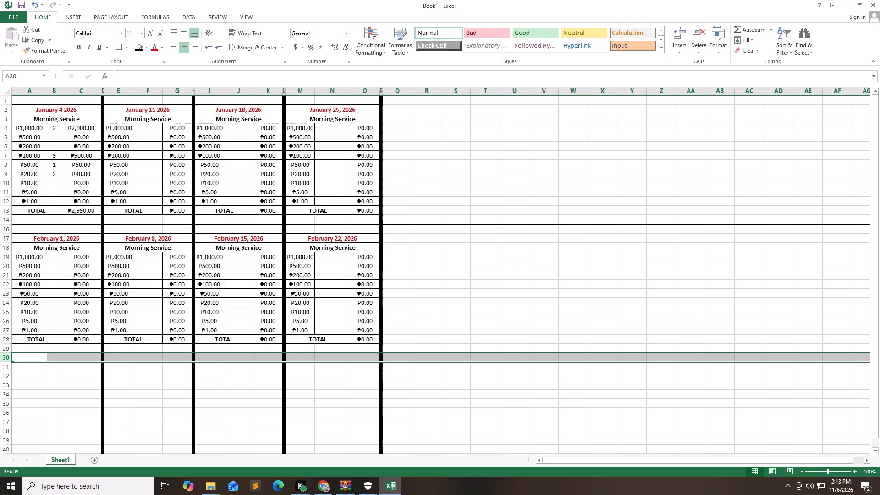
pyautogui.click(137, 49)
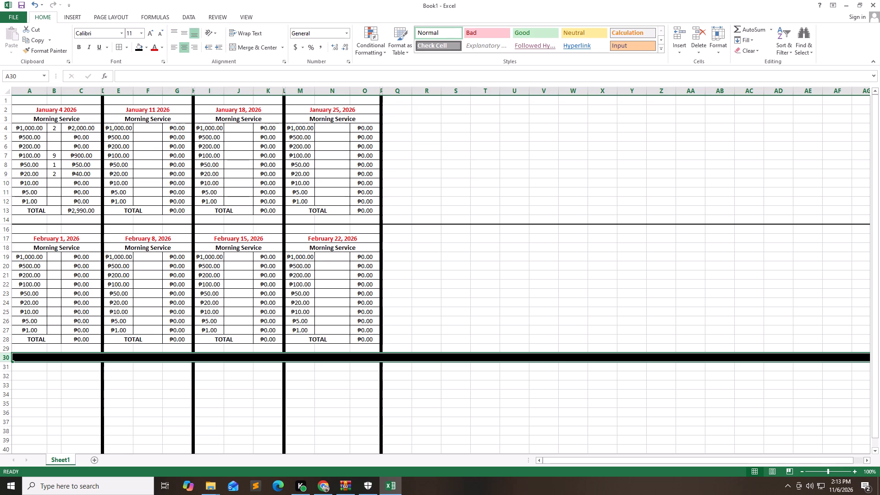
# Set the height of the black divider row 30 to 1.
pyautogui.rightClick(4, 358)
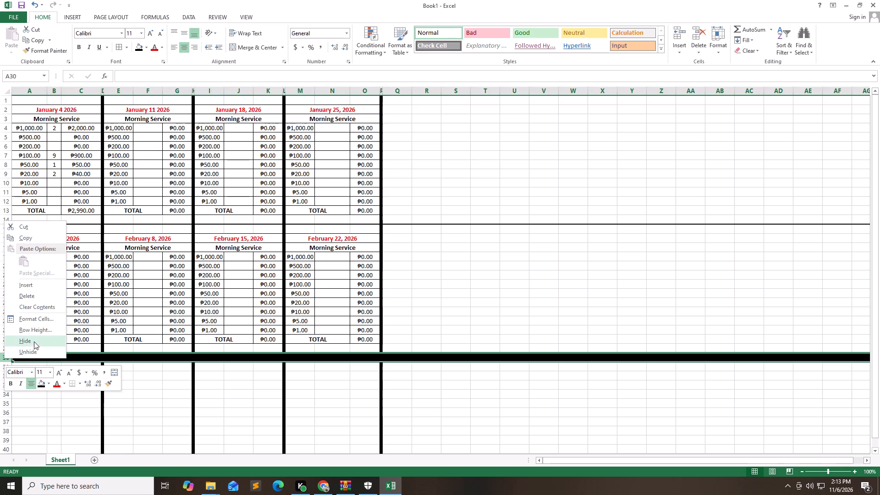
pyautogui.click(36, 332)
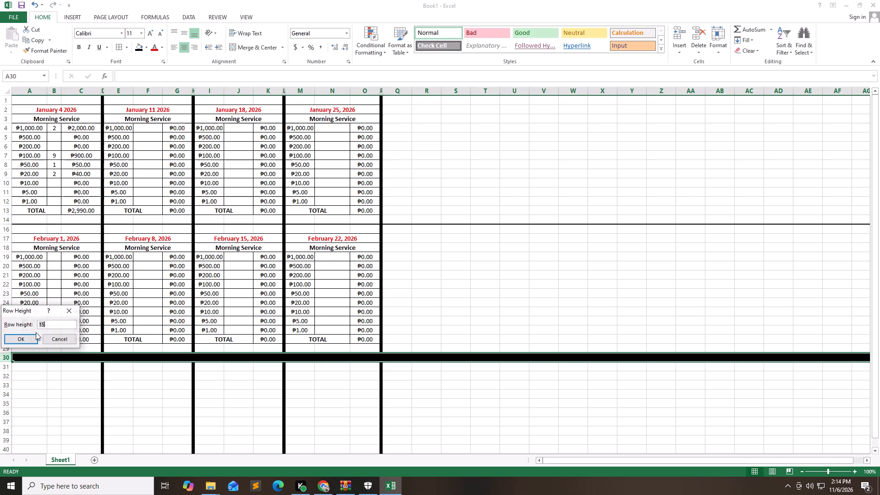
pyautogui.press('1')
pyautogui.press('Return')
pyautogui.press('Return')
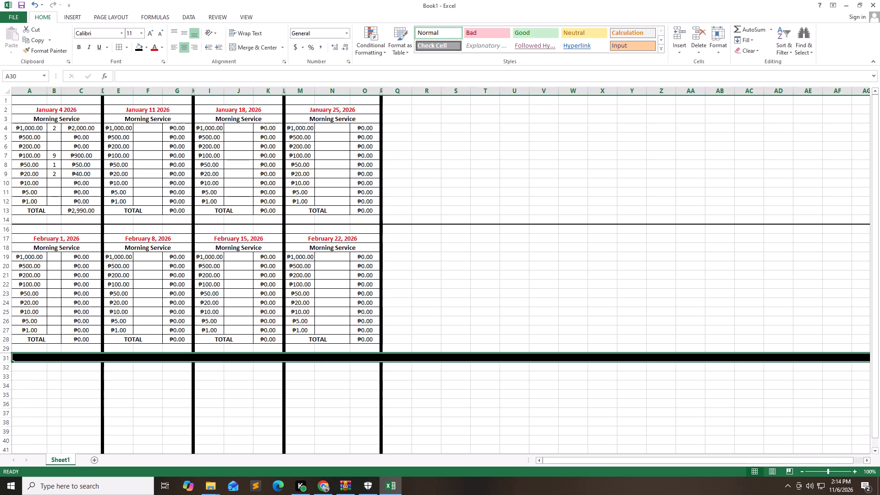
pyautogui.click(61, 370)
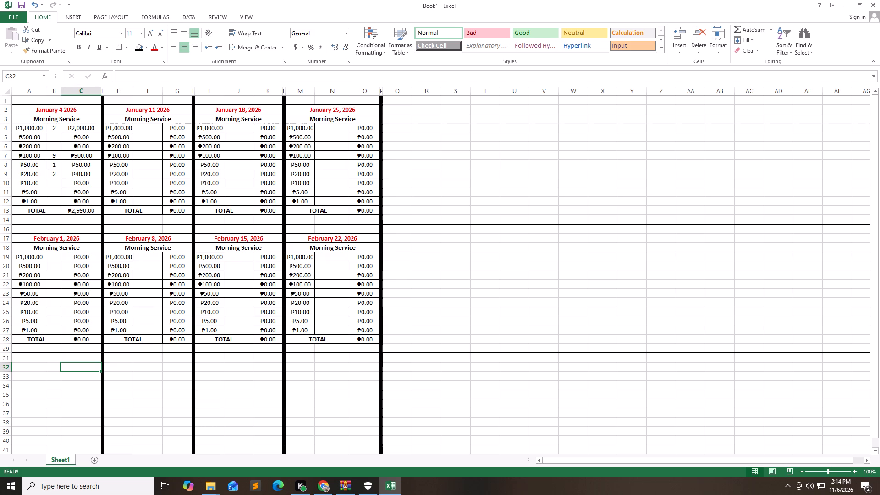
# Copy the four February tables in A17:O28 and paste them below the divider, starting at A32.
pyautogui.click(56, 238)
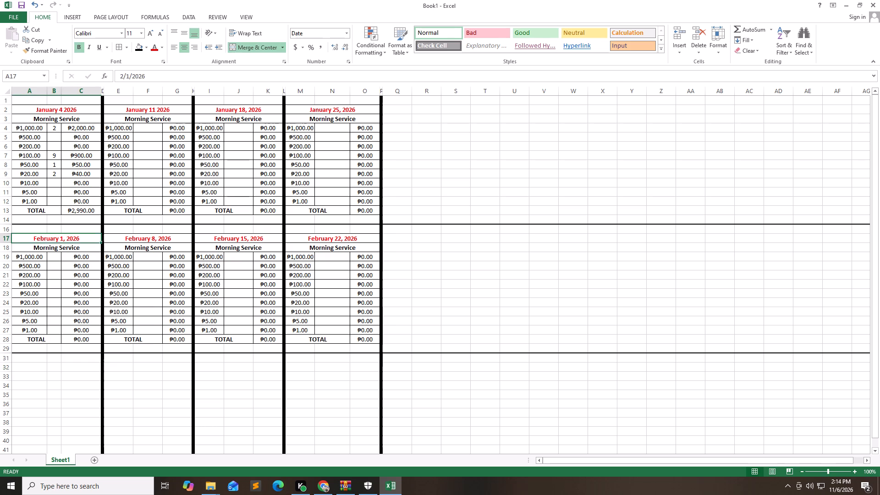
pyautogui.hotkey('shift', 'Right')
pyautogui.hotkey('shift', 'Right')
pyautogui.hotkey('shift', 'Right')
pyautogui.hotkey('shift', 'Right')
pyautogui.hotkey('shift', 'Right')
pyautogui.hotkey('shift', 'Right')
pyautogui.hotkey('shift', 'Down')
pyautogui.hotkey('shift', 'Down')
pyautogui.hotkey('shift', 'Down')
pyautogui.hotkey('shift', 'Down')
pyautogui.hotkey('shift', 'Down')
pyautogui.hotkey('shift', 'Down')
pyautogui.hotkey('shift', 'Down')
pyautogui.hotkey('shift', 'Down')
pyautogui.hotkey('shift', 'Down')
pyautogui.hotkey('shift', 'Down')
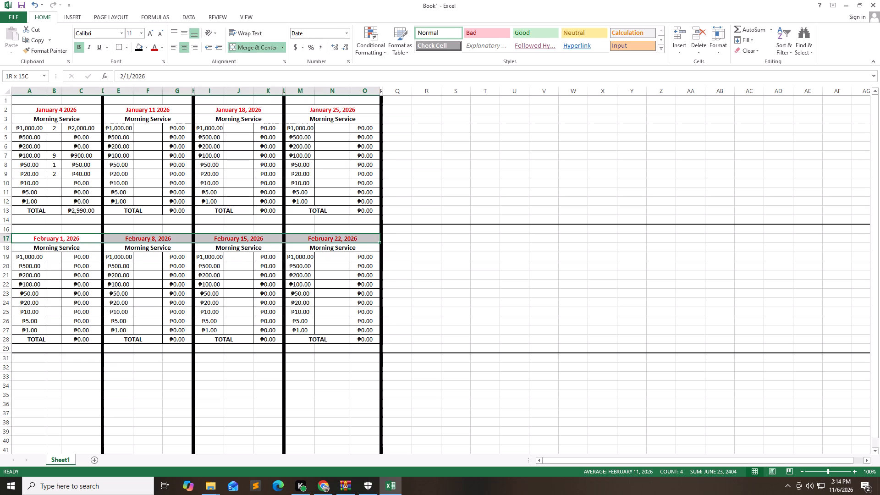
pyautogui.hotkey('shift', 'Down')
pyautogui.hotkey('shift', 'Down')
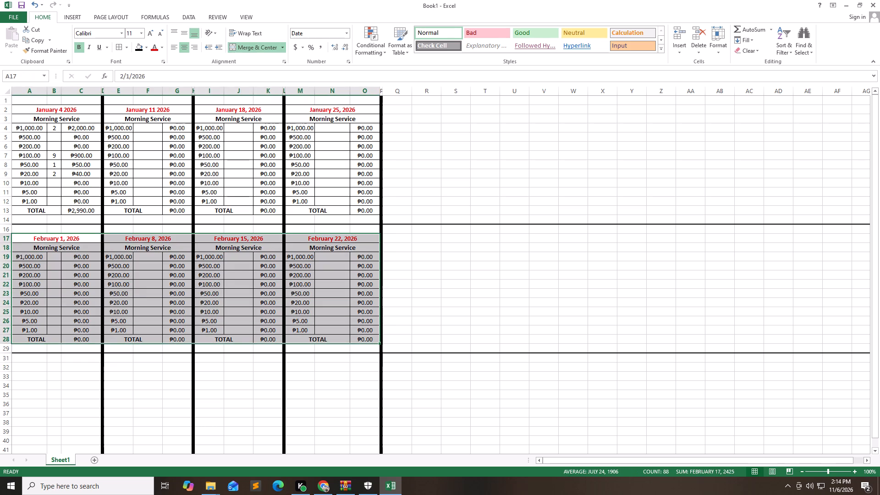
pyautogui.hotkey('ctrl', 'c')
pyautogui.press('Down')
pyautogui.press('Down')
pyautogui.press('Down')
pyautogui.press('Down')
pyautogui.press('Down')
pyautogui.press('Down')
pyautogui.press('Down')
pyautogui.press('Down')
pyautogui.press('Down')
pyautogui.press('Down')
pyautogui.press('Down')
pyautogui.press('Down')
pyautogui.press('Down')
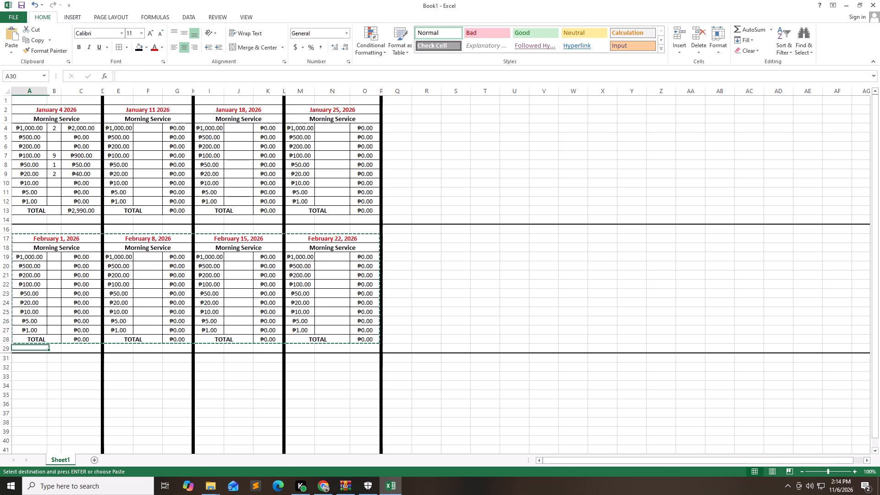
pyautogui.press('Down')
pyautogui.press('Down')
pyautogui.hotkey('ctrl', 'v')
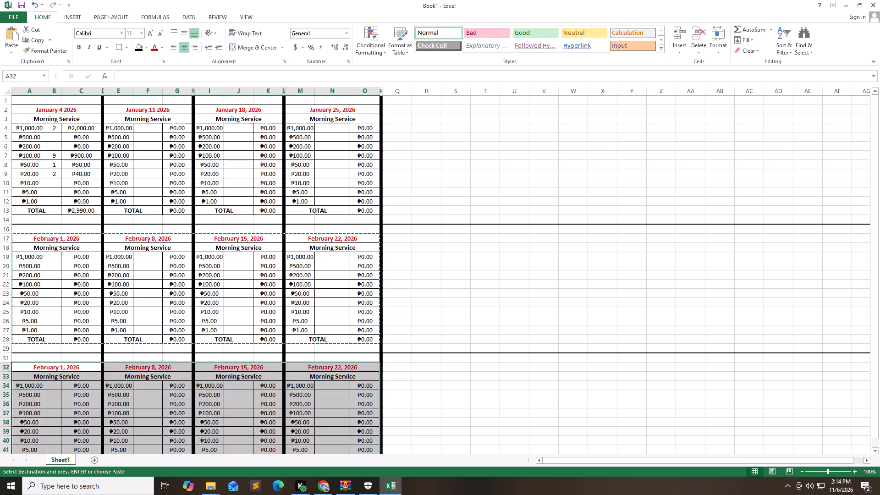
# Paste another copy of the four February tables starting at A47.
pyautogui.press('Down')
pyautogui.press('Down')
pyautogui.press('Down')
pyautogui.press('Down')
pyautogui.press('Down')
pyautogui.press('Down')
pyautogui.press('Down')
pyautogui.press('Down')
pyautogui.press('Down')
pyautogui.press('Down')
pyautogui.press('Down')
pyautogui.press('Down')
pyautogui.press('Down')
pyautogui.press('Down')
pyautogui.press('Down')
pyautogui.press('Down')
pyautogui.press('Down')
pyautogui.press('Down')
pyautogui.press('Down')
pyautogui.press('Down')
pyautogui.press('Down')
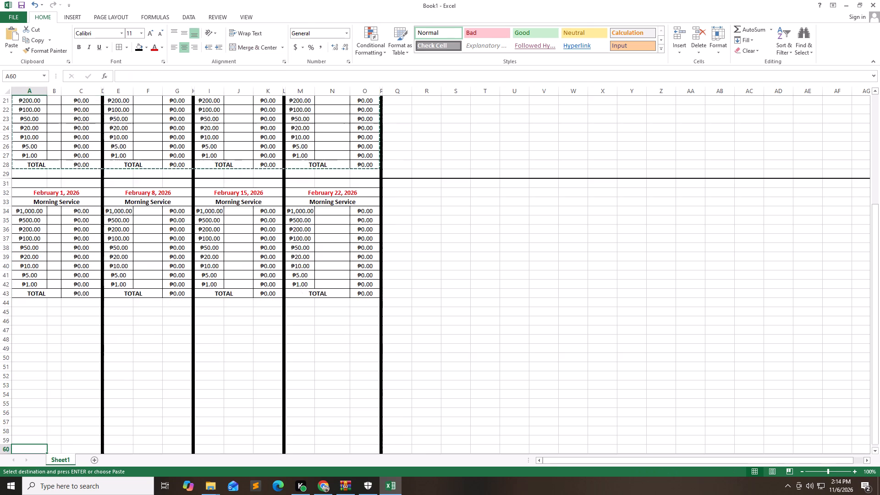
pyautogui.press('Down')
pyautogui.press('Down')
pyautogui.press('Up')
pyautogui.press('Up')
pyautogui.press('Up')
pyautogui.press('Up')
pyautogui.press('Up')
pyautogui.press('Up')
pyautogui.press('Up')
pyautogui.press('Up')
pyautogui.press('Up')
pyautogui.press('Up')
pyautogui.press('Up')
pyautogui.press('Up')
pyautogui.press('Up')
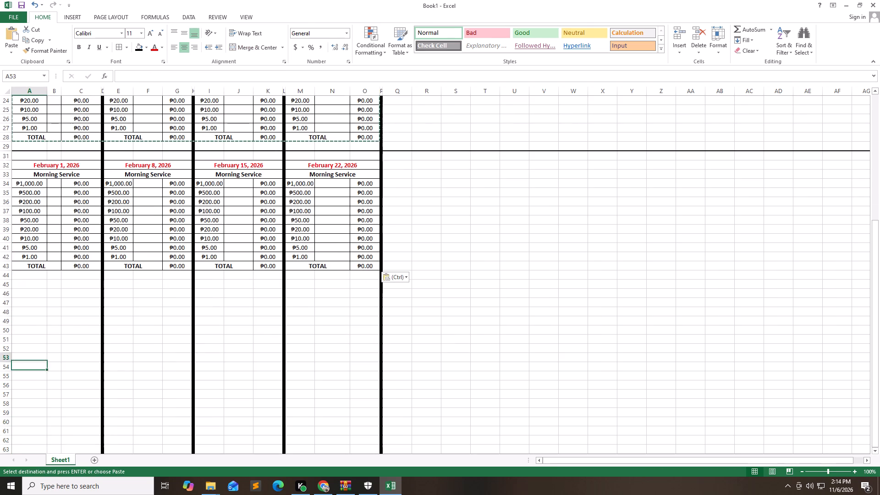
pyautogui.press('Up')
pyautogui.press('Up')
pyautogui.press('Up')
pyautogui.press('Up')
pyautogui.press('Down')
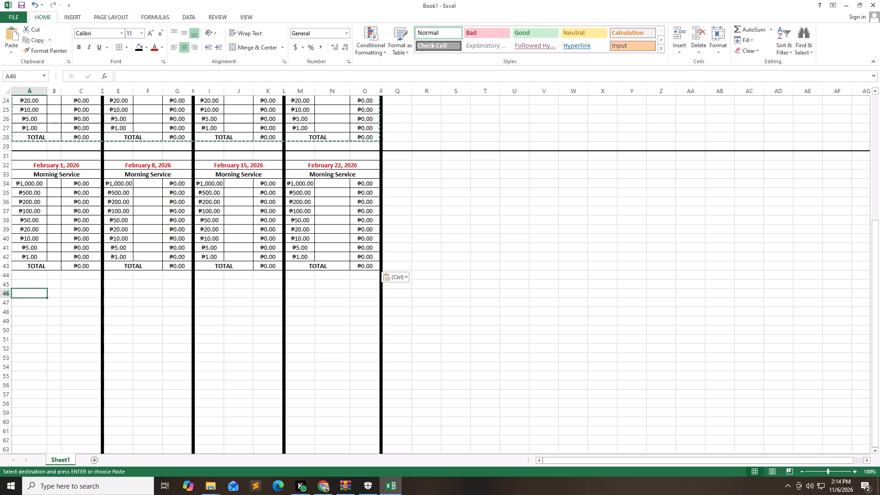
pyautogui.hotkey('ctrl', 'v')
# Paste a further copy of the four February tables starting at A62.
pyautogui.press('Down')
pyautogui.press('Down')
pyautogui.press('Down')
pyautogui.press('Down')
pyautogui.press('Down')
pyautogui.press('Down')
pyautogui.press('Down')
pyautogui.press('Down')
pyautogui.press('Down')
pyautogui.press('Down')
pyautogui.press('Down')
pyautogui.press('Down')
pyautogui.press('Down')
pyautogui.press('Down')
pyautogui.press('Down')
pyautogui.press('Down')
pyautogui.press('Down')
pyautogui.press('Down')
pyautogui.press('Down')
pyautogui.press('Down')
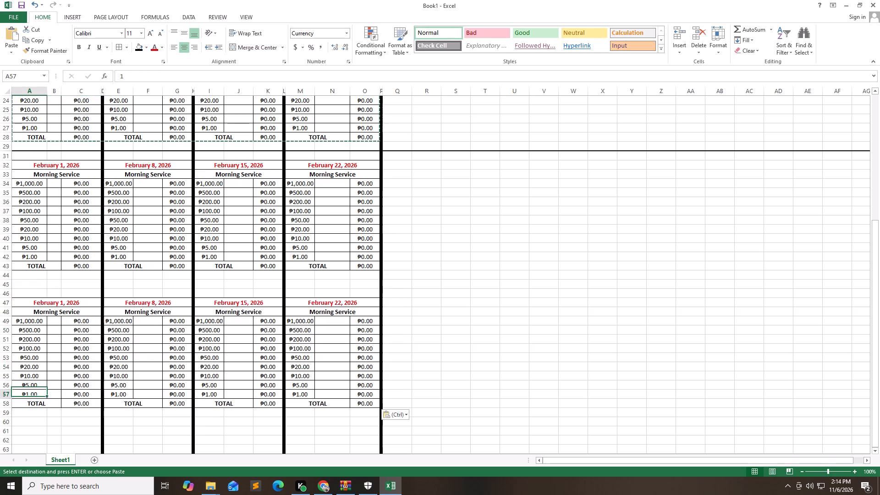
pyautogui.press('Up')
pyautogui.press('Up')
pyautogui.press('Up')
pyautogui.press('Up')
pyautogui.press('Up')
pyautogui.press('Up')
pyautogui.press('Up')
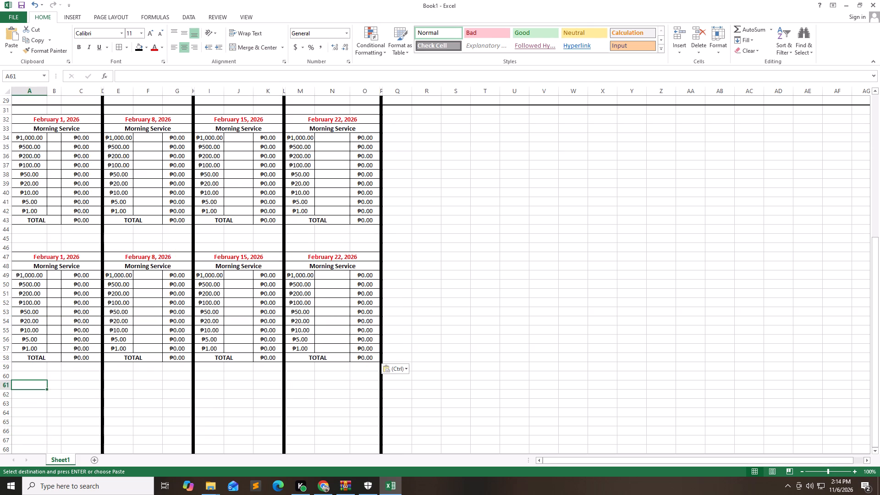
pyautogui.press('Down')
pyautogui.hotkey('ctrl', 'v')
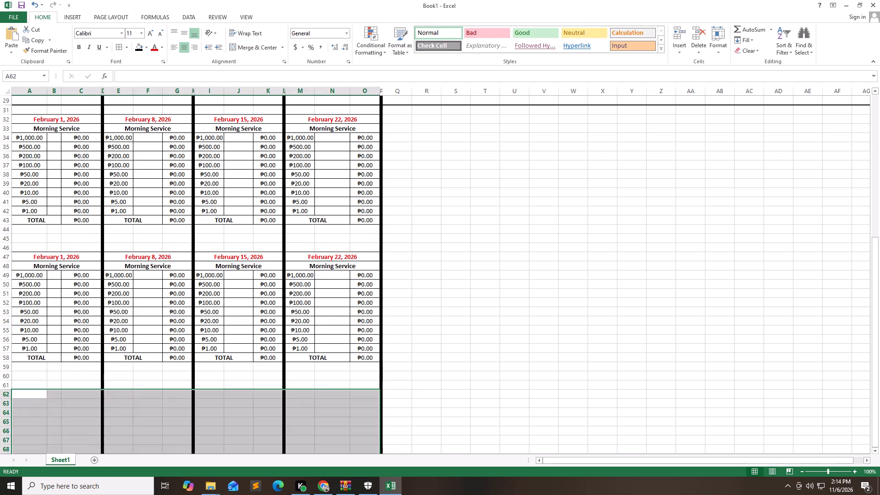
# Look over the stacked table blocks and the spacing between them, from the pasted copies up to the January tables.
pyautogui.press('Up')
pyautogui.press('Up')
pyautogui.press('Up')
pyautogui.press('Up')
pyautogui.press('Up')
pyautogui.press('Up')
pyautogui.press('Up')
pyautogui.press('Up')
pyautogui.press('Up')
pyautogui.press('Up')
pyautogui.press('Up')
pyautogui.press('Up')
pyautogui.press('Up')
pyautogui.press('Up')
pyautogui.press('Up')
pyautogui.press('Up')
pyautogui.press('Up')
pyautogui.press('Up')
pyautogui.press('Up')
pyautogui.press('Up')
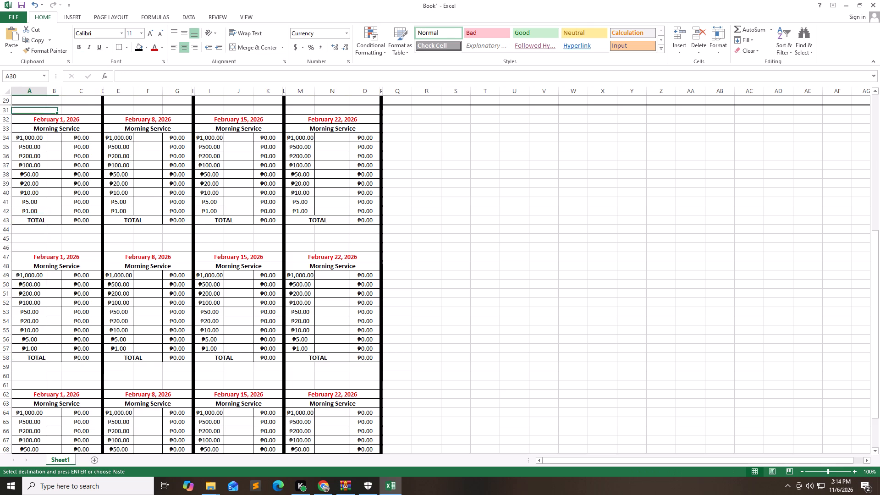
pyautogui.press('Up')
pyautogui.press('Down')
pyautogui.press('Down')
pyautogui.press('Down')
pyautogui.press('Down')
pyautogui.press('Down')
pyautogui.press('Down')
pyautogui.press('Down')
pyautogui.press('Down')
pyautogui.press('Down')
pyautogui.press('Down')
pyautogui.press('Down')
pyautogui.press('Down')
pyautogui.press('Down')
pyautogui.press('Down')
pyautogui.press('Down')
pyautogui.press('Down')
pyautogui.press('Down')
pyautogui.press('Down')
pyautogui.press('Down')
pyautogui.press('Down')
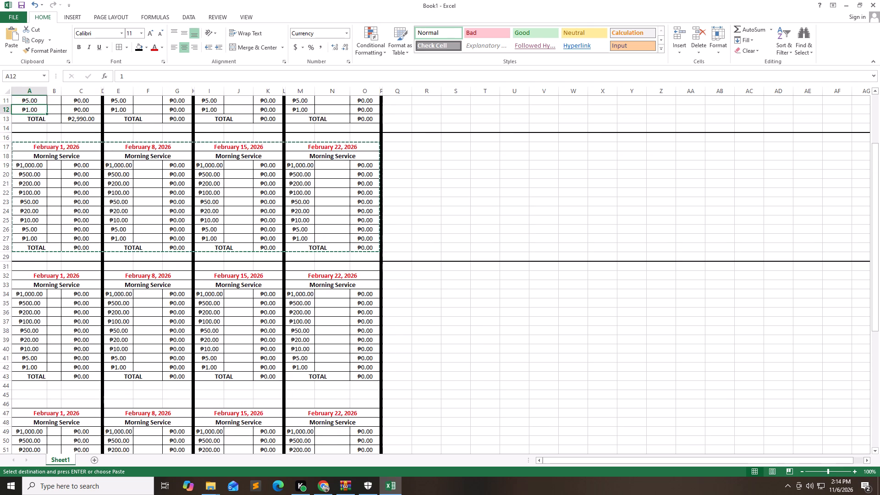
pyautogui.press('Down')
pyautogui.press('Down')
pyautogui.press('Down')
pyautogui.press('Down')
pyautogui.press('Down')
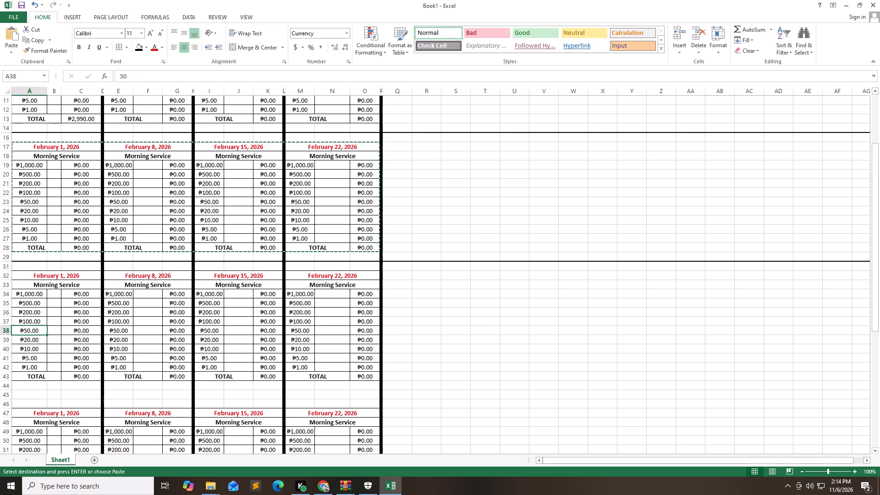
# Fill the blank rows 45 and 60 between the copied table blocks with black.
pyautogui.press('Down')
pyautogui.press('Down')
pyautogui.press('Down')
pyautogui.press('Down')
pyautogui.press('Down')
pyautogui.press('Down')
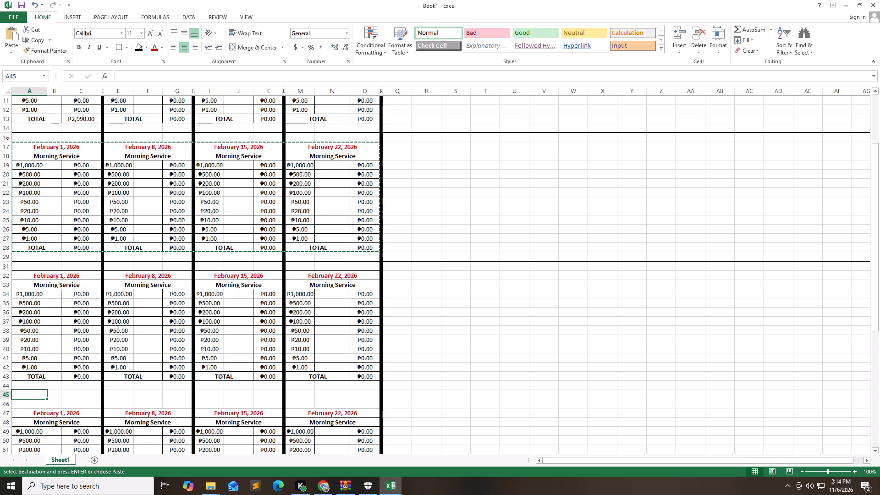
pyautogui.click(6, 395)
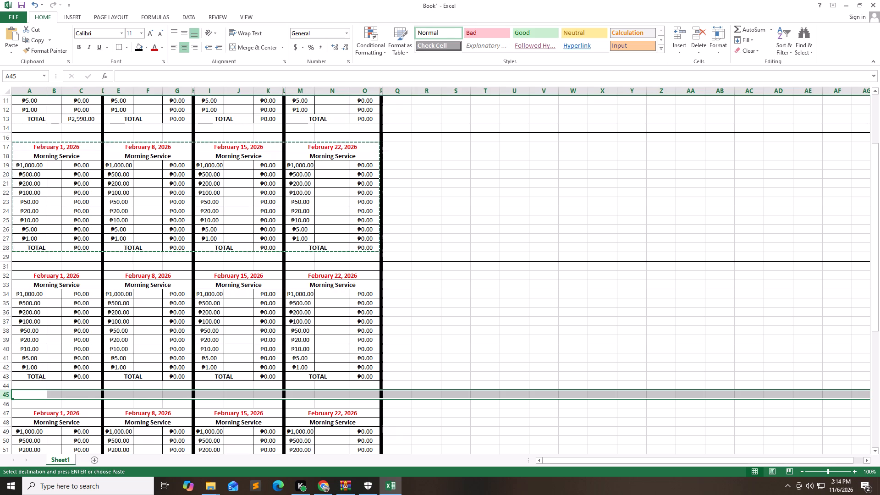
pyautogui.scroll(1, 31, 402)
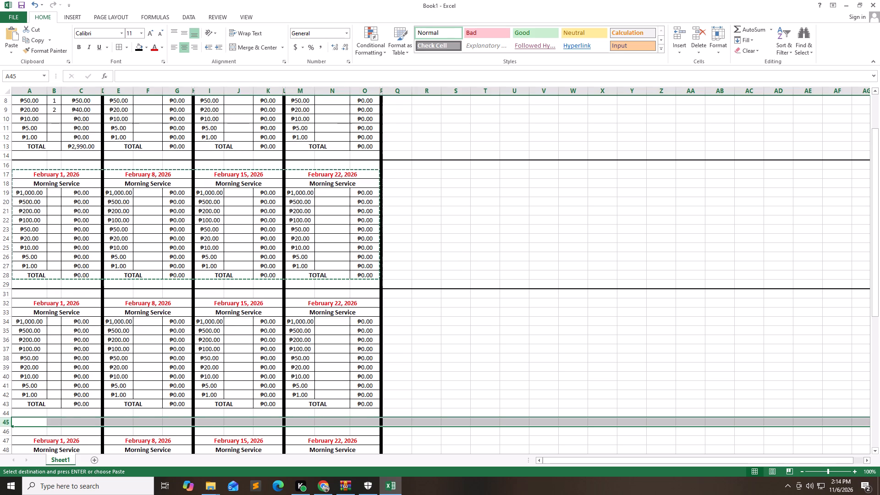
pyautogui.moveTo(878, 162); pyautogui.dragTo(879, 225)
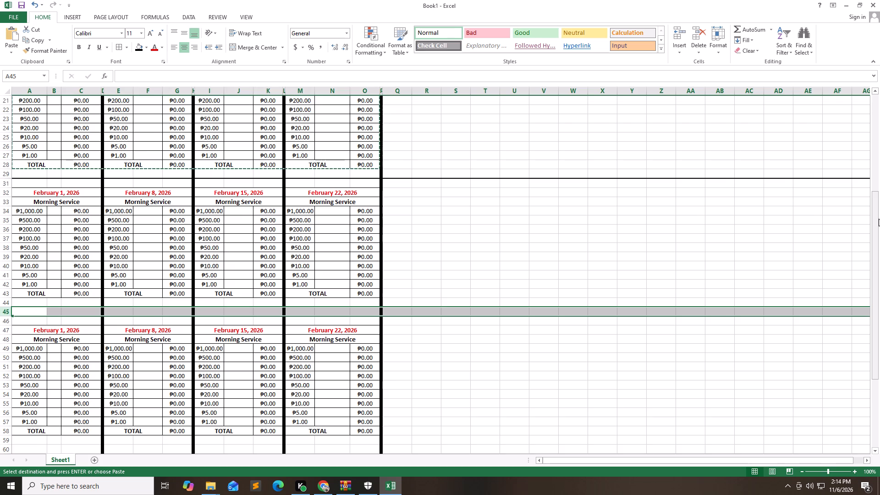
pyautogui.moveTo(879, 219); pyautogui.dragTo(878, 275)
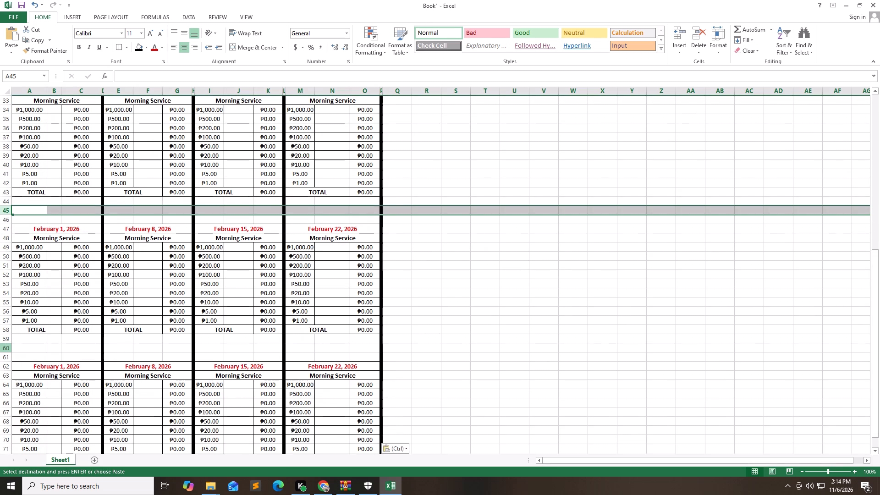
pyautogui.keyDown('ctrl'); pyautogui.click(4, 348); pyautogui.keyUp('ctrl')
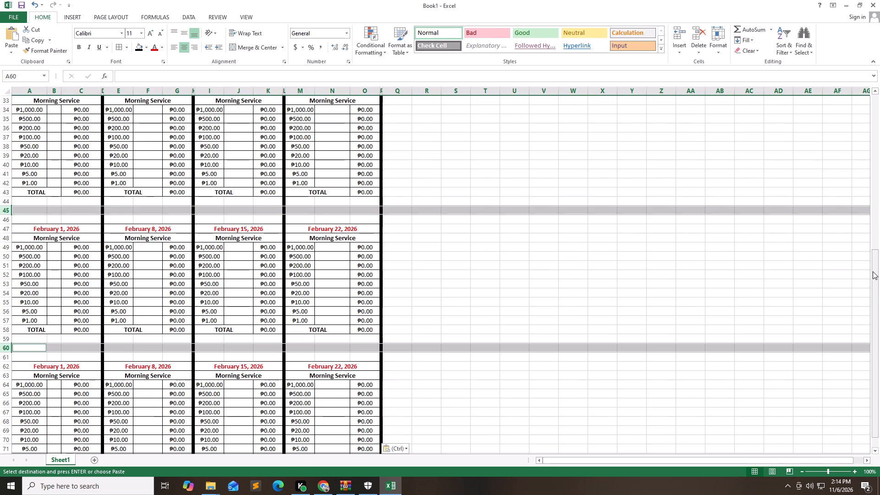
pyautogui.moveTo(873, 271); pyautogui.dragTo(879, 313)
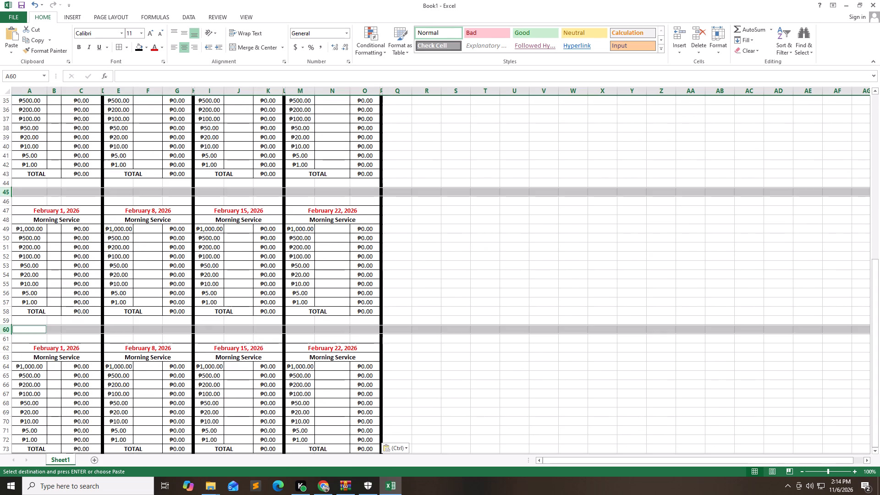
pyautogui.click(140, 48)
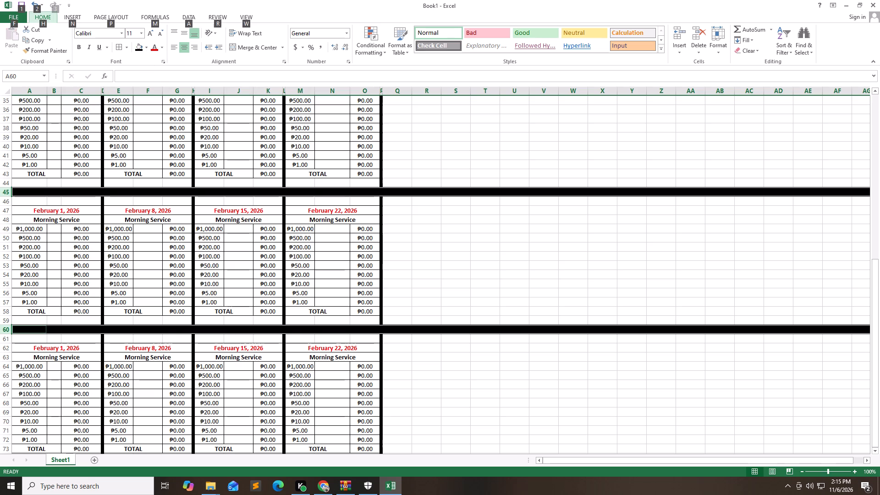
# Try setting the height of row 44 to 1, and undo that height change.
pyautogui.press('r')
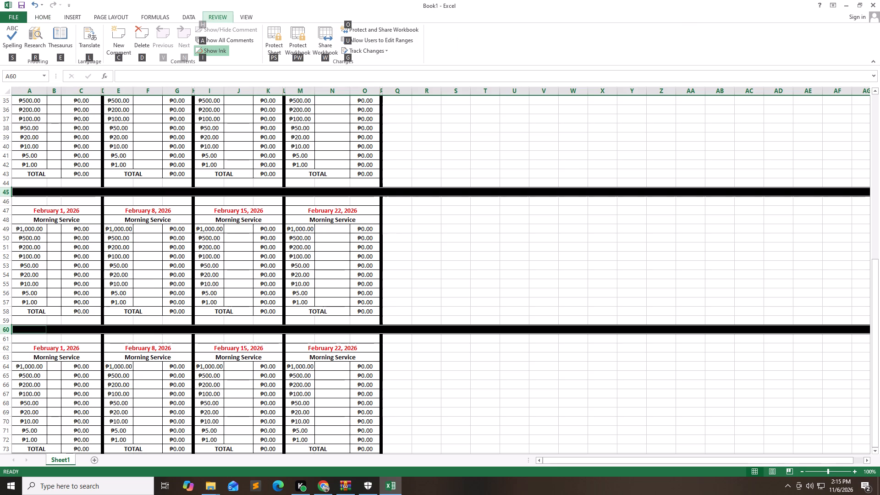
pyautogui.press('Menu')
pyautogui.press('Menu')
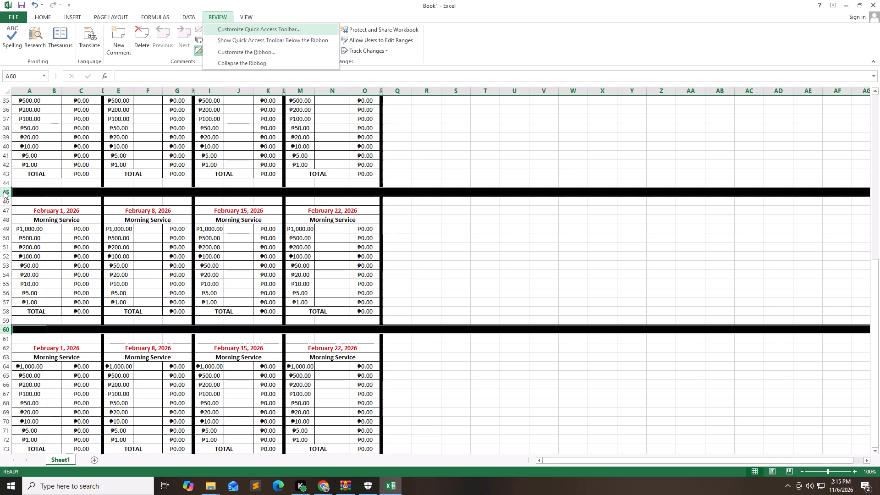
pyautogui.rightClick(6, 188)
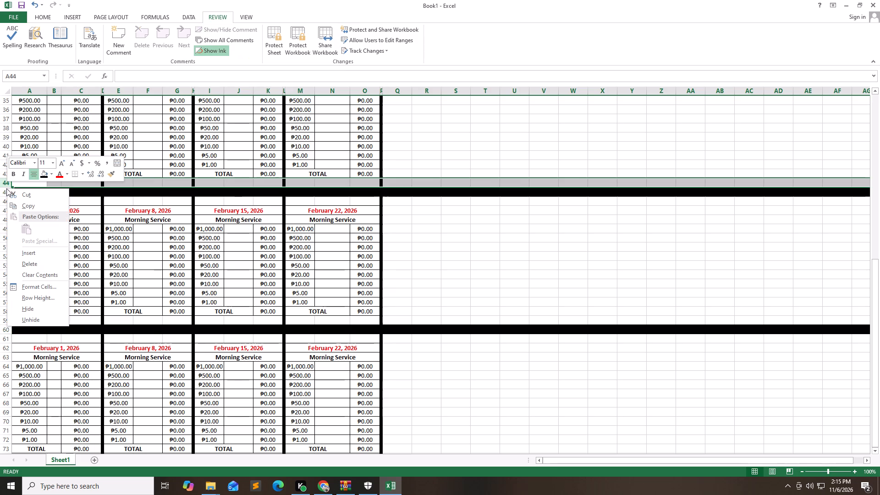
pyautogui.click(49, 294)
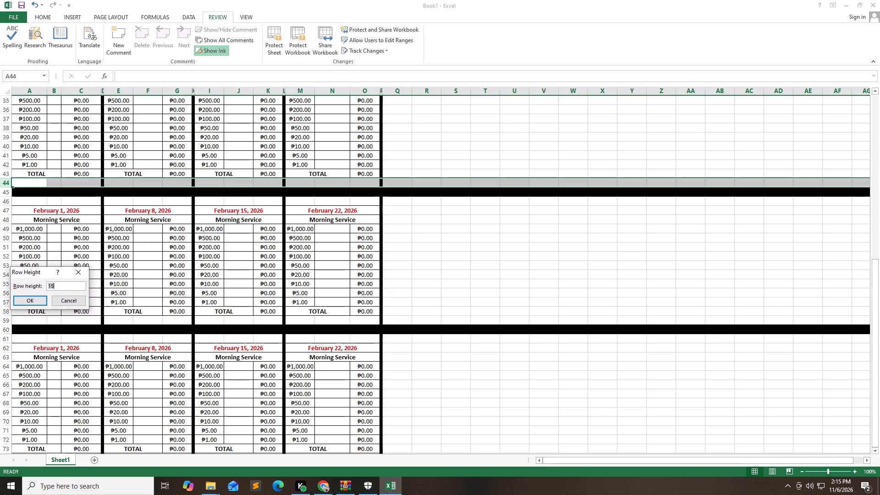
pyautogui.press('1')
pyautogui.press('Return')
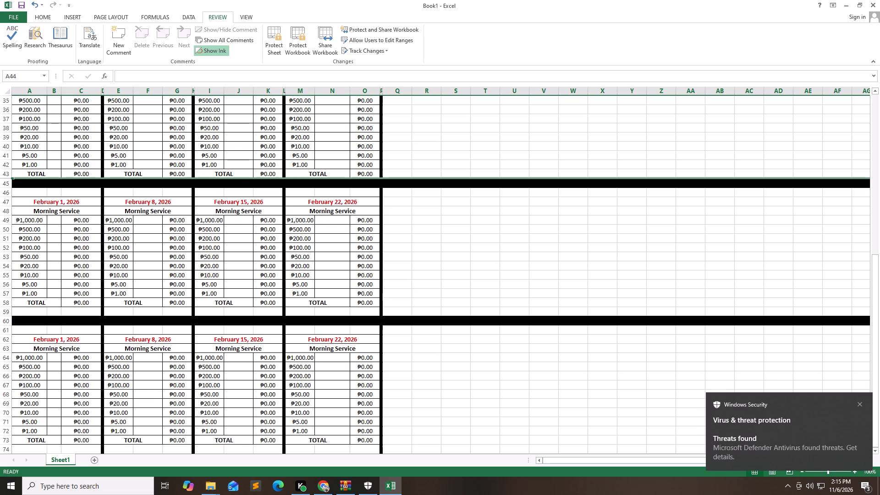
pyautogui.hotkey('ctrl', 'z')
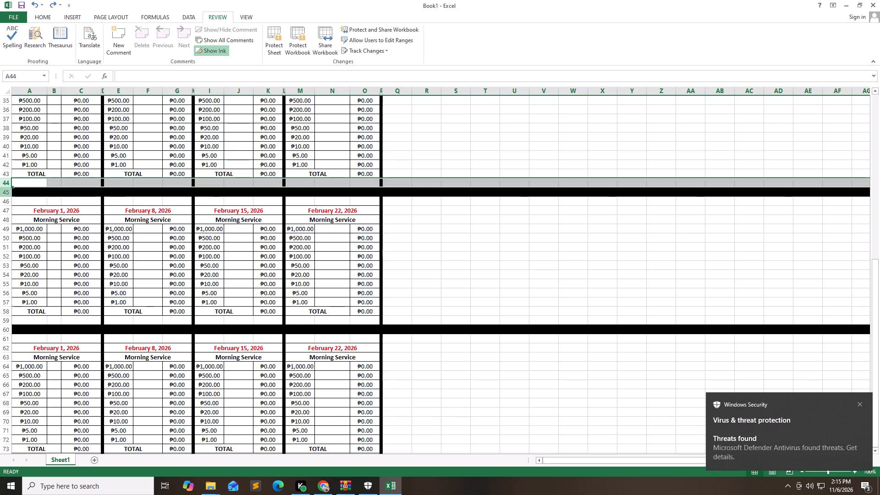
# Set the height of the black-filled rows 45 and 60 to 1 to make them thin dividers.
pyautogui.click(5, 194)
pyautogui.keyDown('shift'); pyautogui.click(8, 330); pyautogui.keyUp('shift')
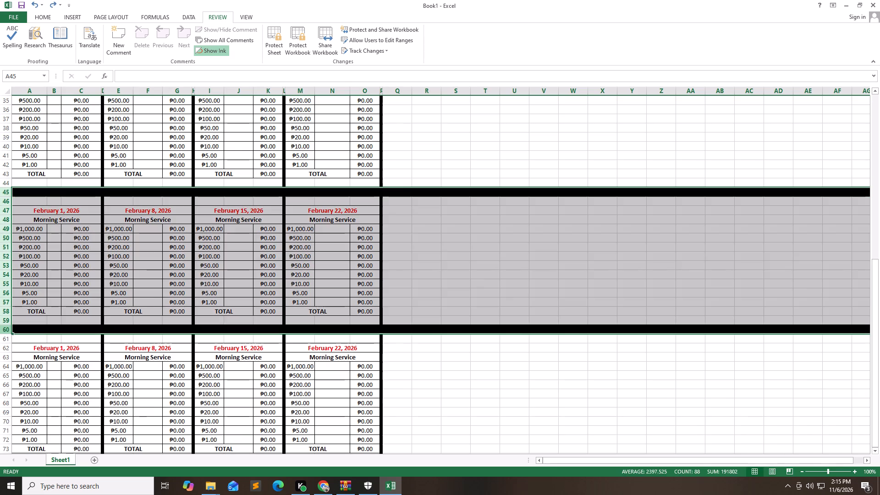
pyautogui.click(8, 330)
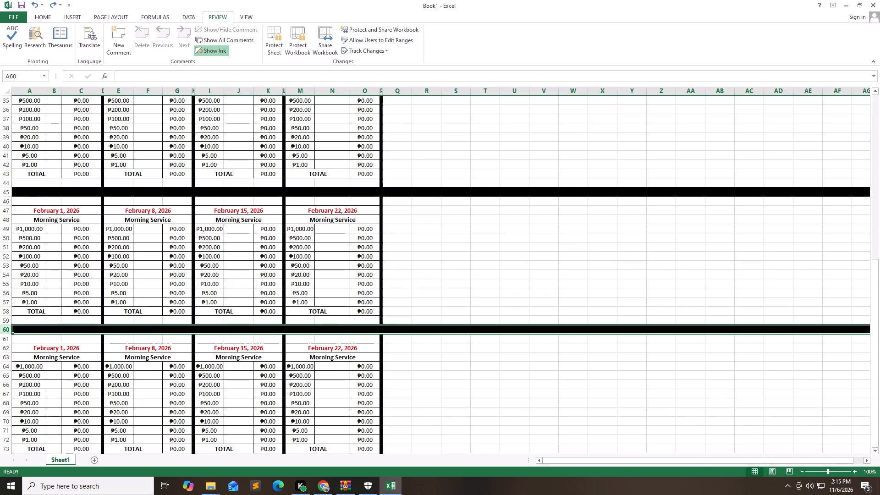
pyautogui.keyDown('ctrl'); pyautogui.click(4, 193); pyautogui.keyUp('ctrl')
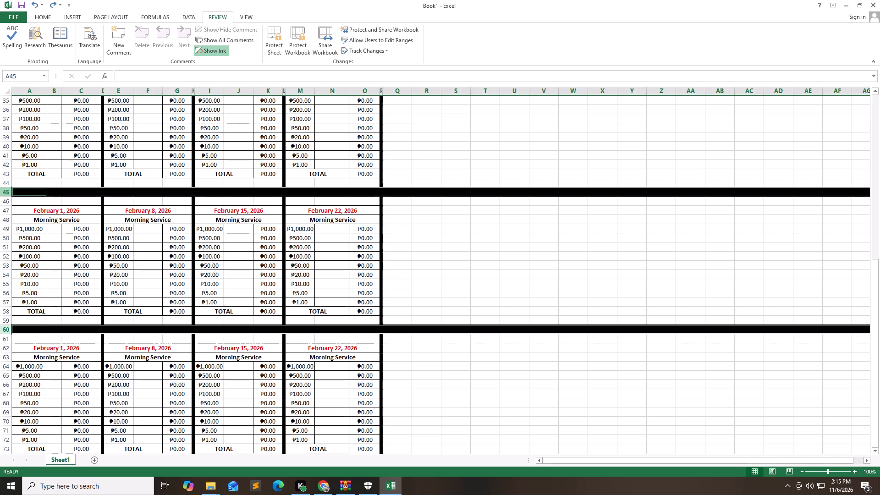
pyautogui.rightClick(4, 193)
pyautogui.doubleClick(39, 299)
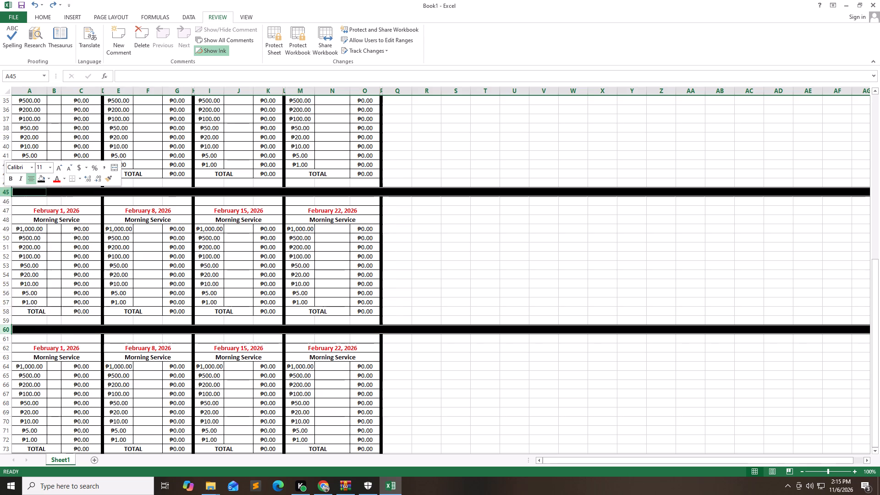
pyautogui.press('1')
pyautogui.press('Return')
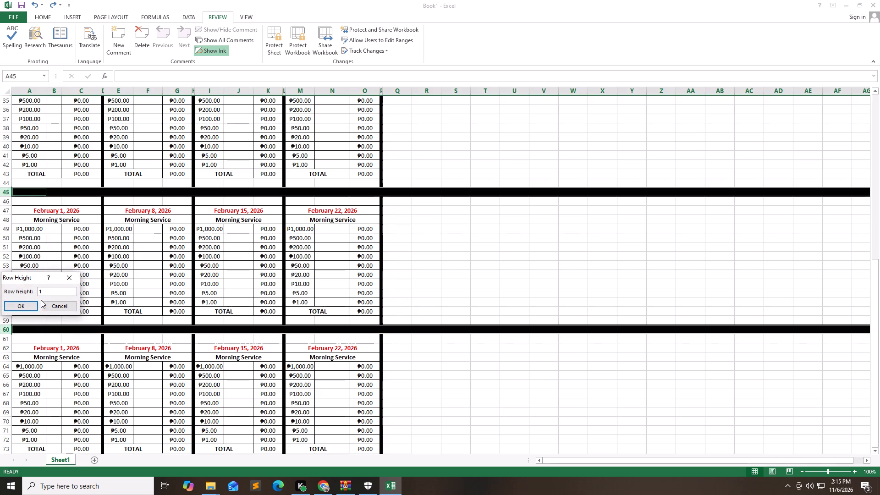
pyautogui.click(120, 343)
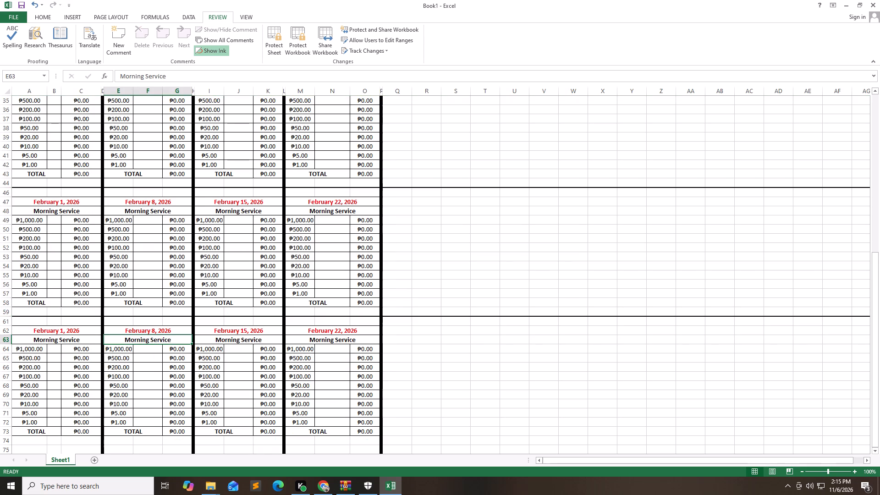
# Change the four date headings in row 32 to March 1, March 8, March 15 and March 22, 2026.
pyautogui.doubleClick(396, 363)
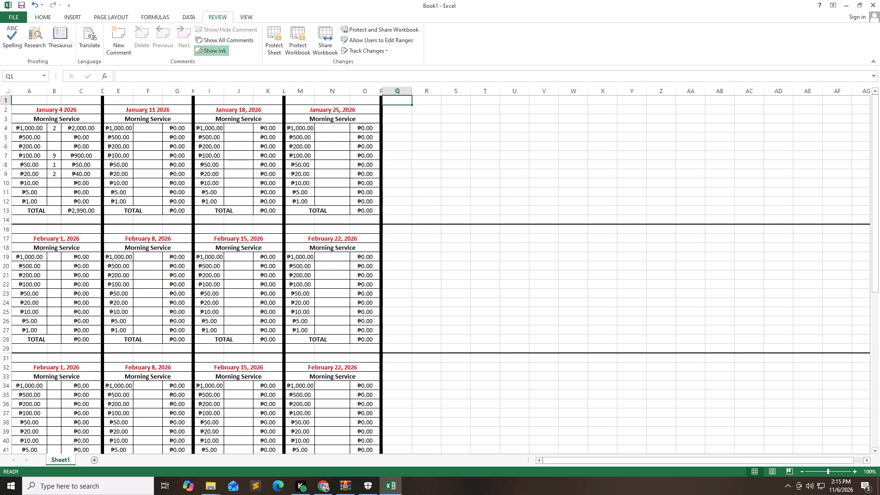
pyautogui.press('Up')
pyautogui.press('Up')
pyautogui.press('Up')
pyautogui.press('Up')
pyautogui.press('Up')
pyautogui.press('Up')
pyautogui.press('Up')
pyautogui.press('Up')
pyautogui.press('Up')
pyautogui.press('Up')
pyautogui.press('Up')
pyautogui.press('Up')
pyautogui.press('Up')
pyautogui.press('Up')
pyautogui.press('Up')
pyautogui.press('Up')
pyautogui.press('Up')
pyautogui.press('Up')
pyautogui.press('Up')
pyautogui.press('Up')
pyautogui.press('Left')
pyautogui.press('Left')
pyautogui.press('Left')
pyautogui.press('Left')
pyautogui.press('Left')
pyautogui.press('Left')
pyautogui.press('Left')
pyautogui.press('Left')
pyautogui.press('Left')
pyautogui.press('Left')
pyautogui.press('Left')
pyautogui.press('Left')
pyautogui.press('Left')
pyautogui.press('Left')
pyautogui.press('Left')
pyautogui.press('Left')
pyautogui.press('Left')
pyautogui.press('Left')
pyautogui.press('Left')
pyautogui.press('Left')
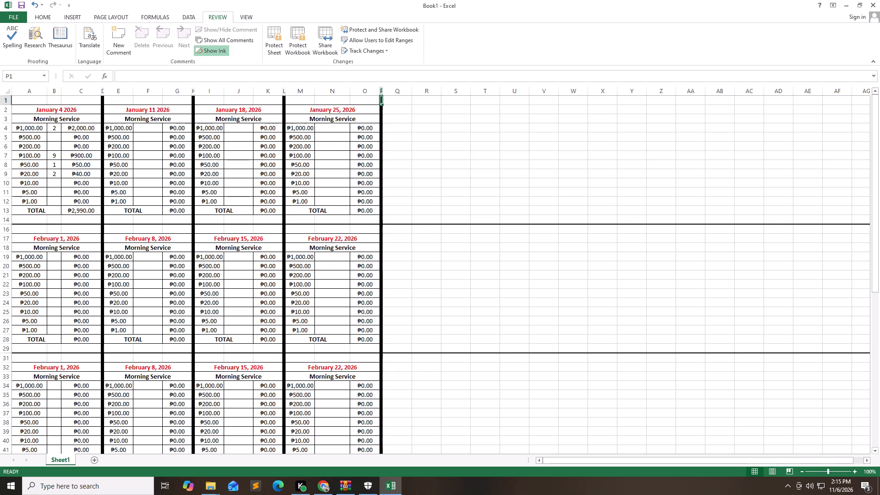
pyautogui.press('Down')
pyautogui.press('Down')
pyautogui.press('Down')
pyautogui.press('Down')
pyautogui.press('Down')
pyautogui.press('Down')
pyautogui.press('Down')
pyautogui.press('Down')
pyautogui.press('Down')
pyautogui.press('Down')
pyautogui.press('Down')
pyautogui.press('Down')
pyautogui.press('Down')
pyautogui.press('Down')
pyautogui.press('Down')
pyautogui.press('Down')
pyautogui.press('Down')
pyautogui.press('Down')
pyautogui.press('Down')
pyautogui.press('Down')
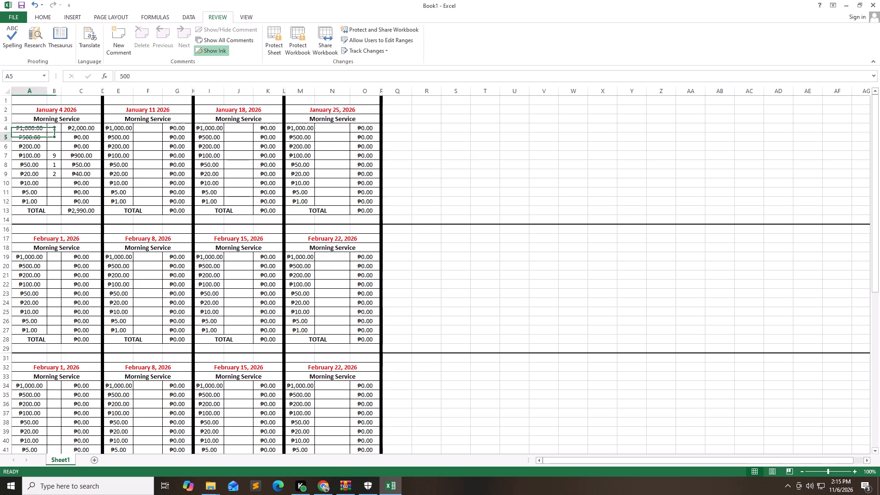
pyautogui.press('Down')
pyautogui.press('Down')
pyautogui.press('Down')
pyautogui.press('Down')
pyautogui.press('Down')
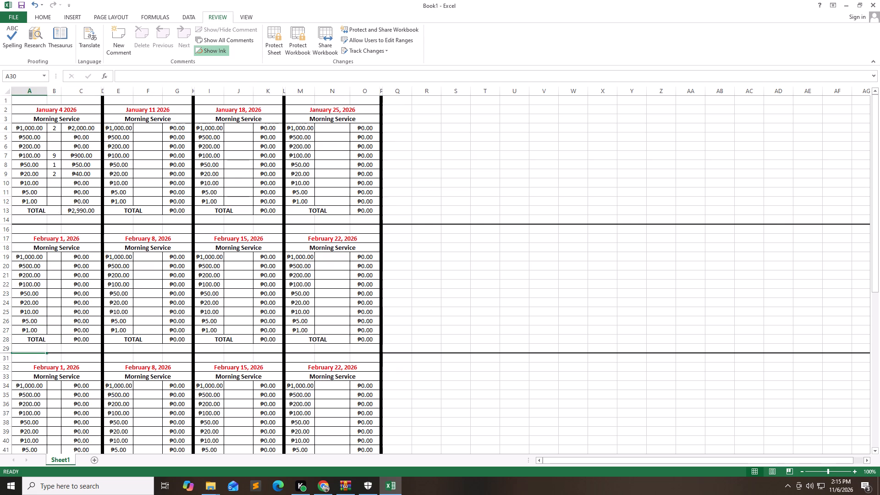
pyautogui.press('Down')
pyautogui.press('Down')
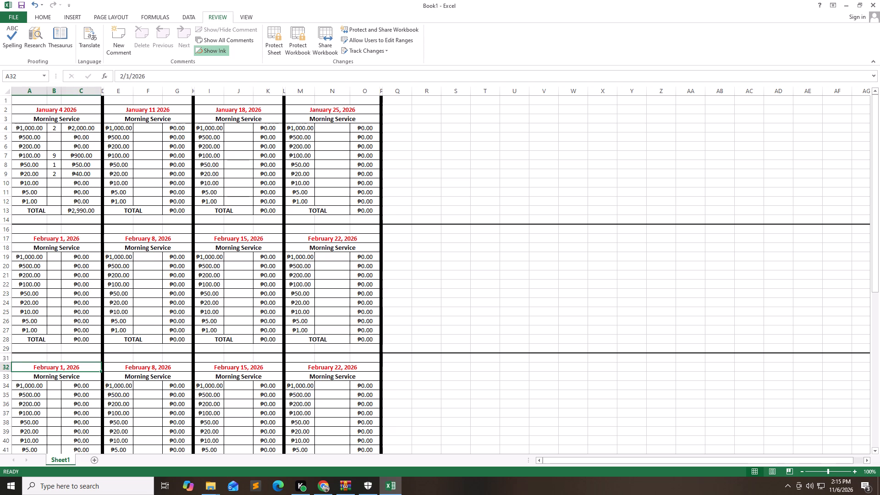
pyautogui.write('mar 1')
pyautogui.press('Right')
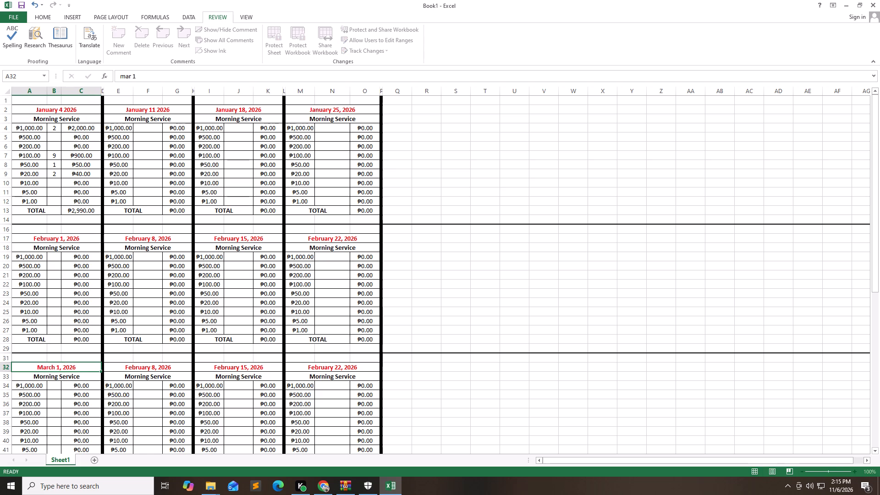
pyautogui.press('Right')
pyautogui.write('mar 8')
pyautogui.press('Right')
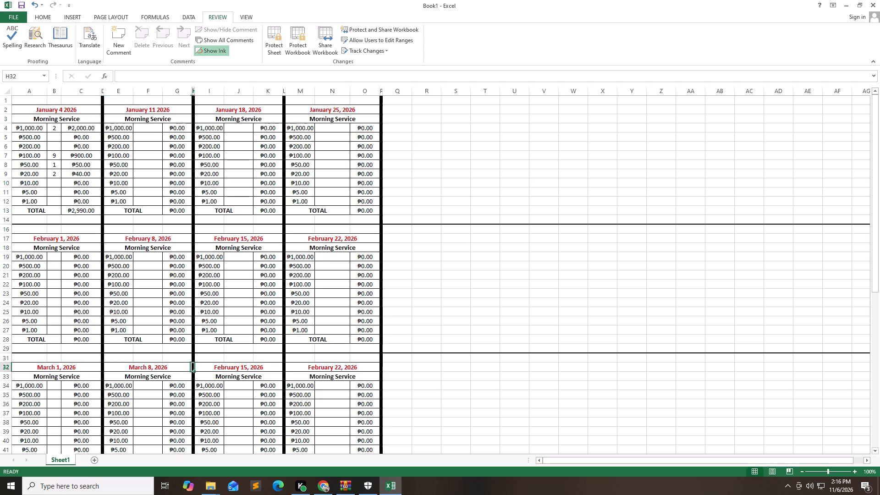
pyautogui.press('Right')
pyautogui.write('mar 15')
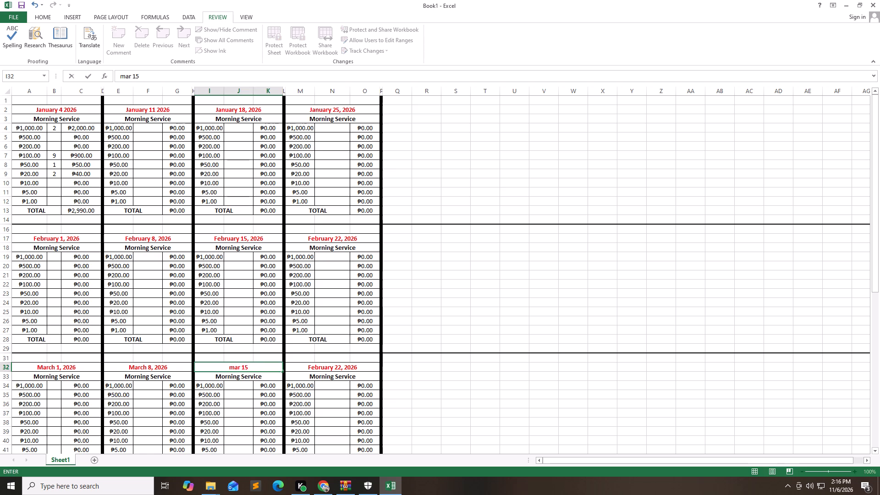
pyautogui.press('Right')
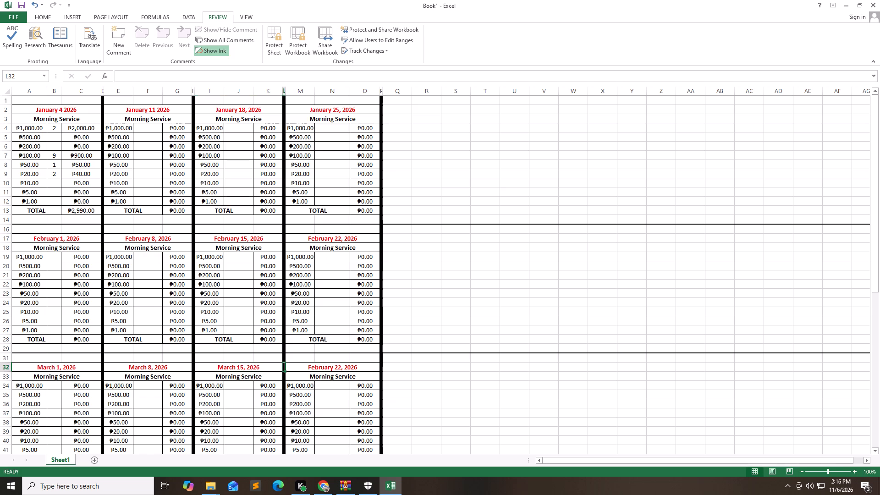
pyautogui.press('Right')
pyautogui.write('mar 22')
pyautogui.press('Return')
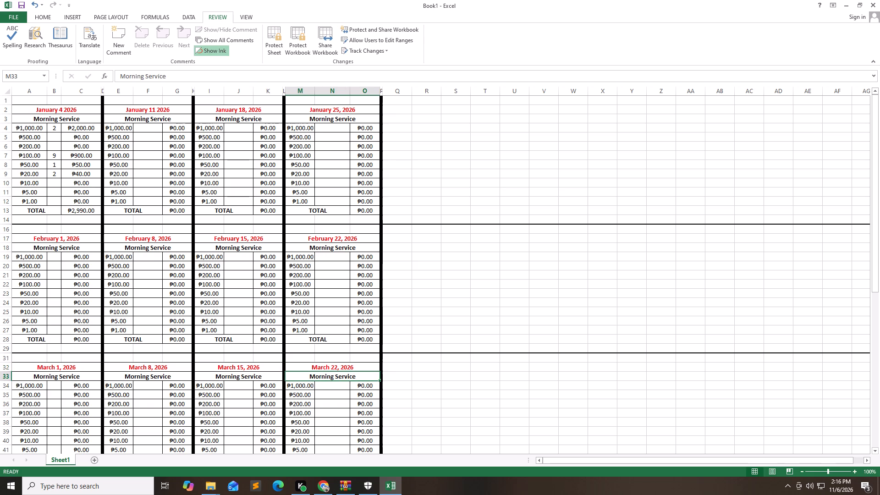
# Change the four date headings in row 47 to April 5, April 12, April 19 and April 26, 2026.
pyautogui.press('Down')
pyautogui.press('Down')
pyautogui.press('Down')
pyautogui.press('Down')
pyautogui.press('Down')
pyautogui.press('Down')
pyautogui.press('Down')
pyautogui.press('Down')
pyautogui.press('Down')
pyautogui.press('Down')
pyautogui.press('Down')
pyautogui.press('Down')
pyautogui.press('Down')
pyautogui.press('Down')
pyautogui.press('Down')
pyautogui.press('Down')
pyautogui.press('Down')
pyautogui.press('Up')
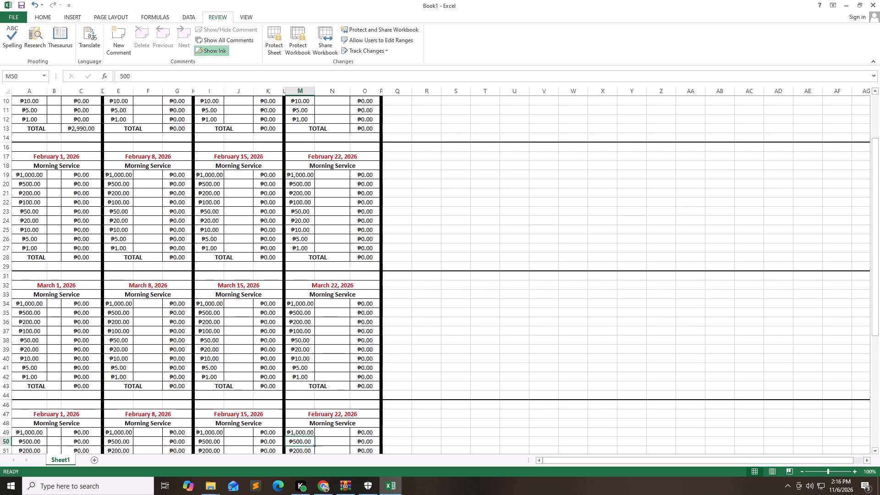
pyautogui.press('Up')
pyautogui.press('Up')
pyautogui.press('Left')
pyautogui.press('Left')
pyautogui.press('Left')
pyautogui.press('Left')
pyautogui.press('Left')
pyautogui.press('Left')
pyautogui.press('Left')
pyautogui.press('Left')
pyautogui.press('Left')
pyautogui.press('Left')
pyautogui.press('Left')
pyautogui.press('Left')
pyautogui.press('Left')
pyautogui.press('Left')
pyautogui.press('Left')
pyautogui.press('Left')
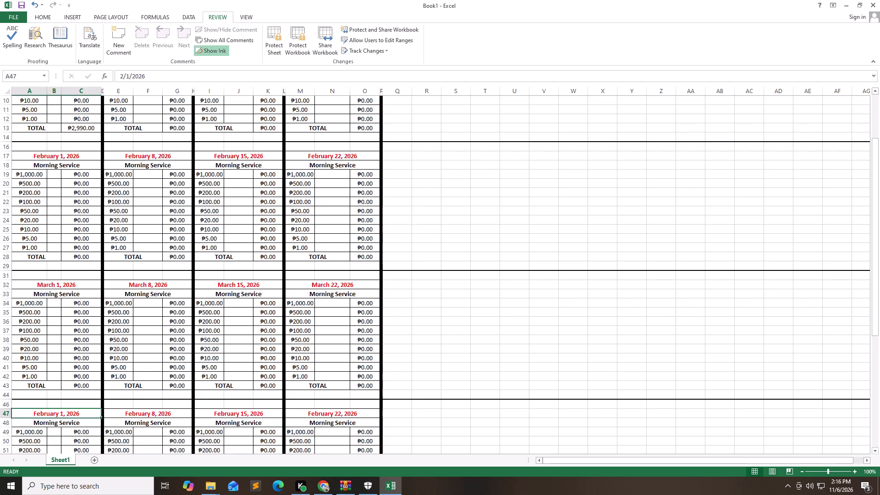
pyautogui.write('apr')
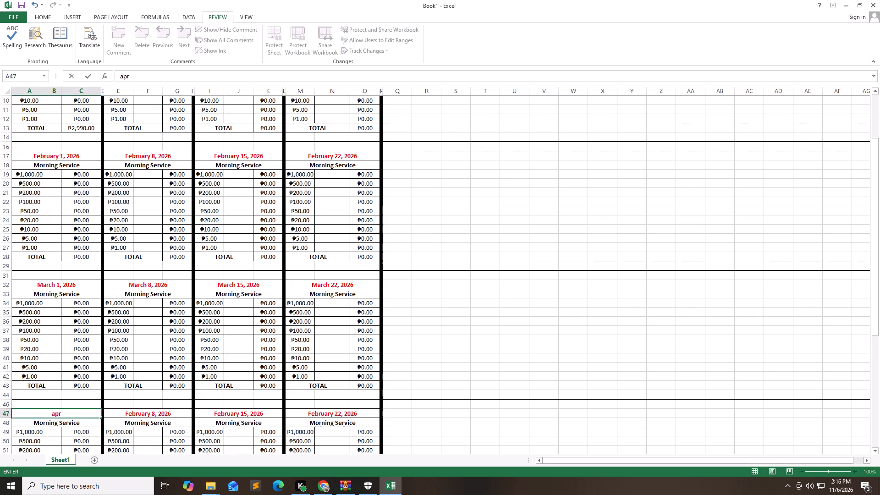
pyautogui.press('space')
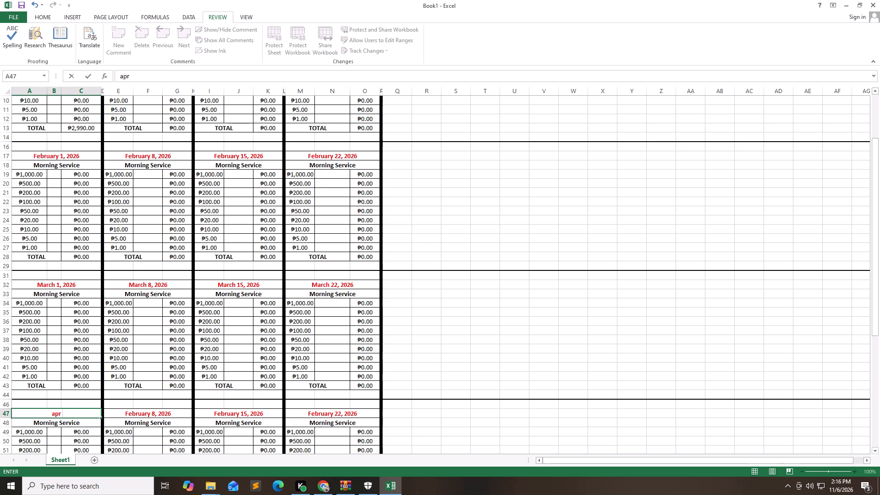
pyautogui.press('5')
pyautogui.press('Right')
pyautogui.press('Right')
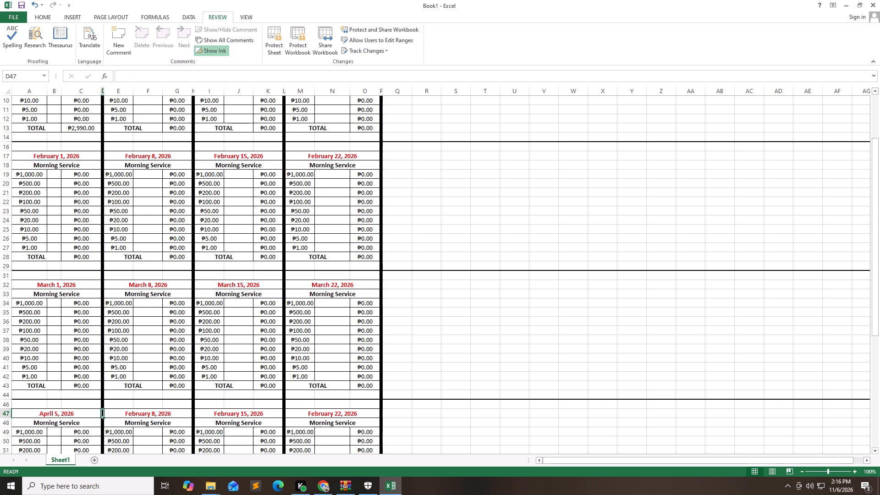
pyautogui.write('apr')
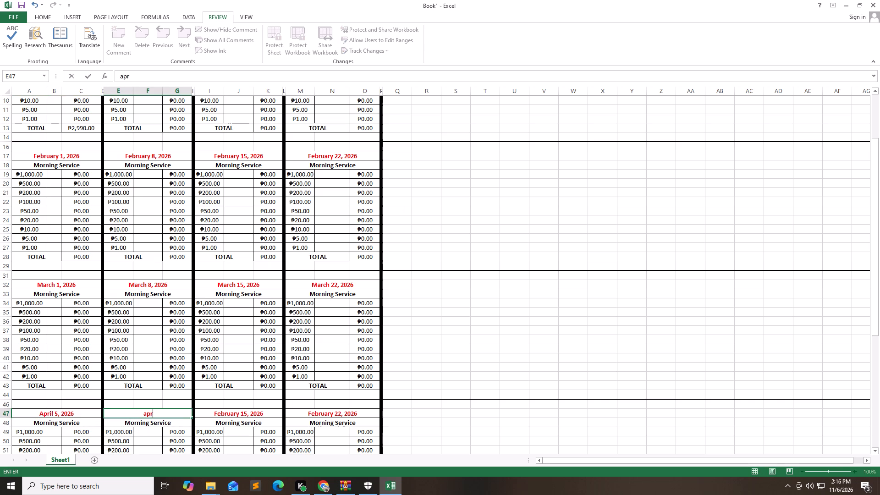
pyautogui.press('space')
pyautogui.write('12')
pyautogui.press('Right')
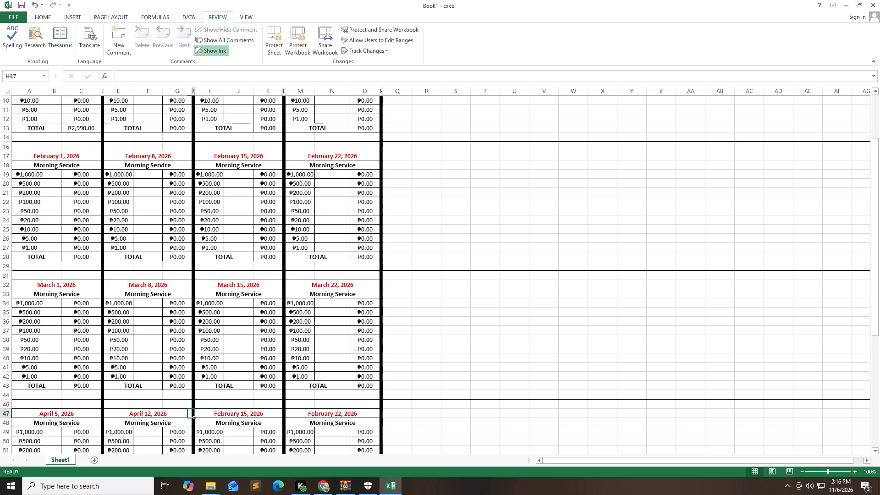
pyautogui.press('Right')
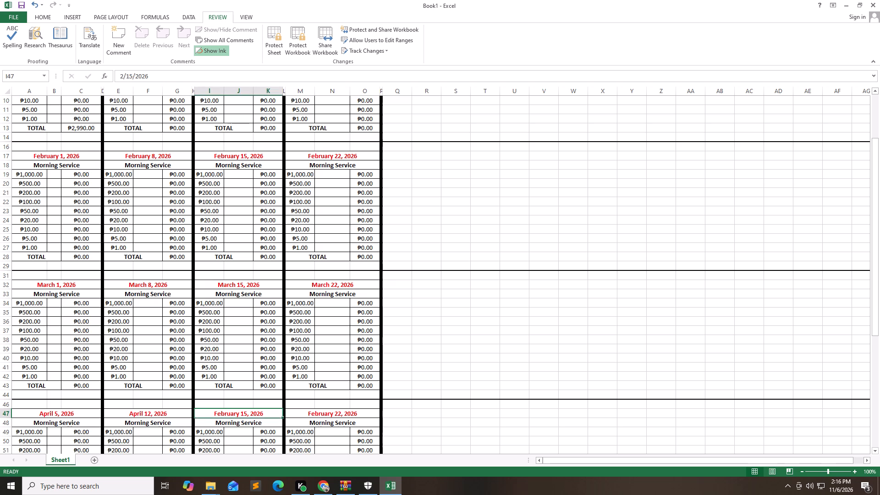
pyautogui.press('a')
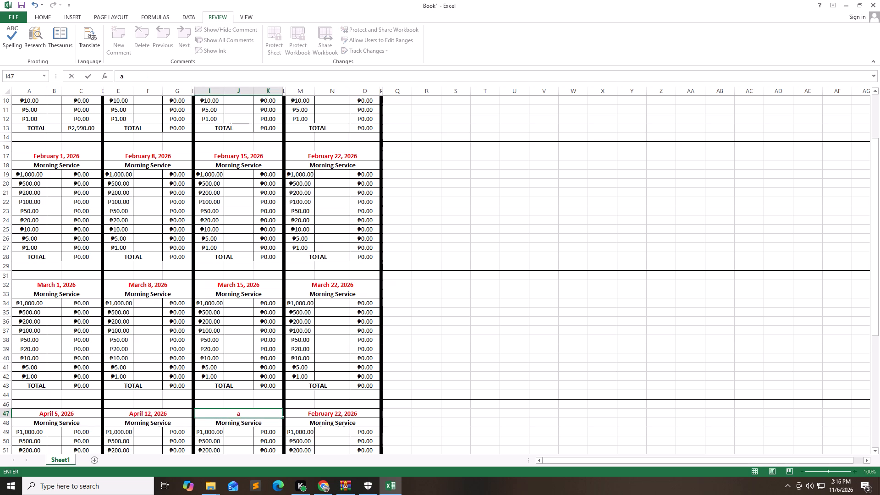
pyautogui.press('p')
pyautogui.write('r 19')
pyautogui.press('Right')
pyautogui.press('Right')
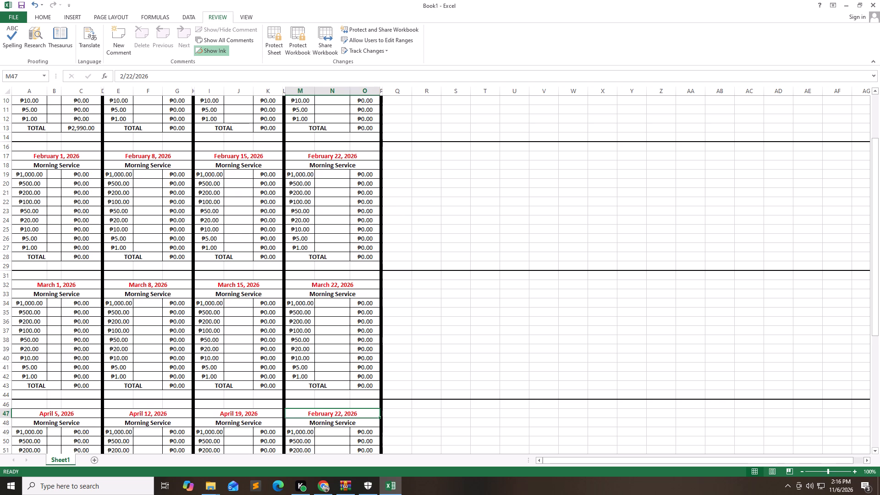
pyautogui.write('apr')
pyautogui.press('space')
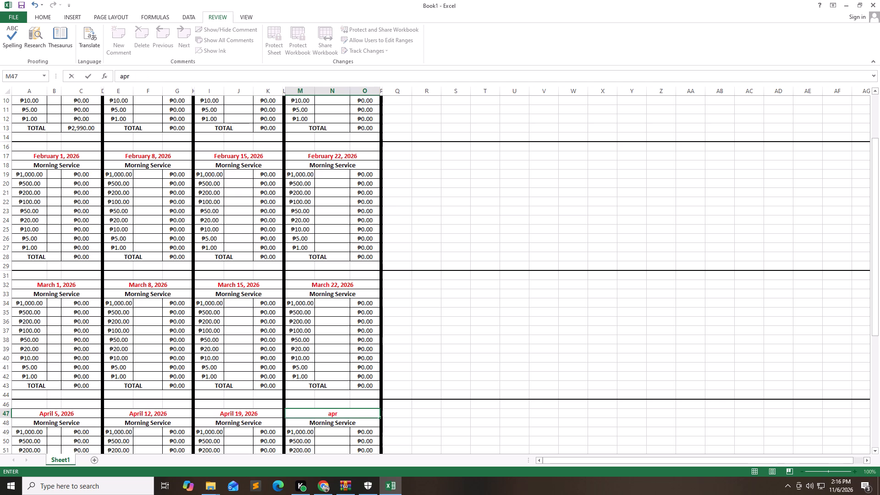
pyautogui.write('26')
pyautogui.press('Down')
# Change the four date headings in row 62 to May 3, May 10, May 17 and May 24, 2026.
pyautogui.press('Down')
pyautogui.press('Down')
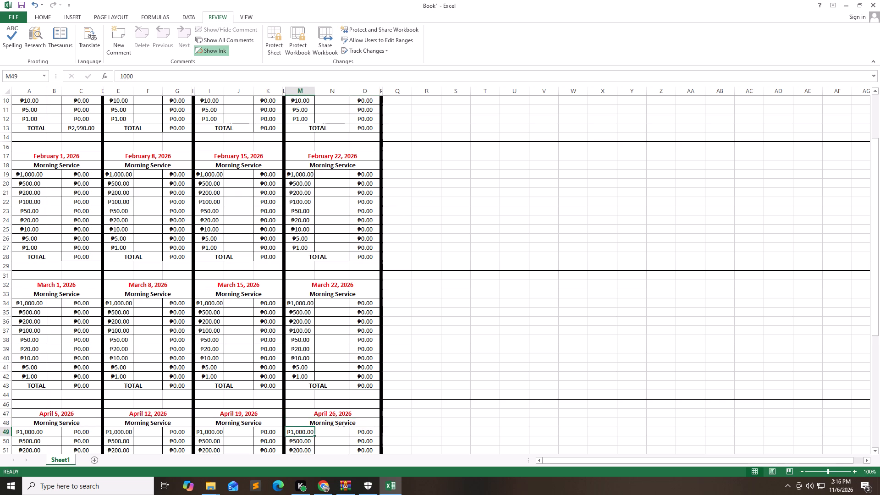
pyautogui.press('Down')
pyautogui.press('Down')
pyautogui.press('Down')
pyautogui.press('Down')
pyautogui.press('Down')
pyautogui.press('Down')
pyautogui.press('Down')
pyautogui.press('Down')
pyautogui.press('Down')
pyautogui.press('Down')
pyautogui.press('Down')
pyautogui.press('Down')
pyautogui.press('Down')
pyautogui.press('Down')
pyautogui.press('Down')
pyautogui.press('Down')
pyautogui.press('Down')
pyautogui.press('Down')
pyautogui.press('Down')
pyautogui.press('Down')
pyautogui.press('Down')
pyautogui.press('Down')
pyautogui.press('Down')
pyautogui.press('Down')
pyautogui.press('Down')
pyautogui.press('Down')
pyautogui.press('Down')
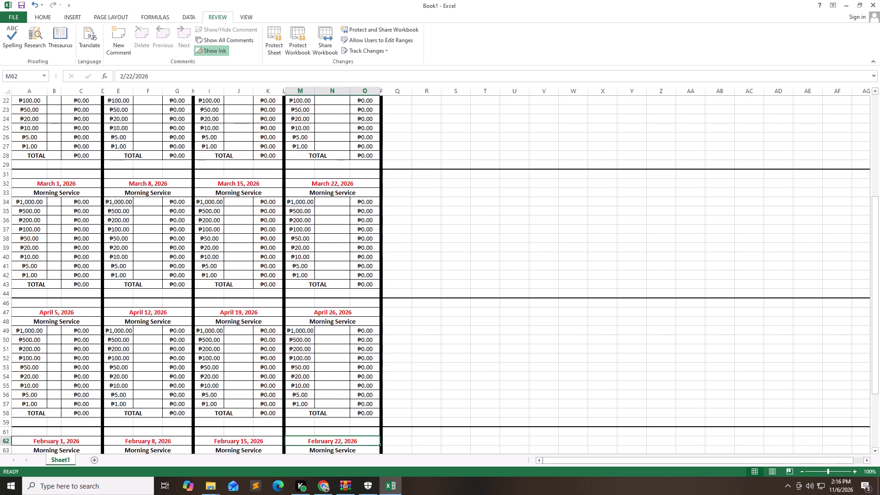
pyautogui.press('Up')
pyautogui.press('Up')
pyautogui.press('Up')
pyautogui.press('Up')
pyautogui.press('Up')
pyautogui.press('Up')
pyautogui.press('Up')
pyautogui.press('Up')
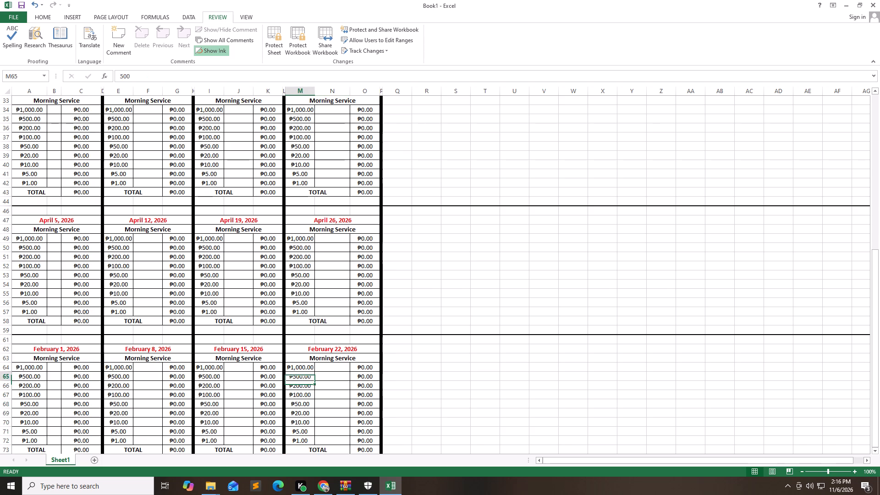
pyautogui.press('Up')
pyautogui.press('Up')
pyautogui.press('Up')
pyautogui.press('Left')
pyautogui.press('Left')
pyautogui.press('Left')
pyautogui.press('Left')
pyautogui.press('Left')
pyautogui.press('Left')
pyautogui.press('Left')
pyautogui.press('Left')
pyautogui.press('Left')
pyautogui.press('Left')
pyautogui.press('Left')
pyautogui.press('Left')
pyautogui.press('Left')
pyautogui.press('Left')
pyautogui.press('Left')
pyautogui.press('Left')
pyautogui.press('Left')
pyautogui.press('Left')
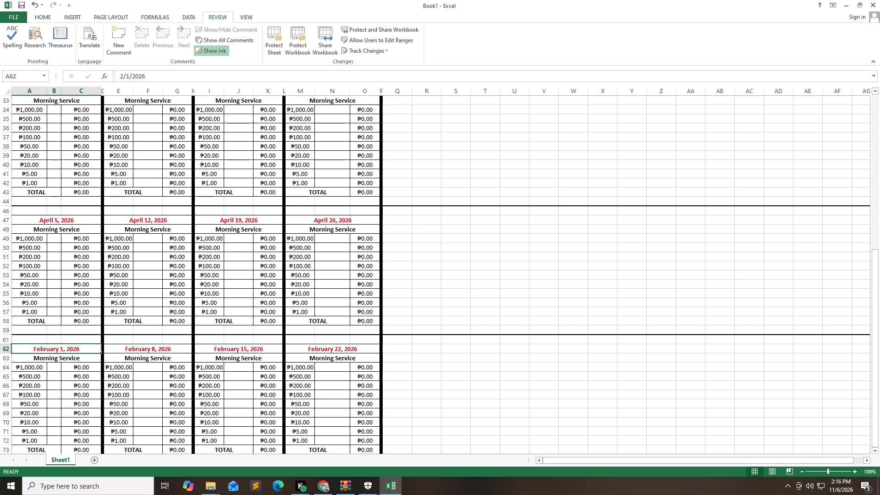
pyautogui.write('may 3')
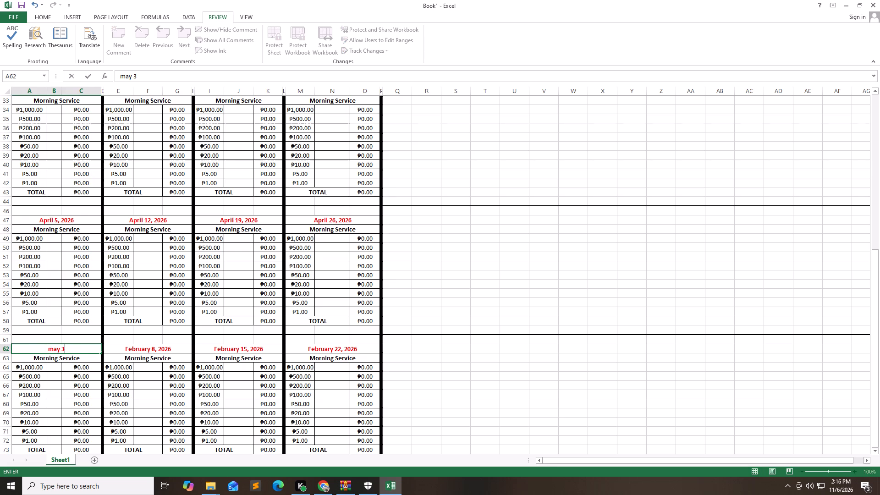
pyautogui.press('Tab')
pyautogui.press('Tab')
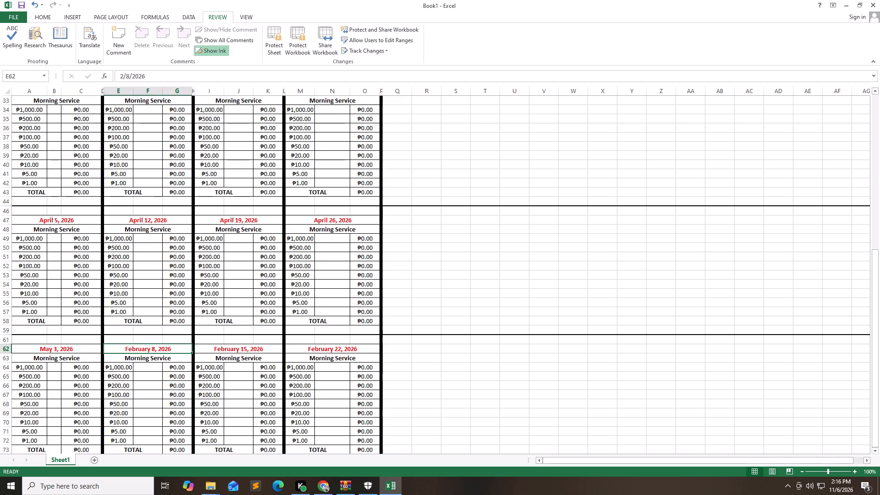
pyautogui.write('ma')
pyautogui.write('y 10')
pyautogui.press('Tab')
pyautogui.press('Tab')
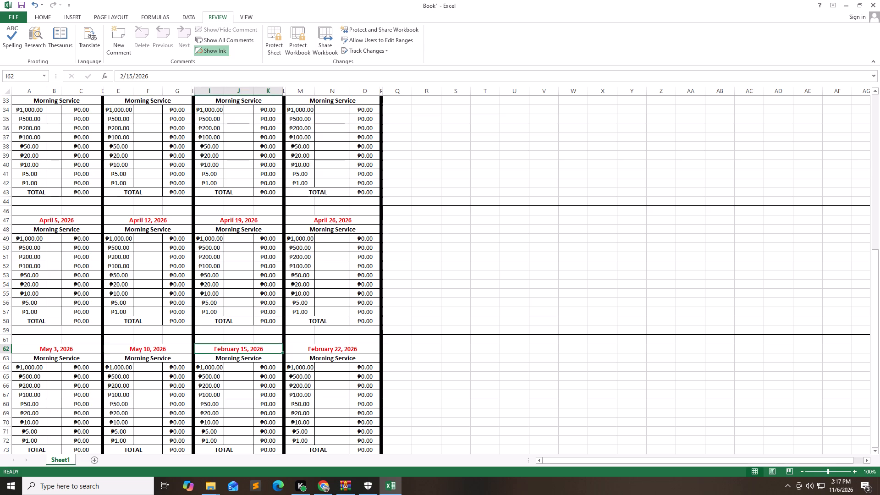
pyautogui.write('may')
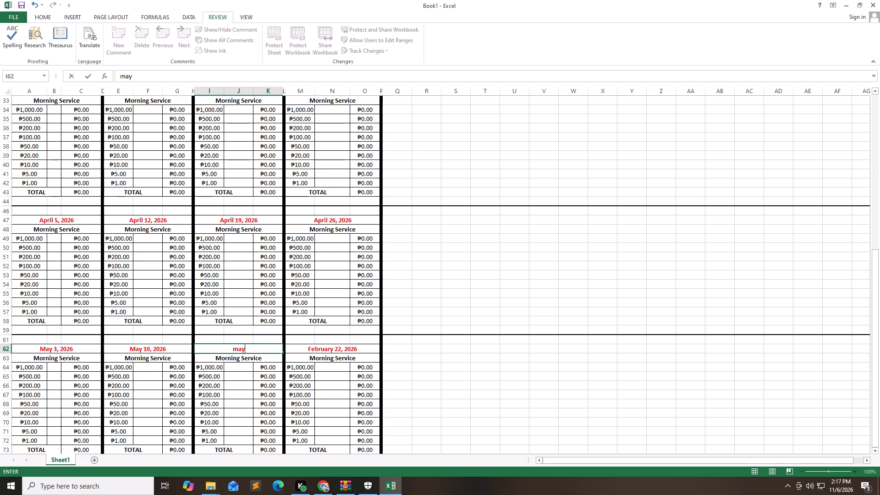
pyautogui.press('space')
pyautogui.write('17')
pyautogui.press('Tab')
pyautogui.press('Tab')
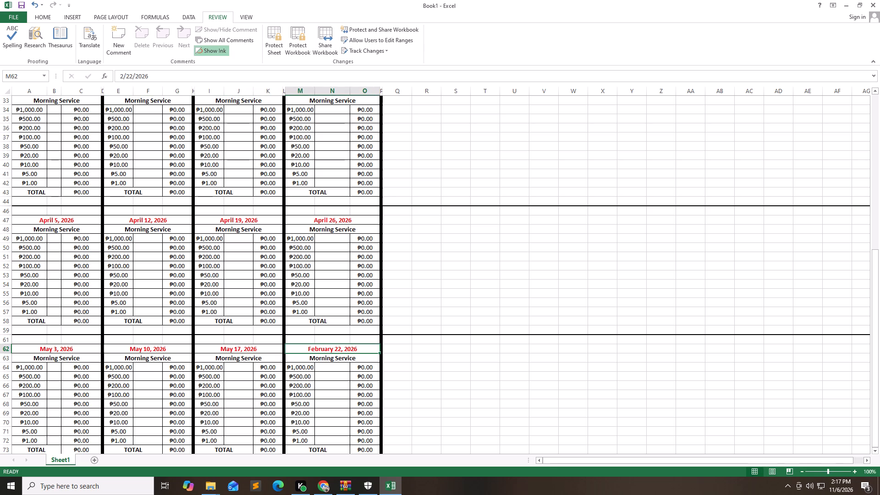
pyautogui.write('may 24')
pyautogui.press('Return')
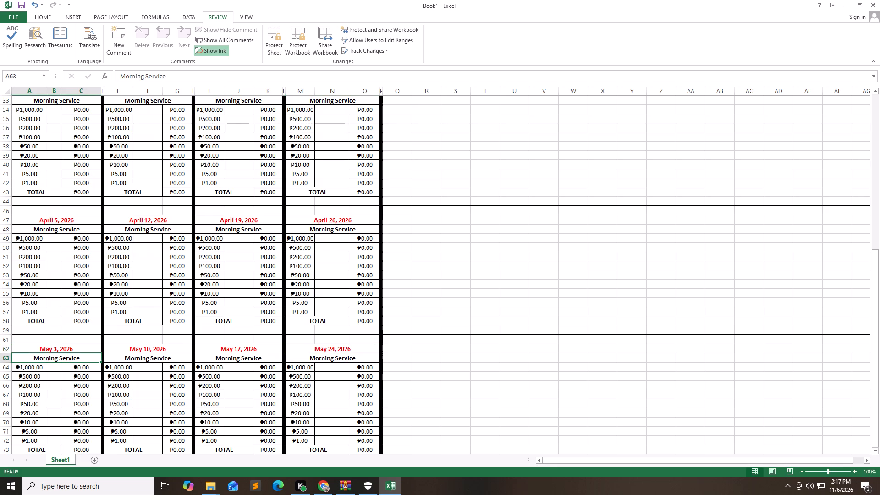
# Select the block of four May 2026 Morning Service tables, from the date headings in row 62 through the TOTAL row 73, columns A to O.
pyautogui.press('Down')
pyautogui.press('Down')
pyautogui.press('Down')
pyautogui.press('Down')
pyautogui.press('Down')
pyautogui.press('Down')
pyautogui.press('Down')
pyautogui.press('Down')
pyautogui.press('Down')
pyautogui.press('Down')
pyautogui.press('Down')
pyautogui.press('Down')
pyautogui.press('Down')
pyautogui.press('Down')
pyautogui.press('Down')
pyautogui.press('Down')
pyautogui.press('Down')
pyautogui.press('Down')
pyautogui.press('Down')
pyautogui.press('Down')
pyautogui.press('Down')
pyautogui.press('Down')
pyautogui.press('Down')
pyautogui.press('Down')
pyautogui.press('Down')
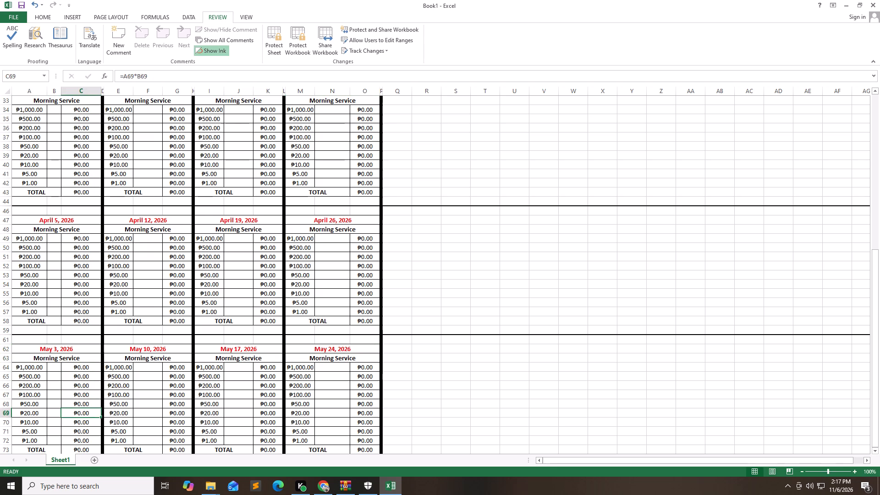
pyautogui.press('Down')
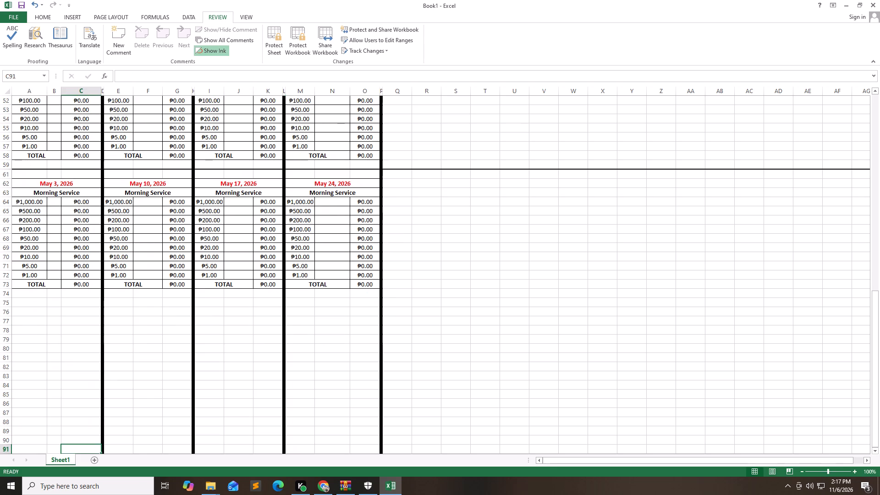
pyautogui.press('Down')
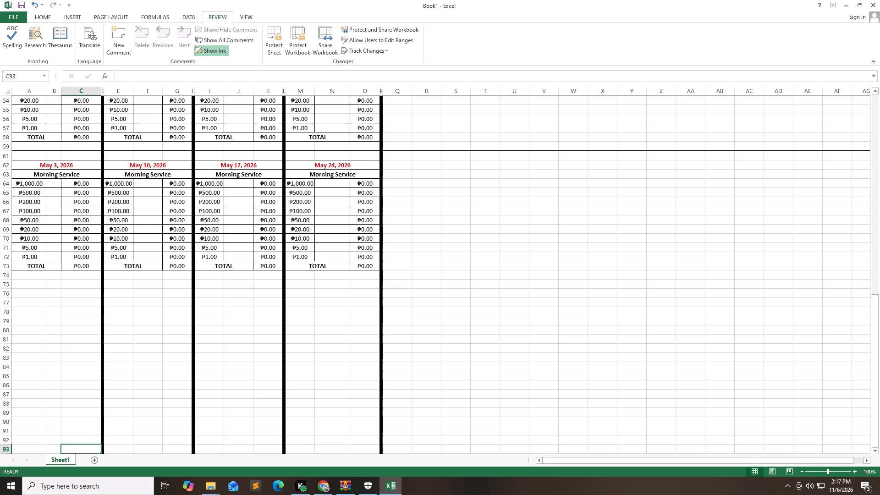
pyautogui.click(88, 162)
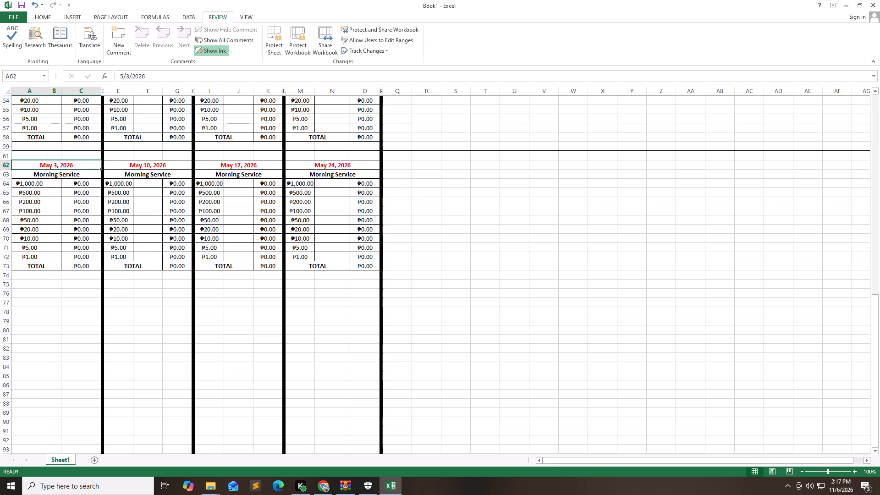
pyautogui.hotkey('shift', 'Right')
pyautogui.hotkey('shift', 'Right')
pyautogui.hotkey('shift', 'Right')
pyautogui.hotkey('shift', 'Right')
pyautogui.hotkey('shift', 'Right')
pyautogui.hotkey('shift', 'Right')
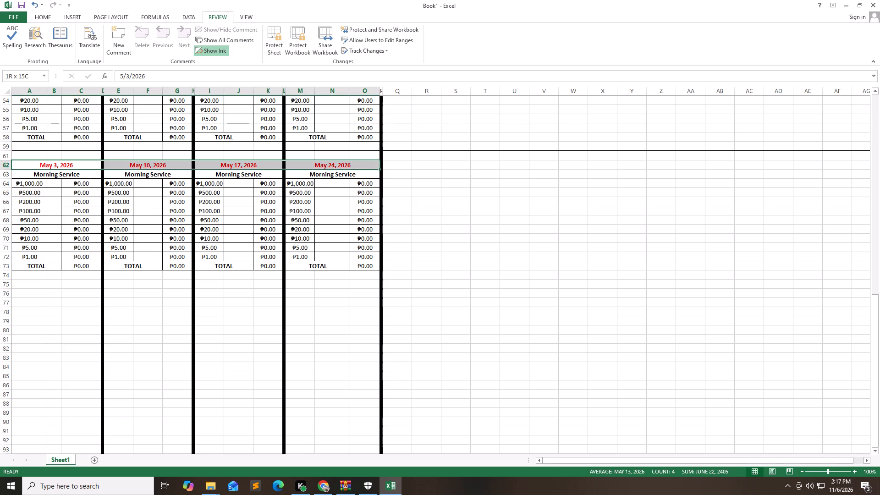
pyautogui.hotkey('shift', 'Down')
pyautogui.hotkey('shift', 'Down')
pyautogui.hotkey('shift', 'Down')
pyautogui.hotkey('shift', 'Down')
pyautogui.hotkey('shift', 'Down')
pyautogui.hotkey('shift', 'Down')
pyautogui.hotkey('shift', 'Down')
pyautogui.hotkey('shift', 'Down')
pyautogui.hotkey('shift', 'Down')
pyautogui.hotkey('shift', 'Down')
pyautogui.hotkey('shift', 'Down')
pyautogui.hotkey('shift', 'Down')
pyautogui.hotkey('shift', 'Down')
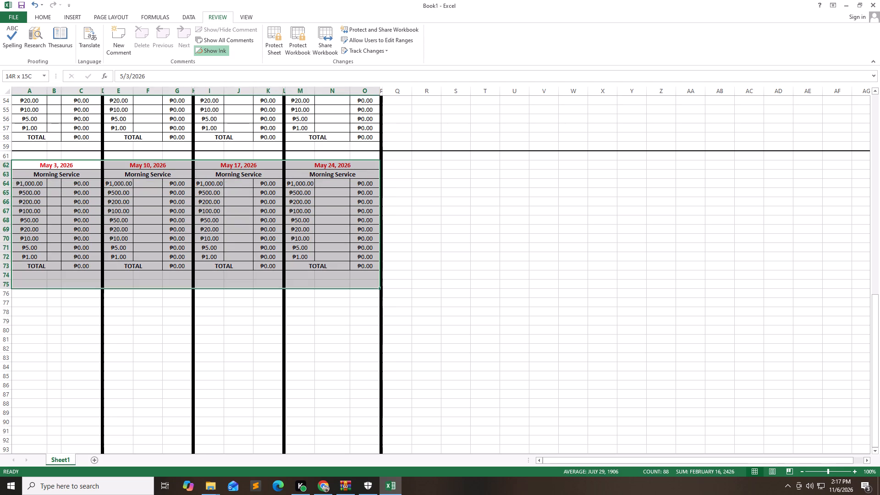
pyautogui.hotkey('shift', 'Up')
pyautogui.hotkey('shift', 'Up')
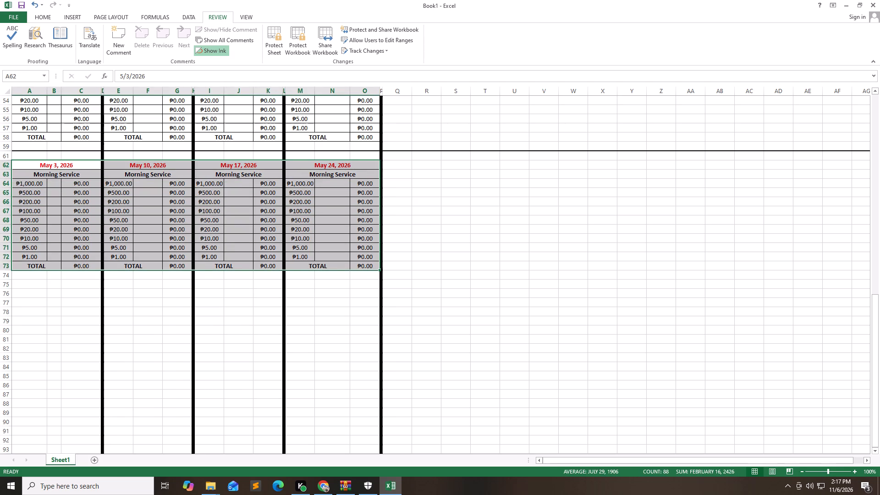
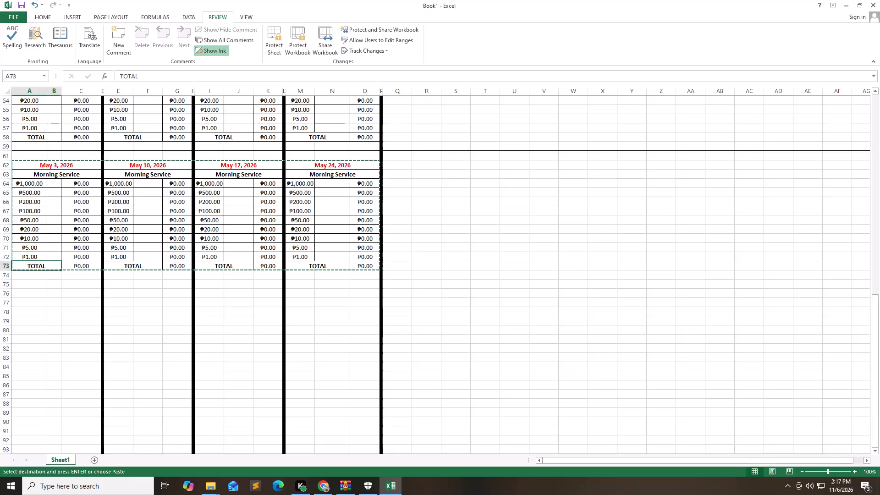
# Paste the copied block of four May 2026 Morning Service tables starting at cell A77, three blank rows below the original.
pyautogui.press('Down')
pyautogui.press('Down')
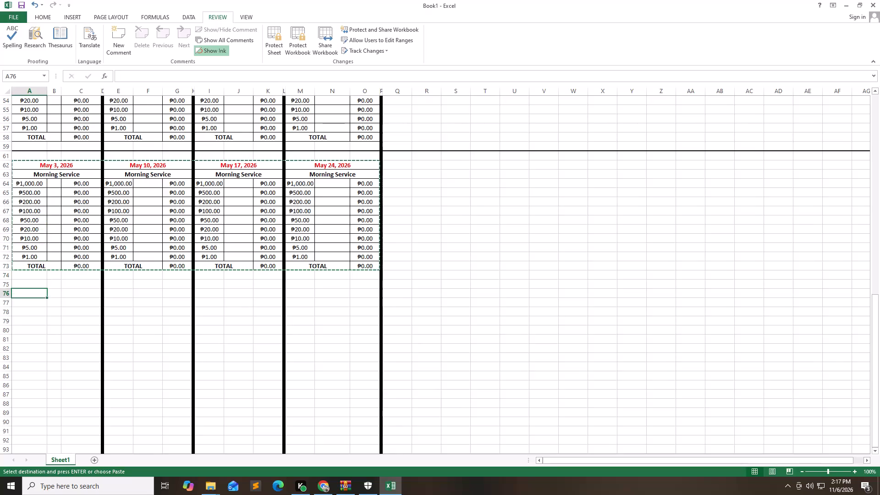
pyautogui.press('Down')
pyautogui.hotkey('ctrl', 'v')
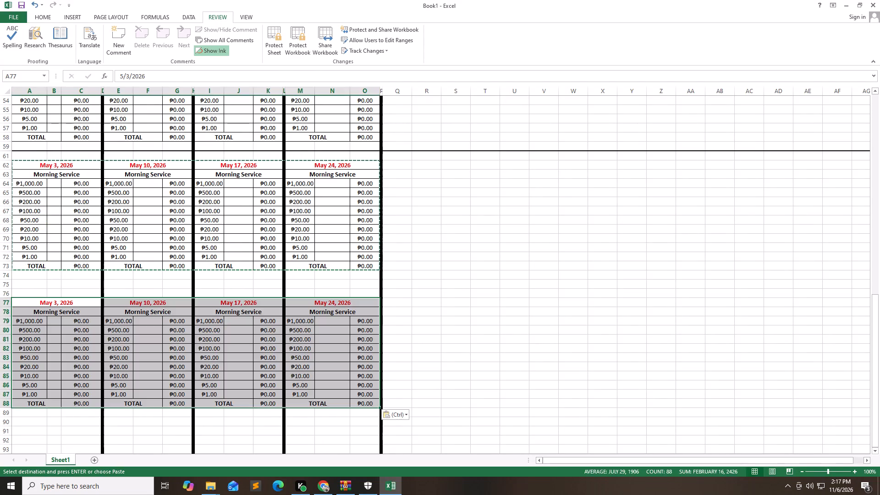
# Paste another copy of the four-table Morning Service block starting at cell A92, leaving three blank rows above it.
pyautogui.press('Down')
pyautogui.press('Down')
pyautogui.press('Down')
pyautogui.press('Down')
pyautogui.press('Down')
pyautogui.press('Down')
pyautogui.press('Down')
pyautogui.press('Down')
pyautogui.press('Down')
pyautogui.press('Down')
pyautogui.press('Down')
pyautogui.press('Down')
pyautogui.press('Down')
pyautogui.press('Down')
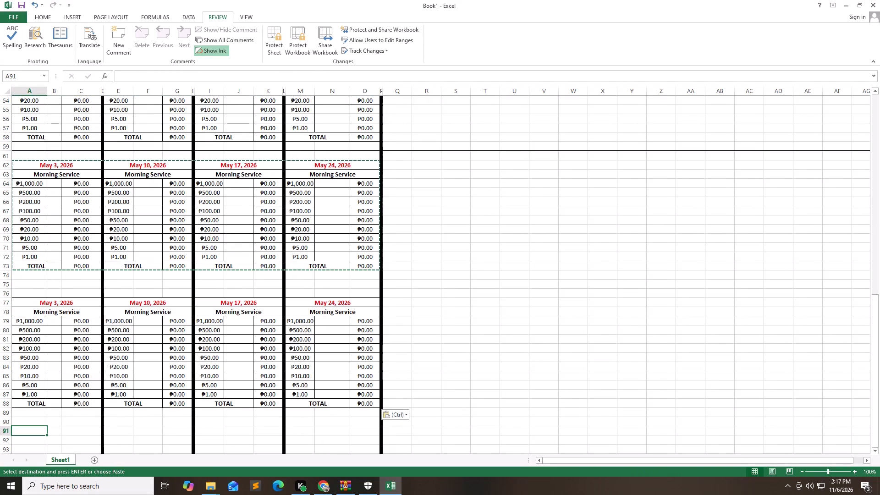
pyautogui.press('Down')
pyautogui.hotkey('ctrl', 'v')
# Paste another copy of the four-table Morning Service block starting at cell A107, leaving three blank rows above it.
pyautogui.press('Down')
pyautogui.press('Down')
pyautogui.press('Down')
pyautogui.press('Down')
pyautogui.press('Down')
pyautogui.press('Down')
pyautogui.press('Down')
pyautogui.press('Down')
pyautogui.press('Down')
pyautogui.press('Down')
pyautogui.press('Down')
pyautogui.press('Down')
pyautogui.press('Down')
pyautogui.press('Down')
pyautogui.press('Down')
pyautogui.press('Down')
pyautogui.press('Down')
pyautogui.press('Down')
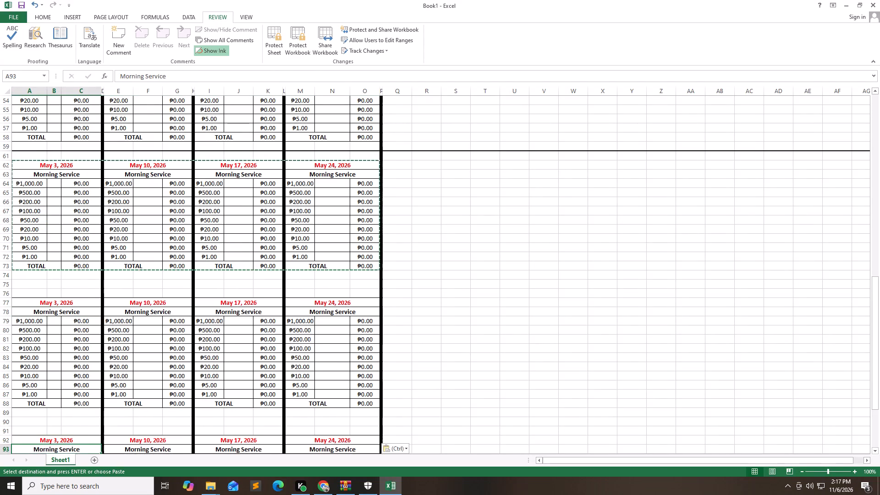
pyautogui.press('Down')
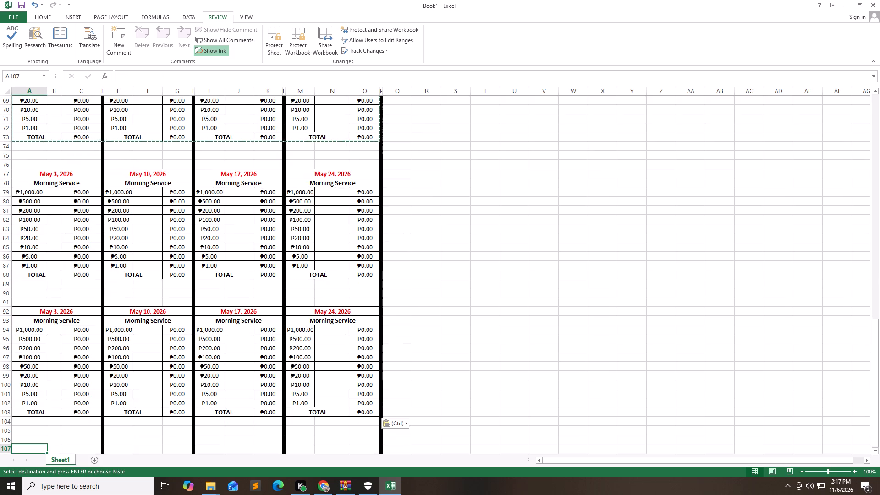
pyautogui.hotkey('ctrl', 'v')
# Paste another copy of the four-table Morning Service block starting at cell A122, leaving three blank rows above it.
pyautogui.press('Down')
pyautogui.press('Down')
pyautogui.press('Down')
pyautogui.press('Down')
pyautogui.press('Down')
pyautogui.press('Down')
pyautogui.press('Down')
pyautogui.press('Down')
pyautogui.press('Down')
pyautogui.press('Down')
pyautogui.press('Down')
pyautogui.press('Down')
pyautogui.press('Down')
pyautogui.press('Down')
pyautogui.press('Down')
pyautogui.press('Down')
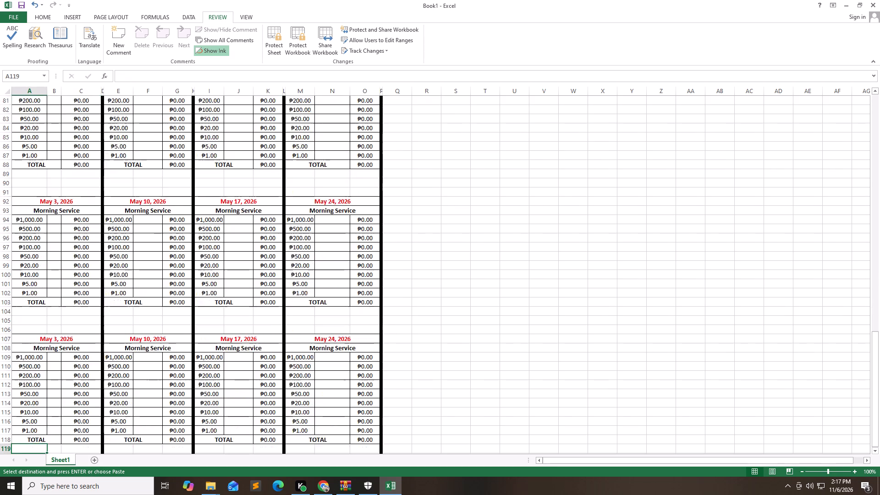
pyautogui.press('Down')
pyautogui.press('Down')
pyautogui.press('Up')
pyautogui.hotkey('ctrl', 'v')
# Paste another copy of the four-table Morning Service block starting at cell A137, leaving three blank rows above it.
pyautogui.press('Down')
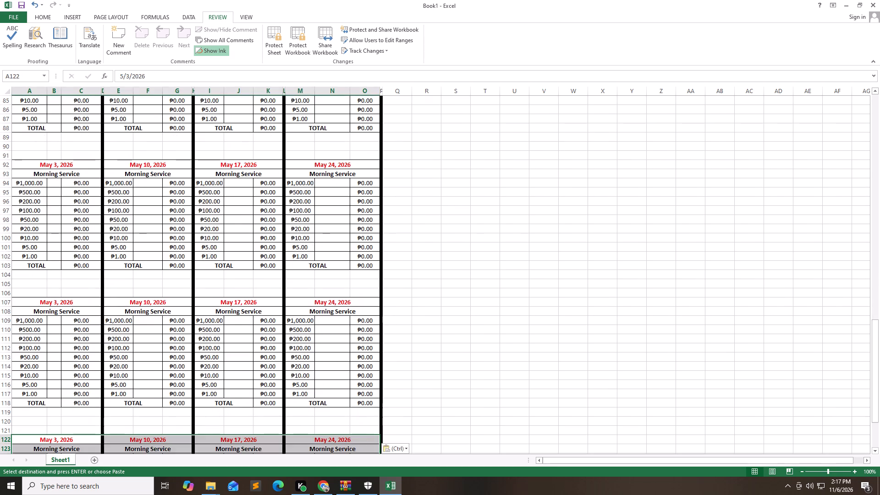
pyautogui.press('Down')
pyautogui.press('Down')
pyautogui.press('Down')
pyautogui.press('Down')
pyautogui.press('Down')
pyautogui.press('Down')
pyautogui.press('Down')
pyautogui.press('Down')
pyautogui.press('Down')
pyautogui.press('Down')
pyautogui.press('Down')
pyautogui.press('Down')
pyautogui.press('Down')
pyautogui.press('Down')
pyautogui.press('Down')
pyautogui.press('Down')
pyautogui.press('Down')
pyautogui.press('Down')
pyautogui.press('Down')
pyautogui.press('Down')
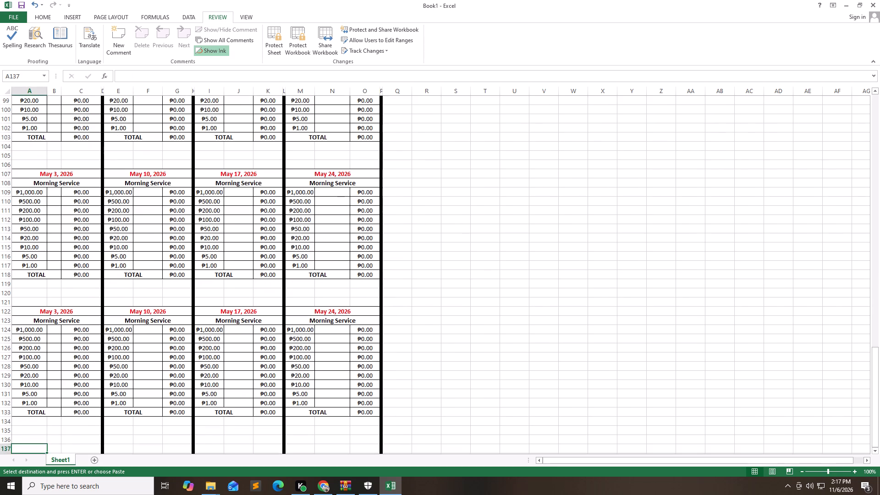
pyautogui.press('Up')
pyautogui.press('Down')
pyautogui.hotkey('ctrl', 'v')
# Paste another copy of the four-table Morning Service block starting at cell A152, leaving three blank rows above it.
pyautogui.press('Down')
pyautogui.press('Down')
pyautogui.press('Down')
pyautogui.press('Down')
pyautogui.press('Down')
pyautogui.press('Down')
pyautogui.press('Down')
pyautogui.press('Down')
pyautogui.press('Down')
pyautogui.press('Down')
pyautogui.press('Down')
pyautogui.press('Down')
pyautogui.press('Down')
pyautogui.press('Down')
pyautogui.press('Down')
pyautogui.press('Down')
pyautogui.press('Down')
pyautogui.press('Down')
pyautogui.press('Down')
pyautogui.press('Down')
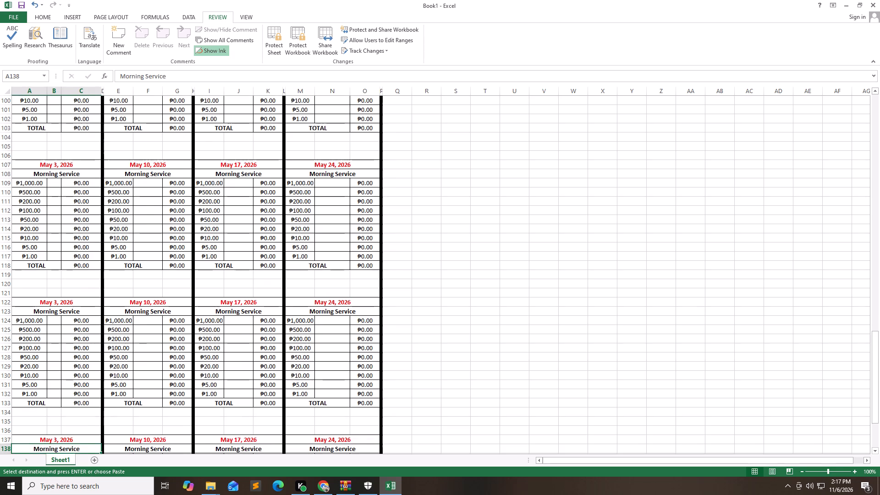
pyautogui.press('Down')
pyautogui.press('Up')
pyautogui.press('Up')
pyautogui.press('Up')
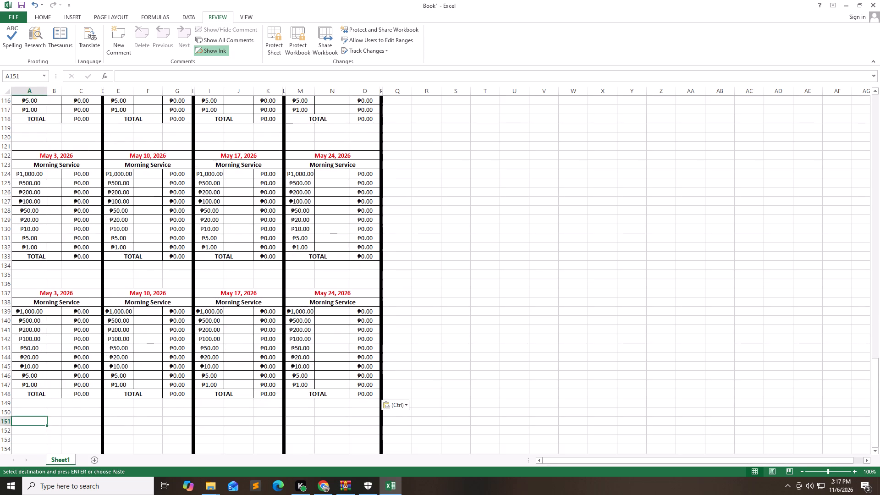
pyautogui.press('Down')
pyautogui.hotkey('ctrl', 'v')
# Paste another copy of the four-table Morning Service block starting at cell A167, leaving three blank rows above it.
pyautogui.press('Down')
pyautogui.press('Down')
pyautogui.press('Down')
pyautogui.press('Down')
pyautogui.press('Down')
pyautogui.press('Down')
pyautogui.press('Down')
pyautogui.press('Down')
pyautogui.press('Down')
pyautogui.press('Down')
pyautogui.press('Down')
pyautogui.press('Down')
pyautogui.press('Down')
pyautogui.press('Down')
pyautogui.press('Down')
pyautogui.press('Down')
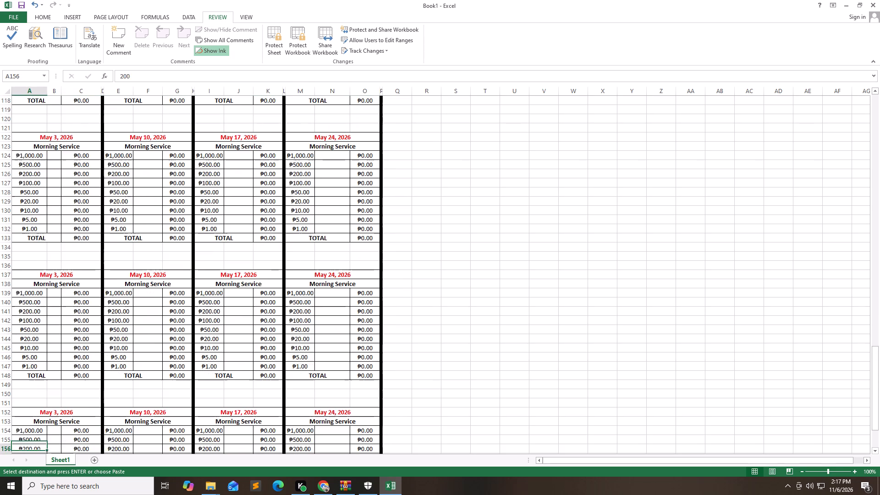
pyautogui.press('Down')
pyautogui.press('Down')
pyautogui.press('Down')
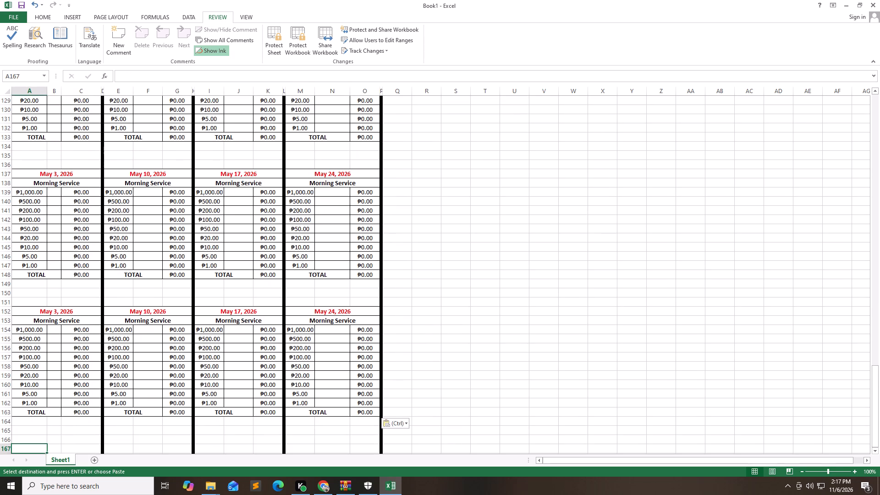
pyautogui.hotkey('ctrl', 'v')
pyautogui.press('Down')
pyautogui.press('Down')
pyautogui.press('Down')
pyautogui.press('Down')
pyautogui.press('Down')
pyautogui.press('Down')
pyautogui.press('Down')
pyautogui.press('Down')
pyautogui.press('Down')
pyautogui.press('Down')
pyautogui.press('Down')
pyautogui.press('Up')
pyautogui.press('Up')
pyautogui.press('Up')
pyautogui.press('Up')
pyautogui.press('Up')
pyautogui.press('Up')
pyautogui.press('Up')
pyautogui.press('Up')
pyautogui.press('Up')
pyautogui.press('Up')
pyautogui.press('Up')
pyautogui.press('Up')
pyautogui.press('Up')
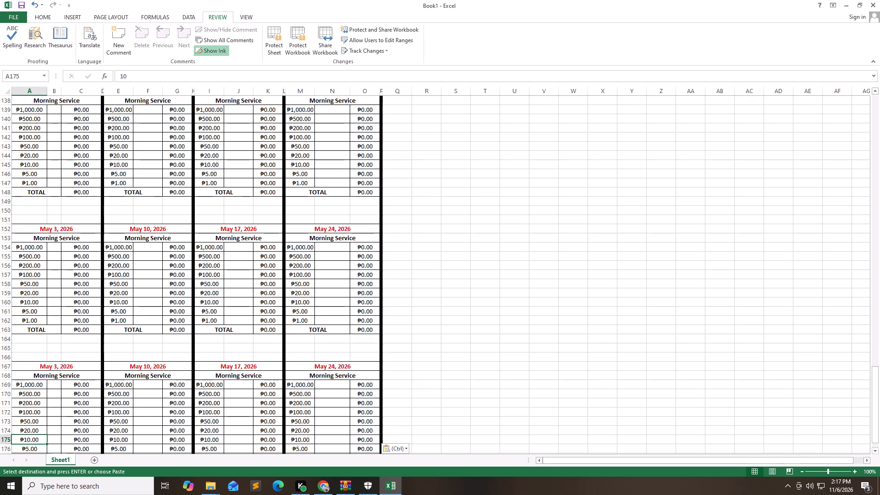
# Review the pasted four-table Morning Service blocks from the lowest copy back up to the April block.
pyautogui.press('Down')
pyautogui.press('Down')
pyautogui.press('Down')
pyautogui.press('Down')
pyautogui.press('Down')
pyautogui.press('Down')
pyautogui.press('Down')
pyautogui.press('Down')
pyautogui.press('Down')
pyautogui.press('Down')
pyautogui.press('Down')
pyautogui.press('Down')
pyautogui.press('Down')
pyautogui.press('Down')
pyautogui.press('Down')
pyautogui.press('Down')
pyautogui.press('Down')
pyautogui.press('Down')
pyautogui.press('Down')
pyautogui.press('Down')
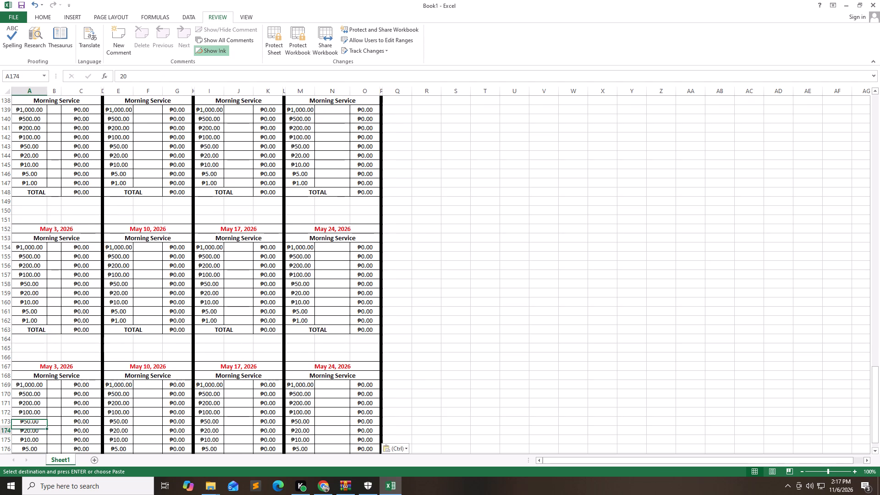
pyautogui.press('Down')
pyautogui.press('Up')
pyautogui.press('Up')
pyautogui.press('Up')
pyautogui.press('Up')
pyautogui.press('Up')
pyautogui.press('Up')
pyautogui.press('Up')
pyautogui.press('Up')
pyautogui.press('Up')
pyautogui.press('Up')
pyautogui.press('Up')
pyautogui.press('Up')
pyautogui.press('Up')
pyautogui.press('Up')
pyautogui.press('Up')
pyautogui.press('Up')
pyautogui.press('Up')
pyautogui.press('Up')
pyautogui.press('Up')
pyautogui.press('Up')
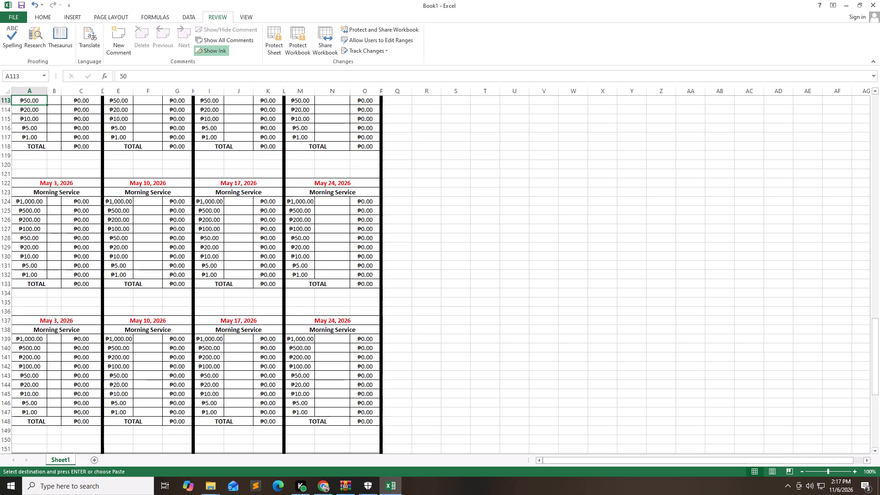
pyautogui.press('Up')
pyautogui.press('Up')
pyautogui.press('Up')
pyautogui.press('Up')
pyautogui.press('Up')
pyautogui.press('Up')
pyautogui.press('Up')
pyautogui.press('Up')
pyautogui.press('Up')
pyautogui.press('Up')
pyautogui.press('Up')
pyautogui.press('Up')
pyautogui.press('Up')
pyautogui.press('Up')
pyautogui.press('Up')
pyautogui.press('Up')
pyautogui.press('Up')
pyautogui.press('Up')
pyautogui.press('Up')
pyautogui.press('Up')
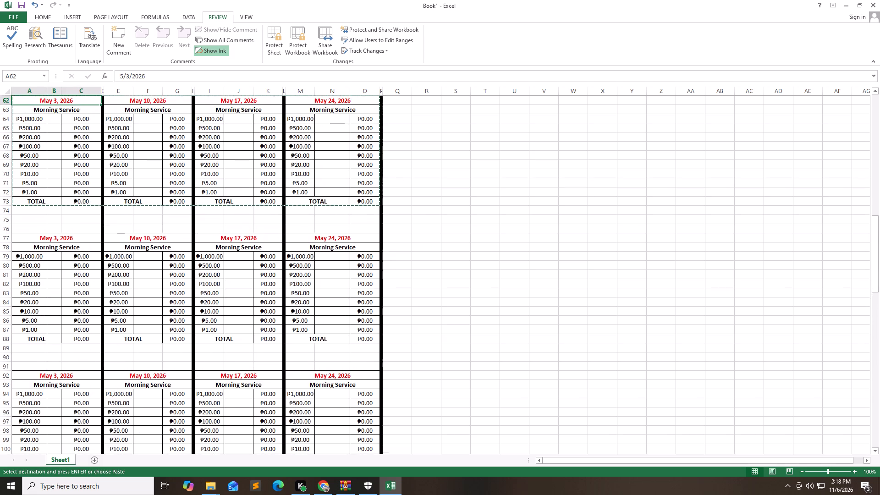
# Select cell A75 in the middle blank row between the original May block and its first copy.
pyautogui.press('Down')
pyautogui.press('Down')
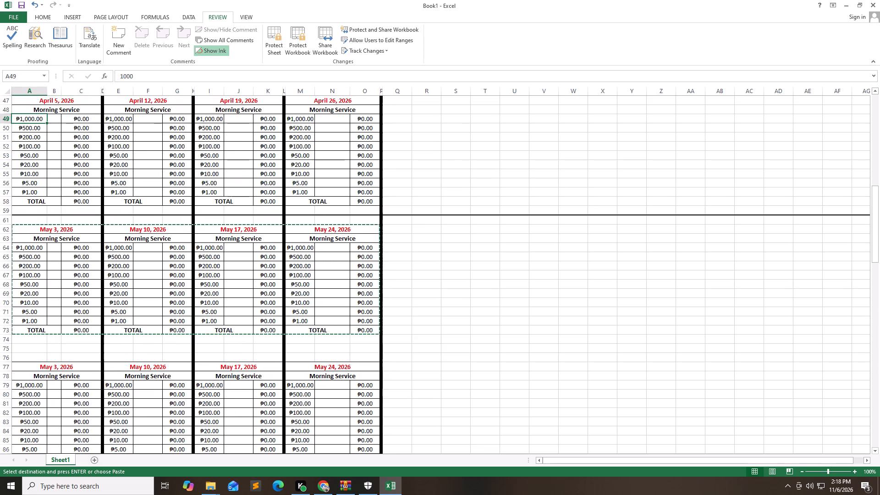
pyautogui.press('Down')
pyautogui.press('Down')
pyautogui.press('Down')
pyautogui.press('Down')
pyautogui.press('Down')
pyautogui.press('Down')
pyautogui.press('Down')
pyautogui.press('Down')
pyautogui.press('Down')
pyautogui.press('Down')
pyautogui.press('Down')
pyautogui.press('Down')
pyautogui.press('Down')
pyautogui.press('Down')
pyautogui.press('Down')
pyautogui.press('Down')
pyautogui.press('Down')
pyautogui.press('Down')
pyautogui.press('Down')
pyautogui.press('Down')
pyautogui.press('Down')
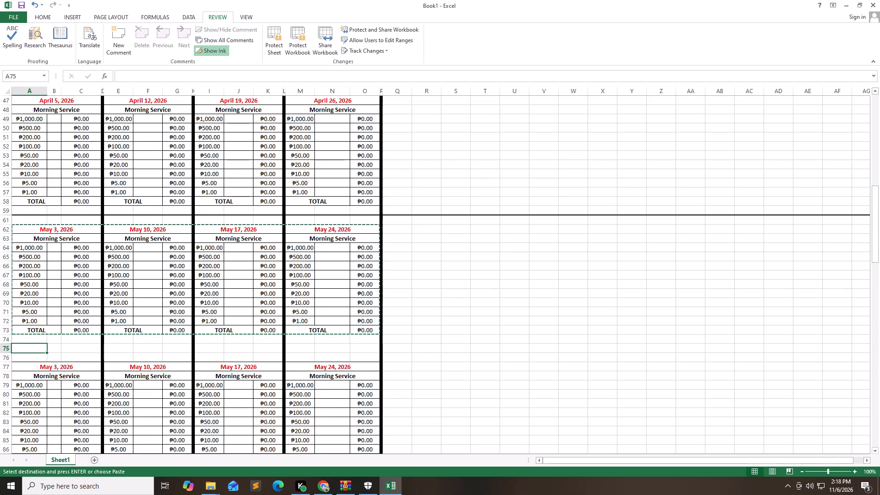
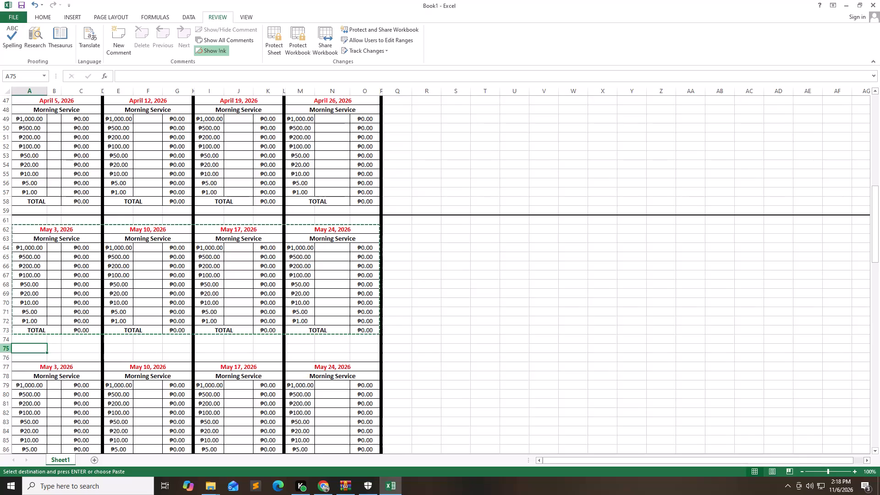
# Fill entire rows 75, 90 and 105, the middle blank rows between the Morning Service blocks, with black.
pyautogui.click(2, 348)
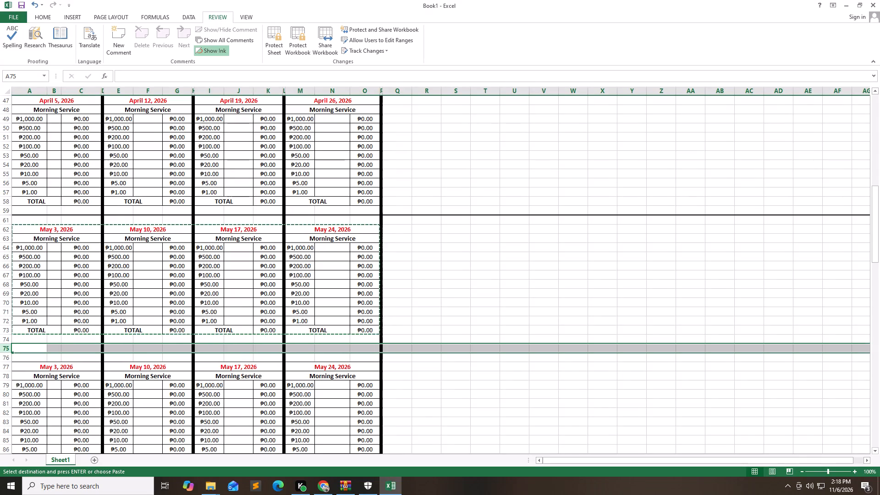
pyautogui.scroll(-2, 122, 384)
pyautogui.scroll(1, 94, 380)
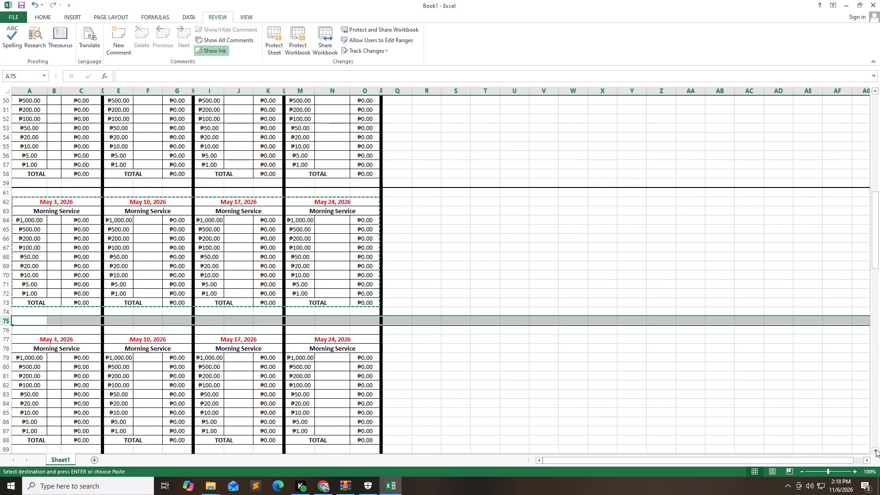
pyautogui.click(878, 451)
pyautogui.doubleClick(878, 451)
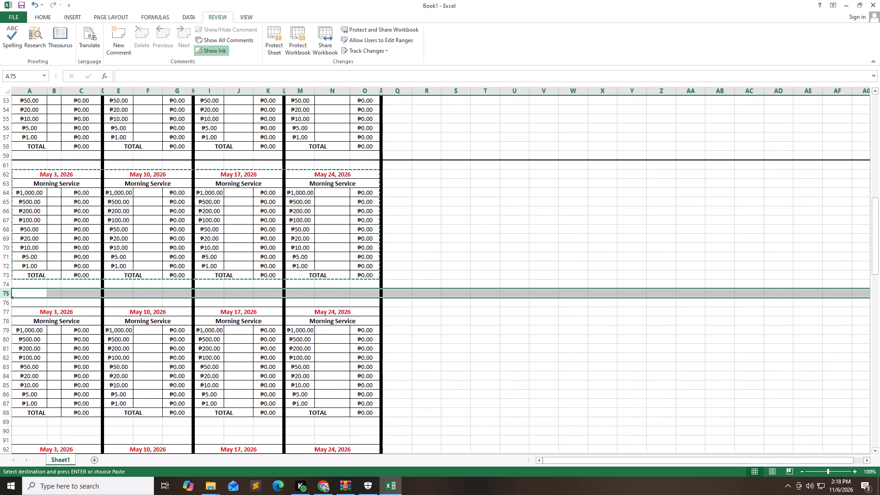
pyautogui.middleClick(648, 413)
pyautogui.middleClick(647, 412)
pyautogui.middleClick(597, 415)
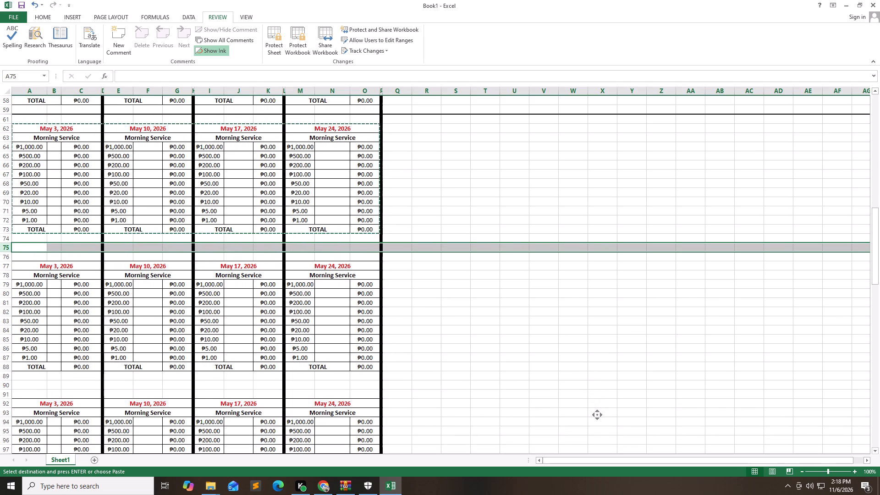
pyautogui.click(11, 385)
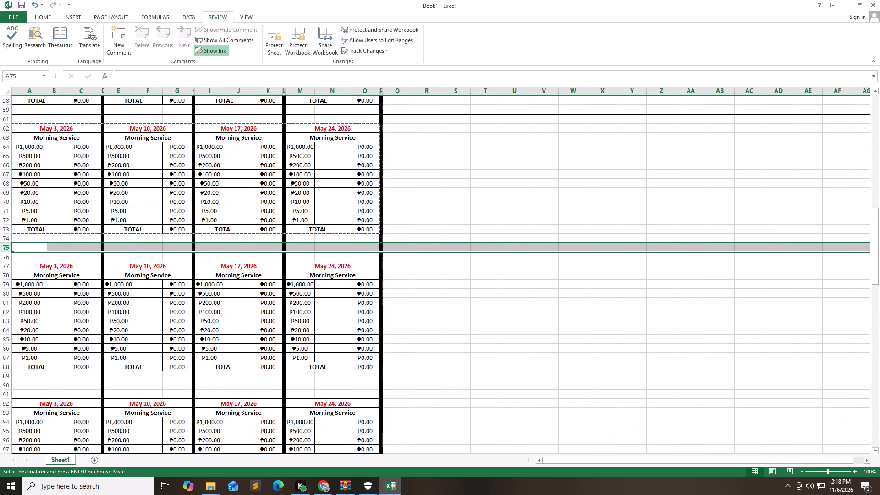
pyautogui.keyDown('ctrl'); pyautogui.click(7, 383); pyautogui.keyUp('ctrl')
pyautogui.keyDown('ctrl'); pyautogui.click(10, 386); pyautogui.keyUp('ctrl')
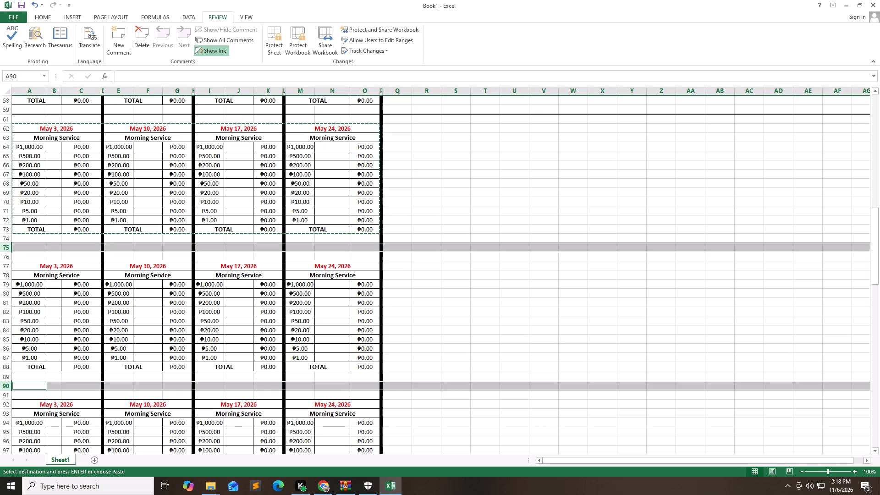
pyautogui.scroll(-1, 82, 422)
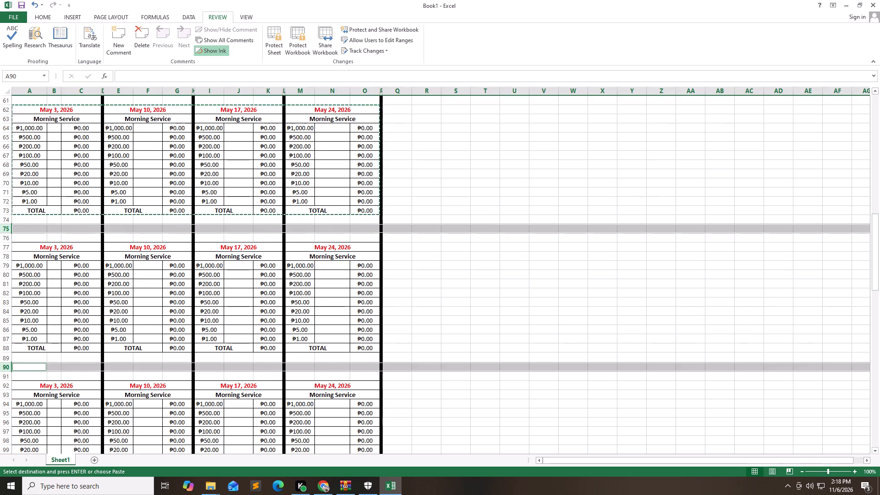
pyautogui.scroll(-1, 76, 427)
pyautogui.scroll(1, 320, 415)
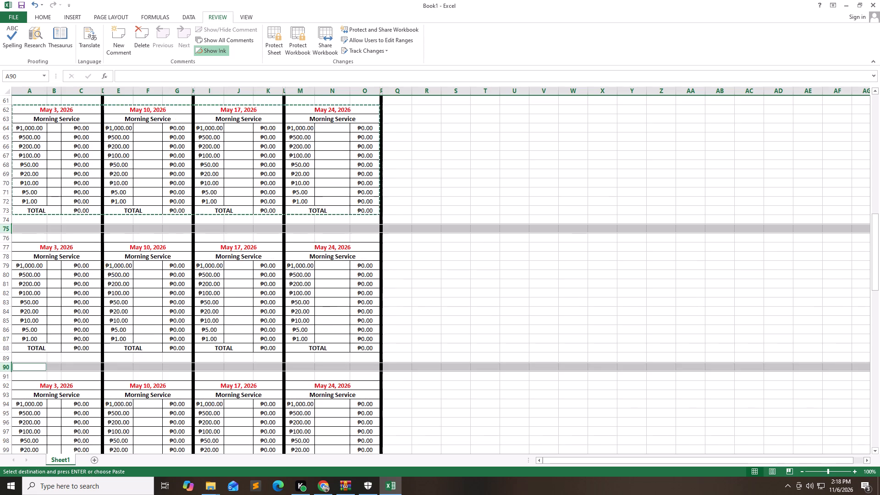
pyautogui.tripleClick(871, 450)
pyautogui.tripleClick(871, 451)
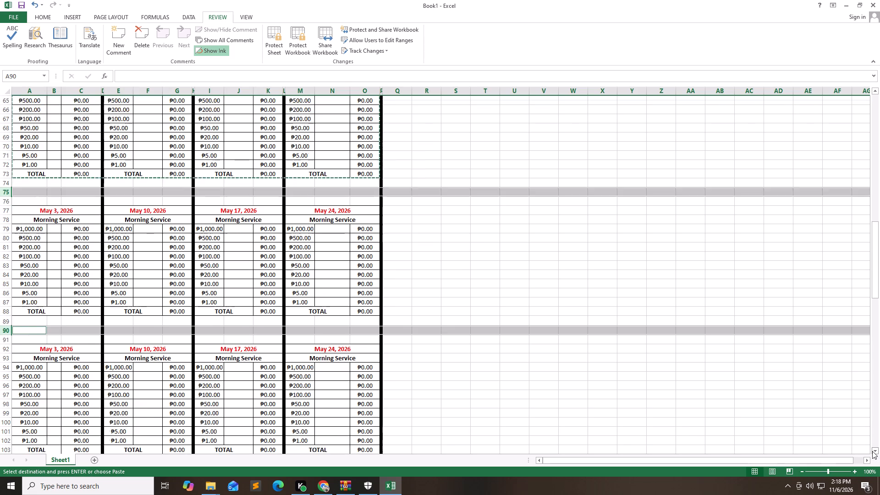
pyautogui.tripleClick(872, 451)
pyautogui.doubleClick(872, 451)
pyautogui.click(872, 451)
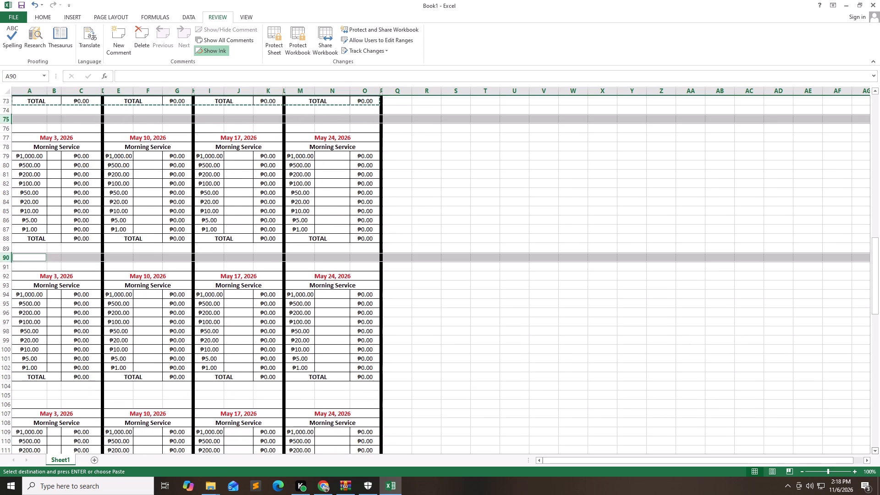
pyautogui.keyDown('ctrl'); pyautogui.click(7, 396); pyautogui.keyUp('ctrl')
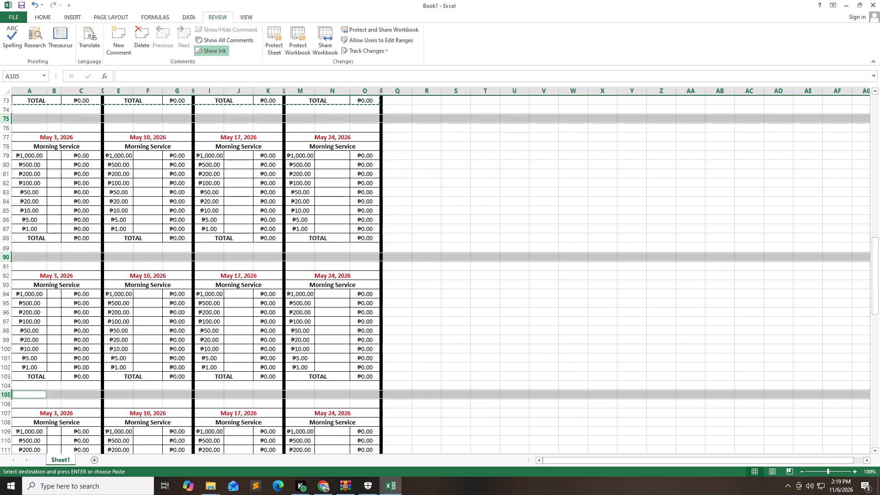
pyautogui.tripleClick(47, 19)
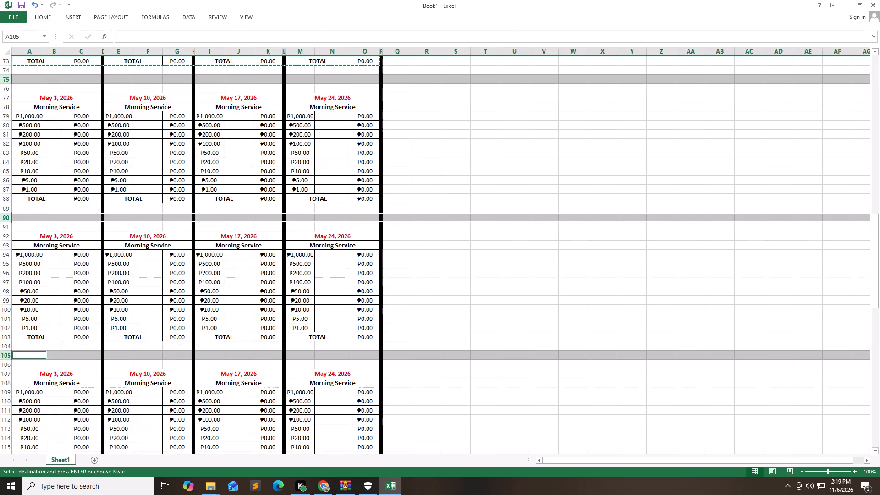
pyautogui.tripleClick(39, 22)
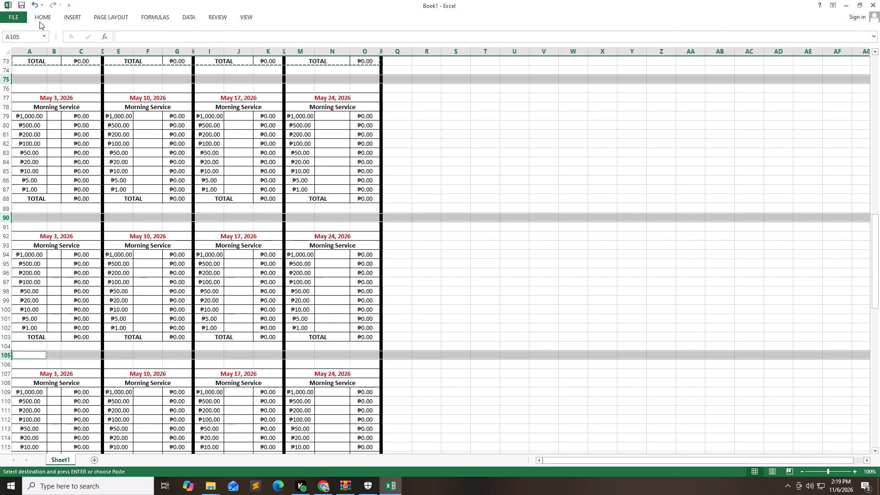
pyautogui.click(137, 49)
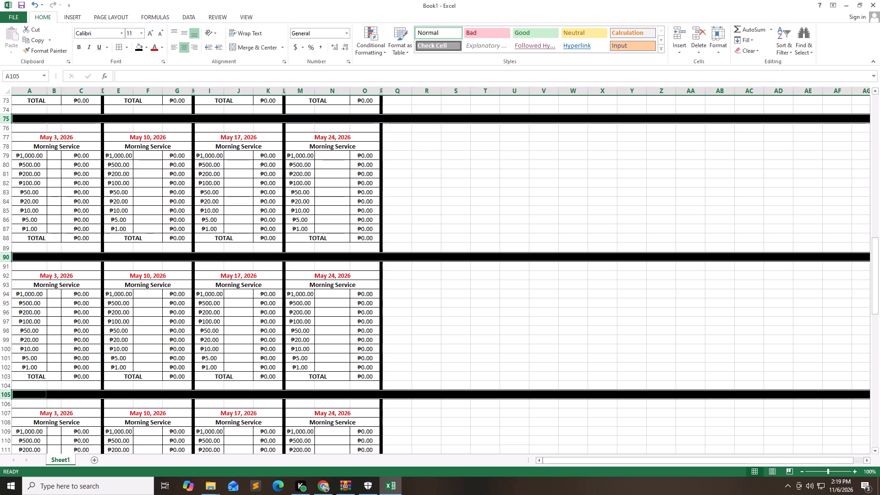
# Set the row height of the black divider rows 75, 90 and 105 to 1.
pyautogui.rightClick(7, 120)
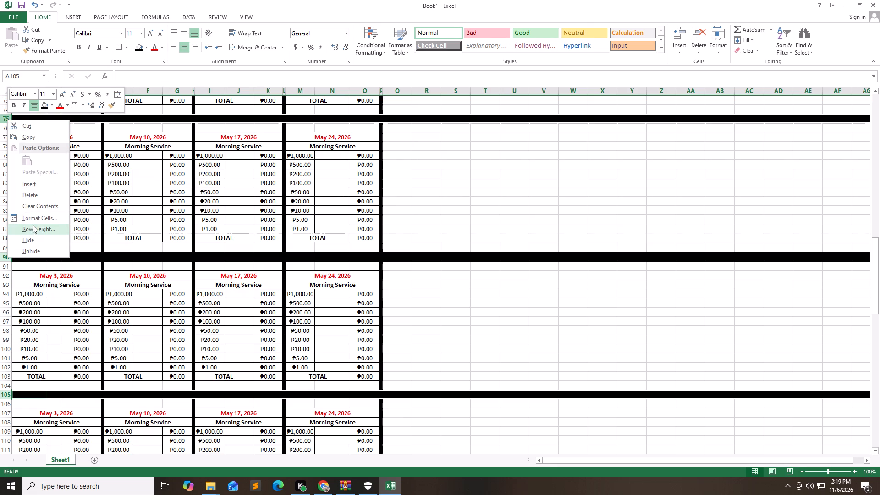
pyautogui.tripleClick(33, 225)
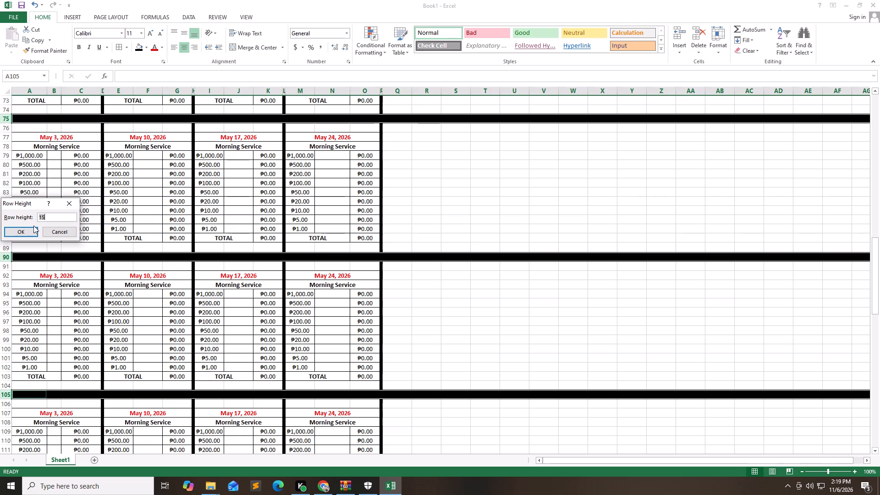
pyautogui.press('1')
pyautogui.press('Return')
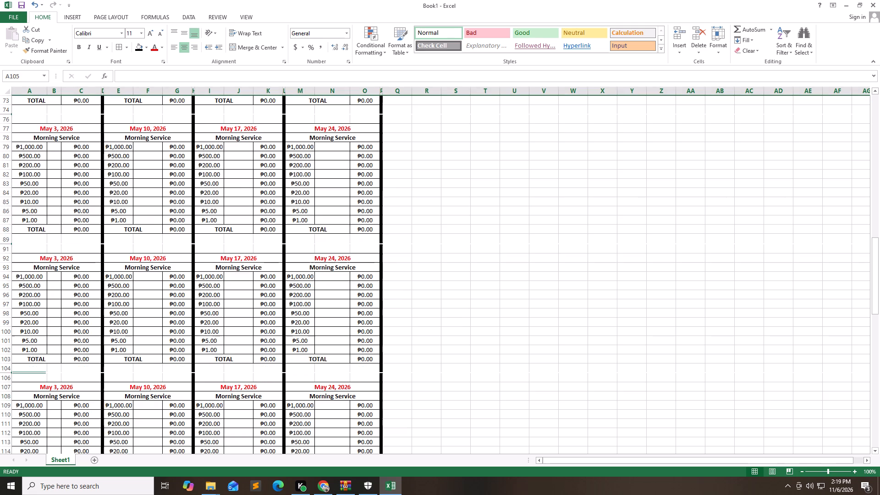
pyautogui.click(89, 369)
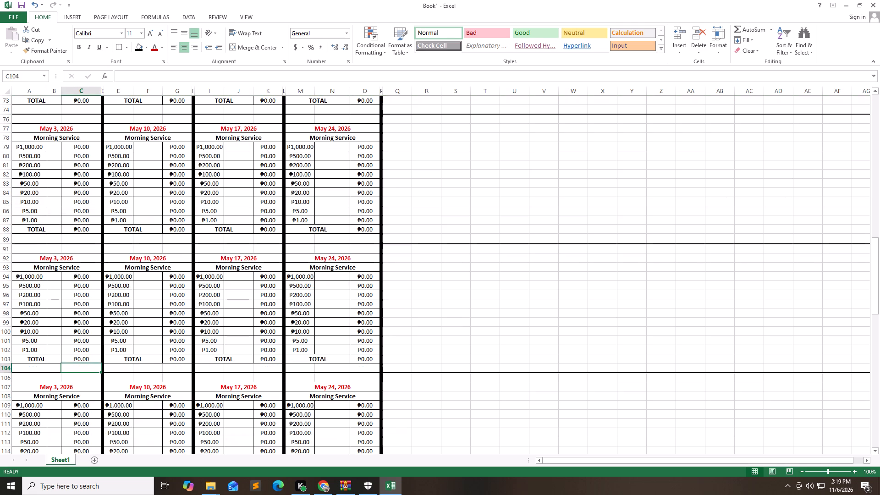
pyautogui.click(169, 373)
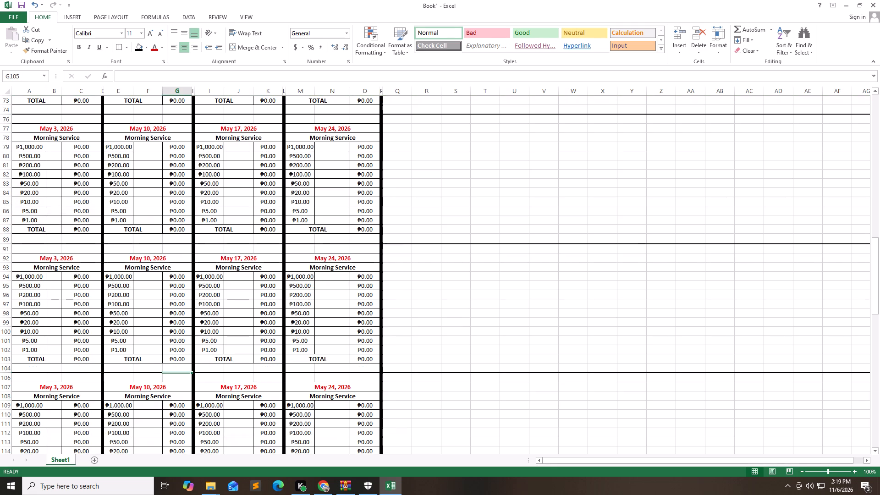
# Change the four date headers in row 77 to June 7, June 14, June 21 and June 28, 2026.
pyautogui.tripleClick(875, 93)
pyautogui.click(875, 93)
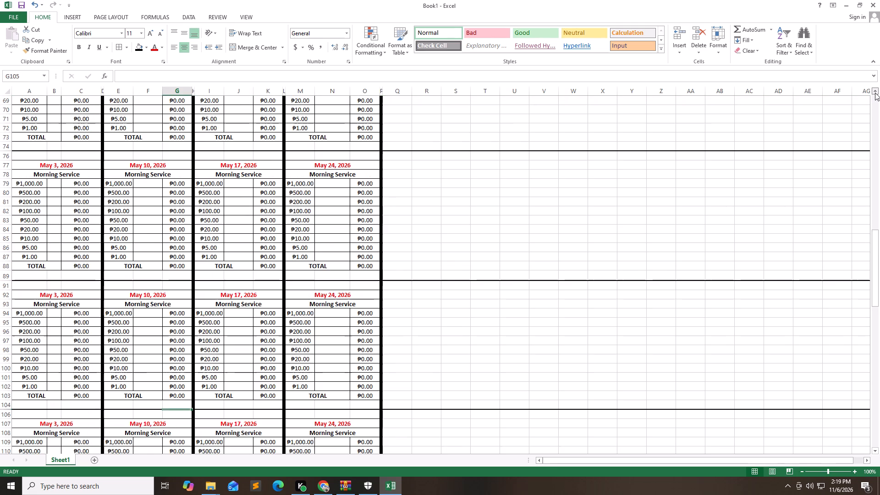
pyautogui.tripleClick(875, 93)
pyautogui.click(875, 93)
pyautogui.doubleClick(875, 93)
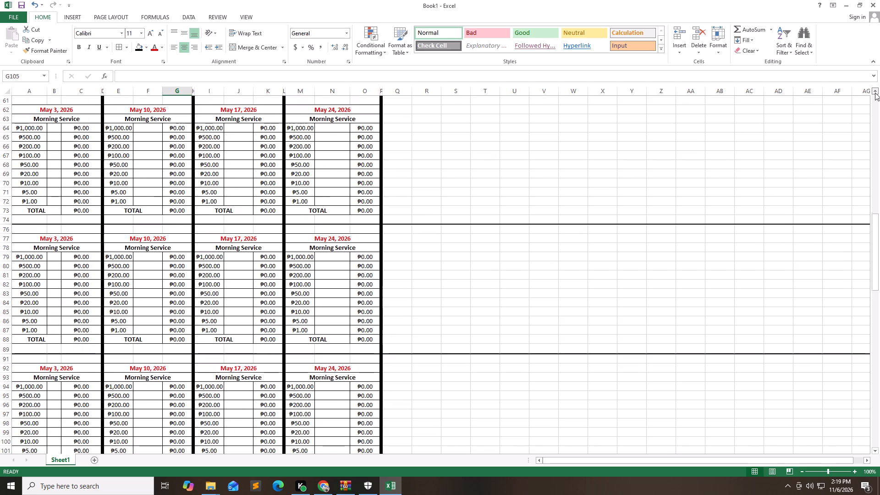
pyautogui.click(875, 93)
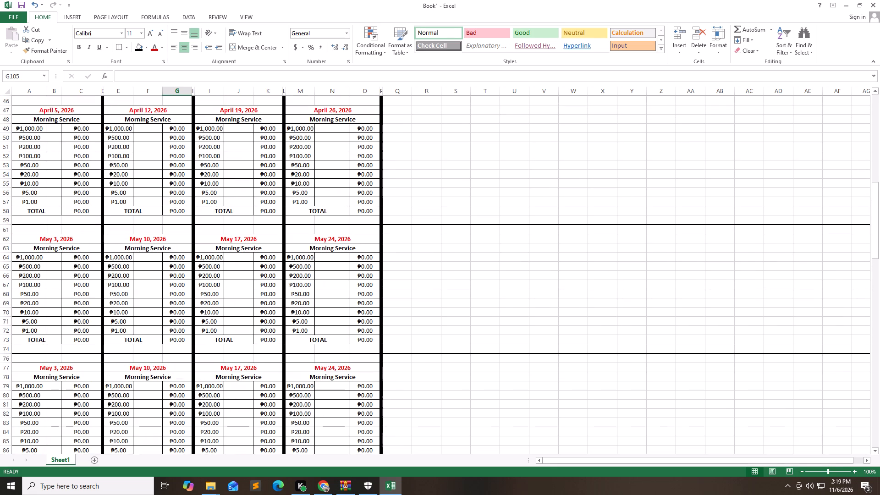
pyautogui.click(81, 368)
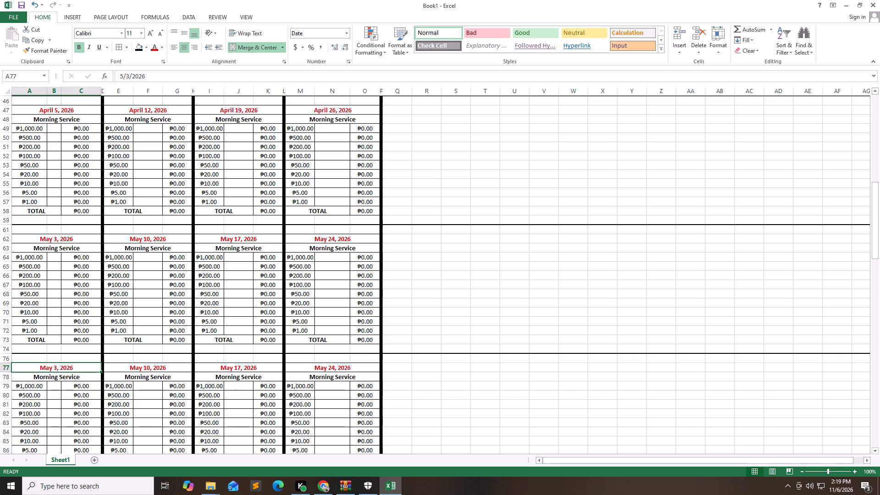
pyautogui.write('jun 7')
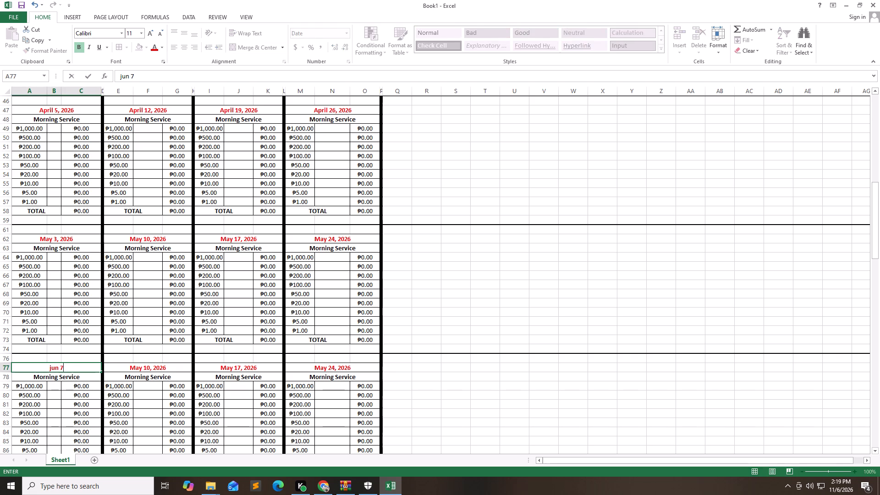
pyautogui.press('Tab')
pyautogui.press('Tab')
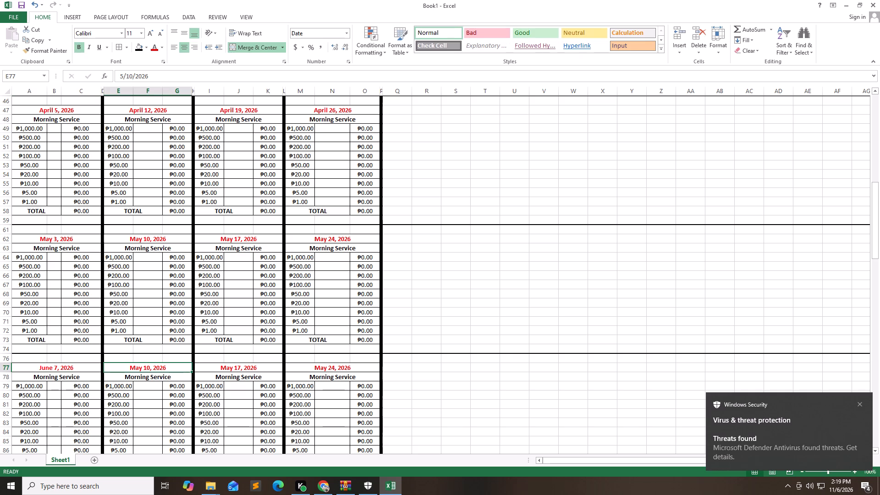
pyautogui.write('jun')
pyautogui.press('space')
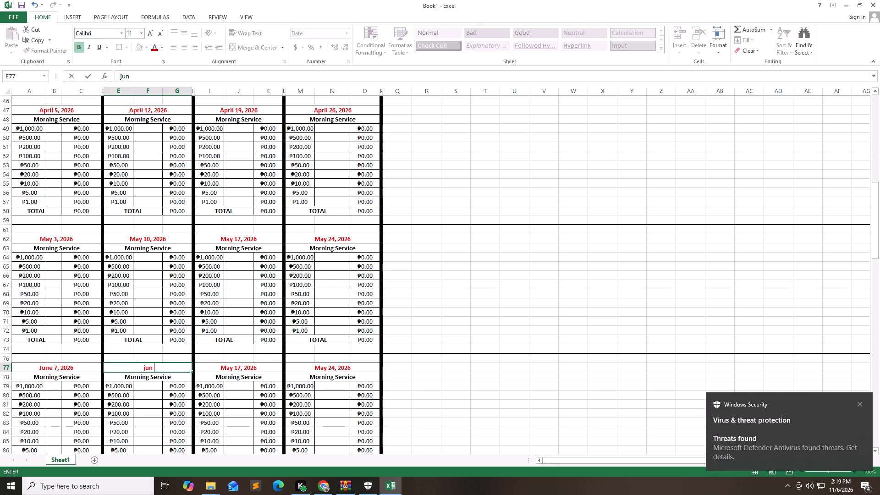
pyautogui.write('14')
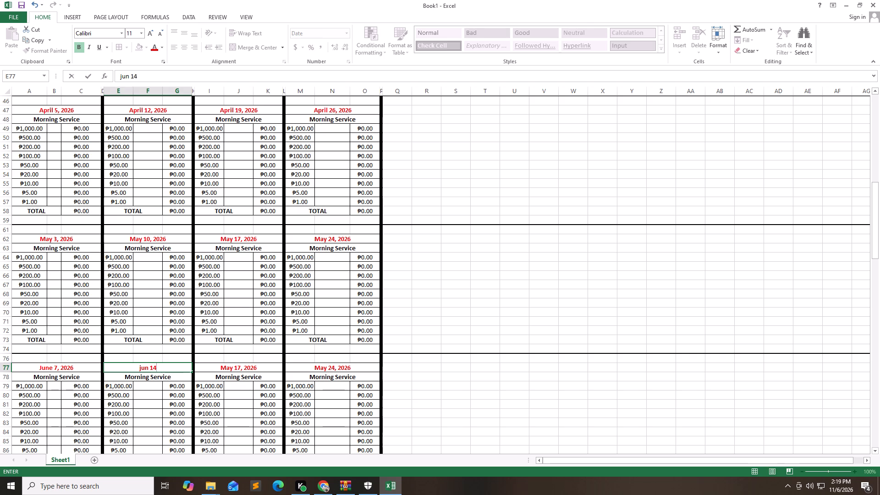
pyautogui.press('Tab')
pyautogui.press('Tab')
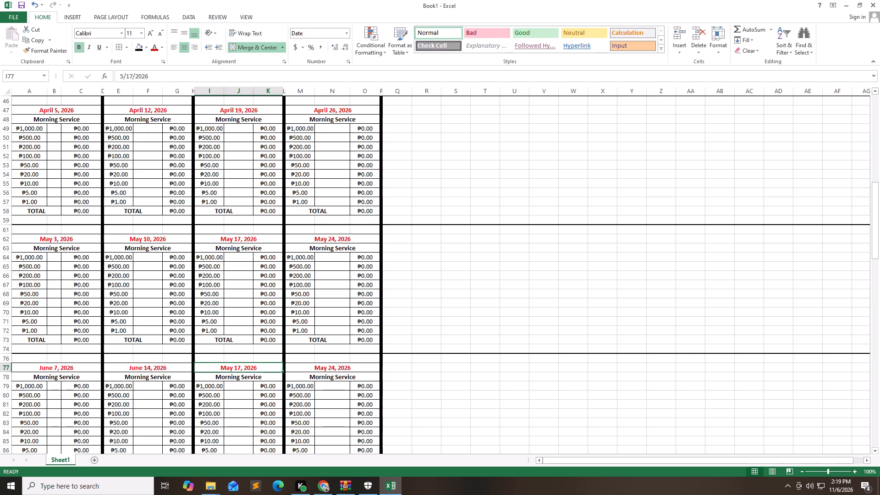
pyautogui.write('jUN')
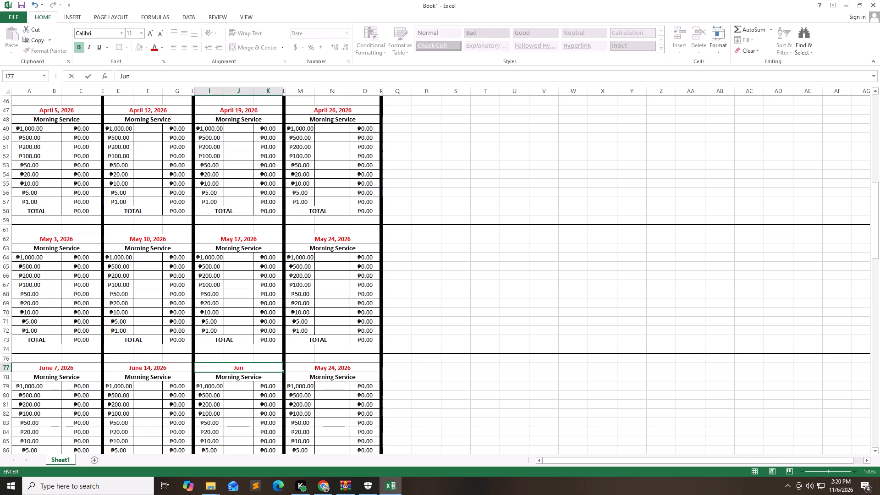
pyautogui.write('21')
pyautogui.press('Tab')
pyautogui.press('Tab')
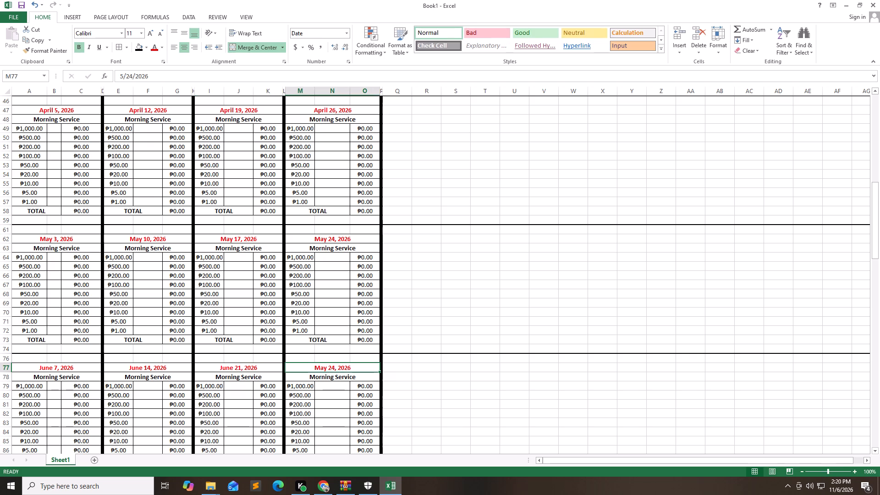
pyautogui.write('jun')
pyautogui.press('space')
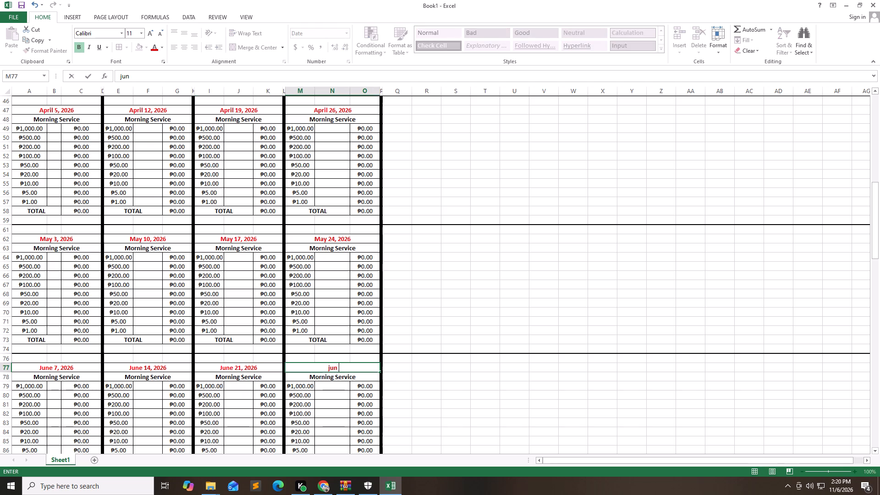
pyautogui.write('28')
pyautogui.press('Return')
# Change the first date header in row 92, above the first Morning Service table, to July 5, 2026.
pyautogui.press('Down')
pyautogui.press('Down')
pyautogui.press('Down')
pyautogui.press('Down')
pyautogui.press('Down')
pyautogui.press('Down')
pyautogui.press('Down')
pyautogui.press('Down')
pyautogui.press('Down')
pyautogui.press('Down')
pyautogui.press('Down')
pyautogui.press('Down')
pyautogui.press('Down')
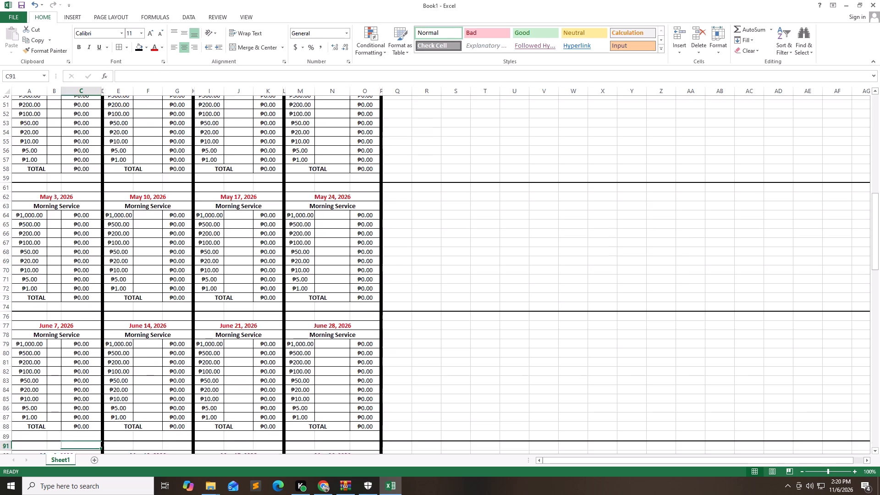
pyautogui.press('Down')
pyautogui.press('Down')
pyautogui.press('Down')
pyautogui.press('Up')
pyautogui.press('Up')
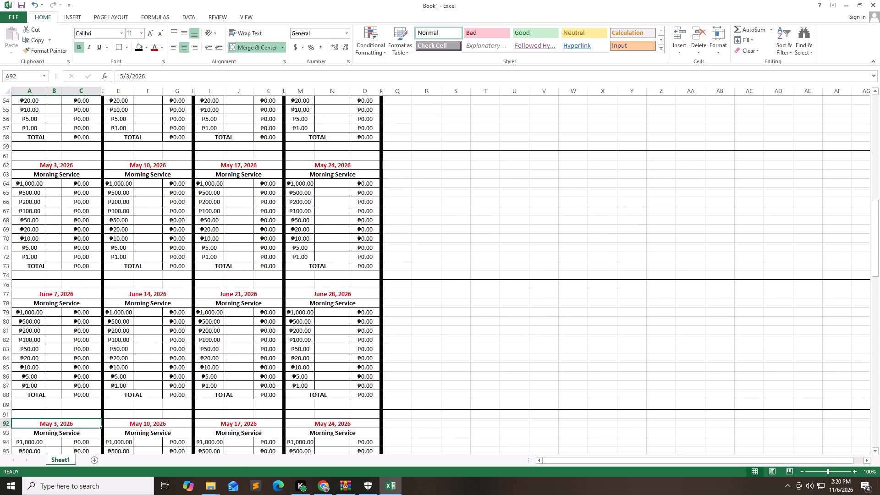
pyautogui.write('Jul')
pyautogui.press('Tab')
pyautogui.press('5')
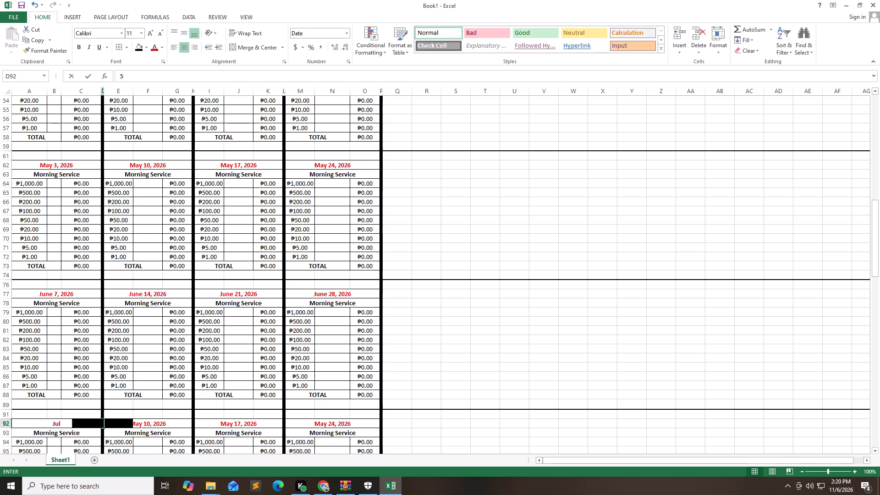
pyautogui.press('BackSpace')
pyautogui.press('BackSpace')
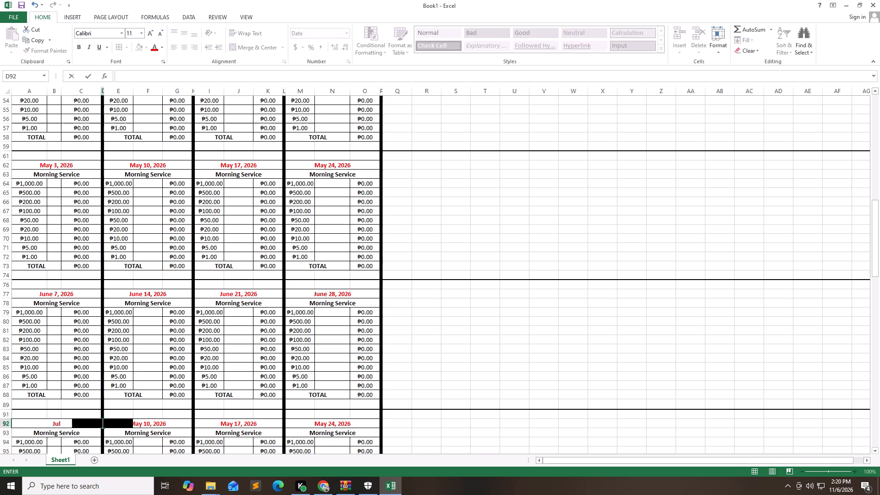
pyautogui.press('Left')
pyautogui.press('Left')
pyautogui.press('Right')
pyautogui.press('Left')
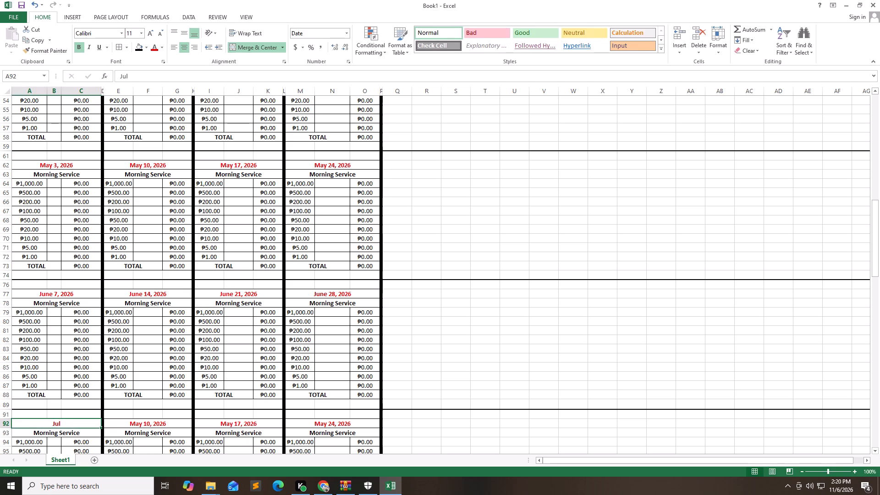
pyautogui.write('Jul 5')
pyautogui.press('space')
pyautogui.press('BackSpace')
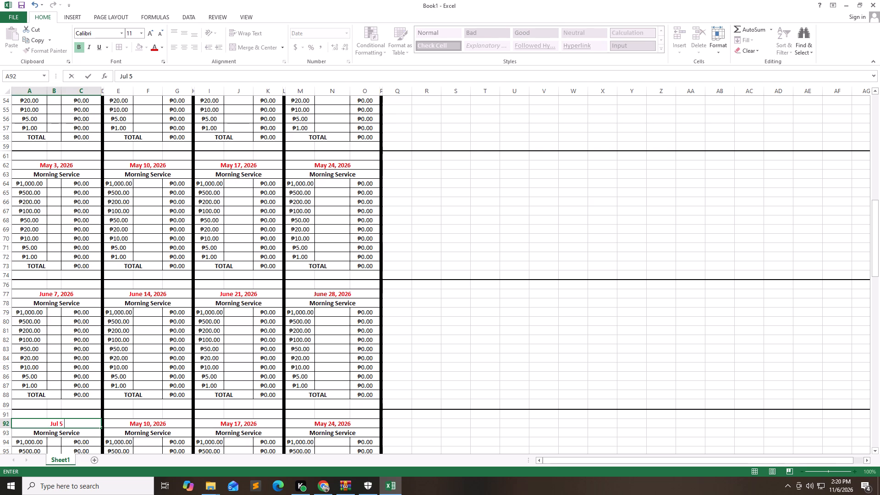
pyautogui.press('Tab')
# Change the remaining three date headers in row 92 to July 12, July 19 and July 26, 2026.
pyautogui.press('Tab')
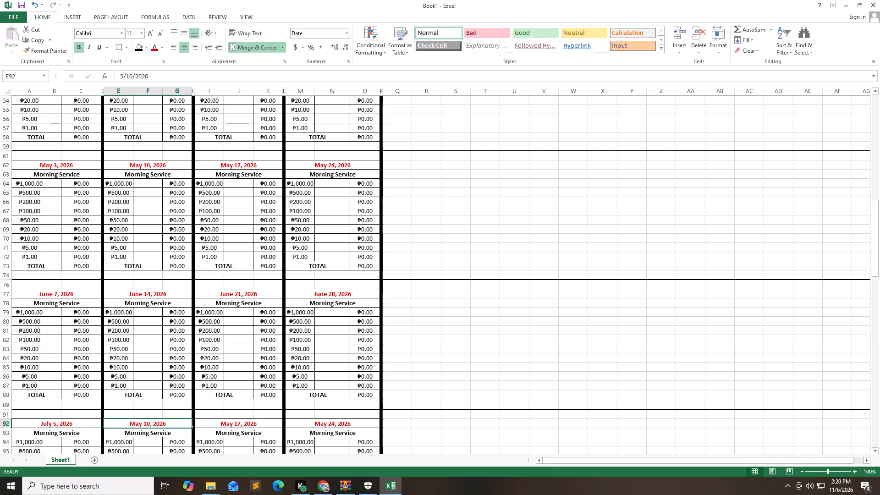
pyautogui.write('Jul')
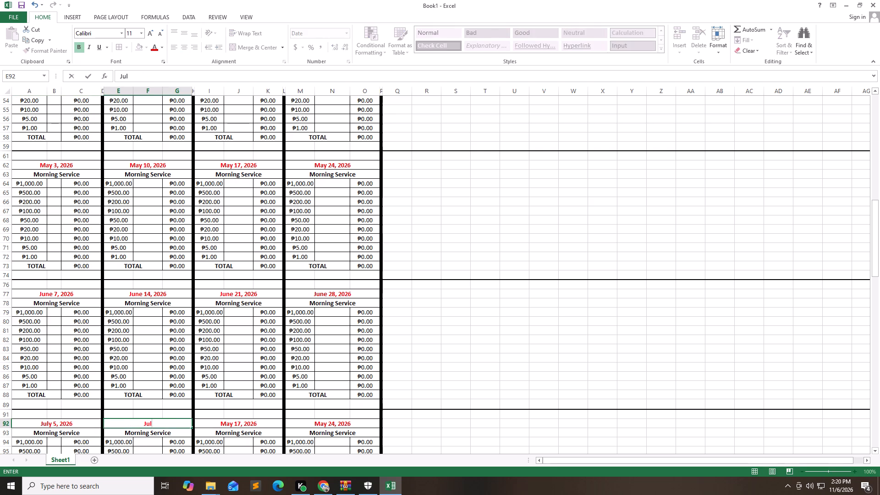
pyautogui.press('y')
pyautogui.press('space')
pyautogui.write('12')
pyautogui.press('Tab')
pyautogui.press('Tab')
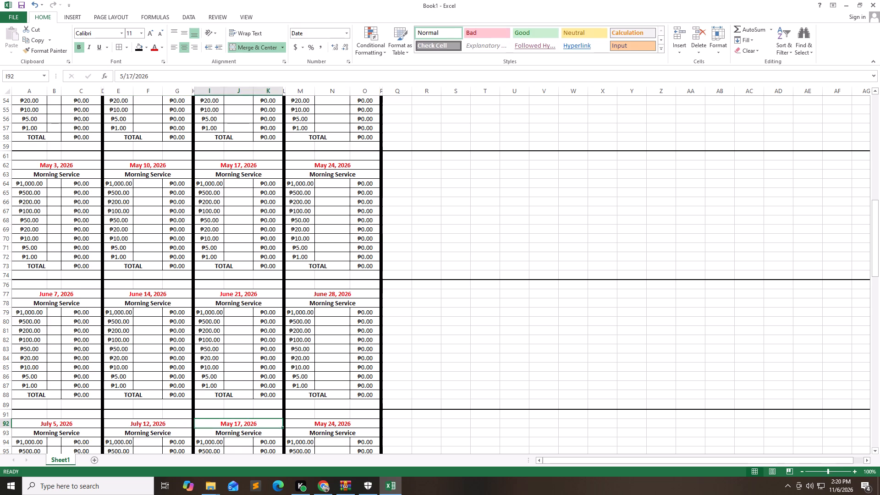
pyautogui.write('jul 19')
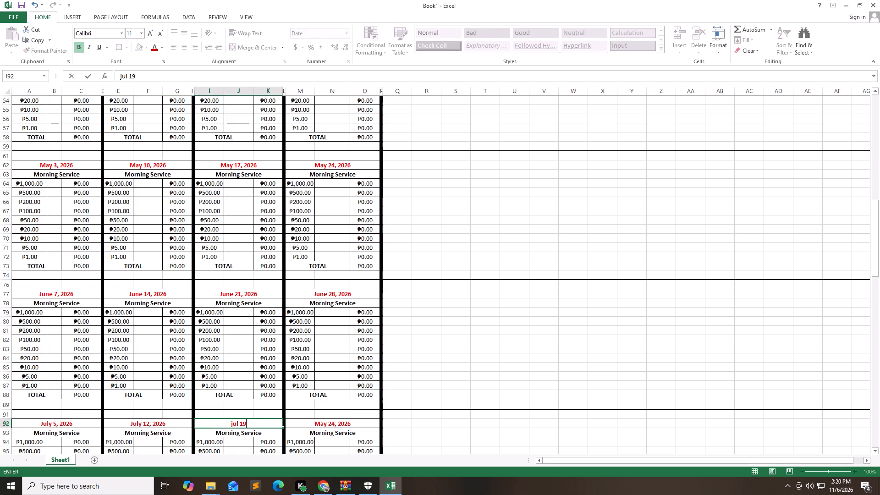
pyautogui.press('Tab')
pyautogui.press('Tab')
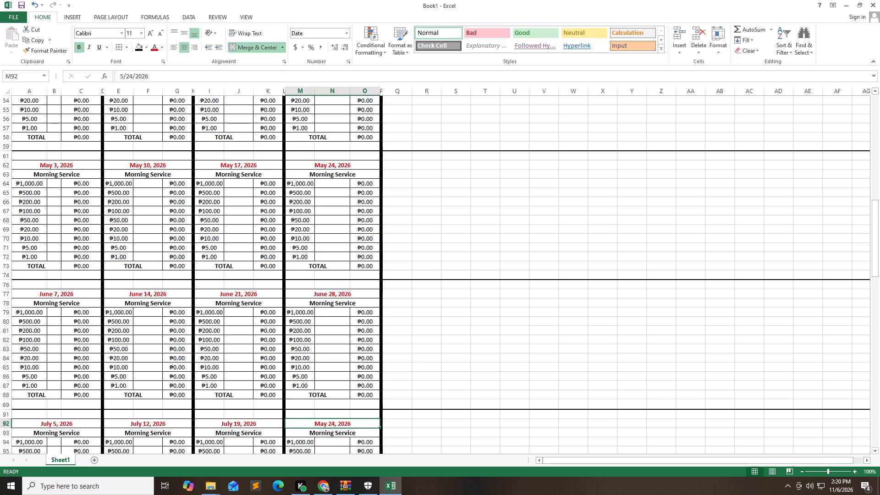
pyautogui.write('jul')
pyautogui.press('space')
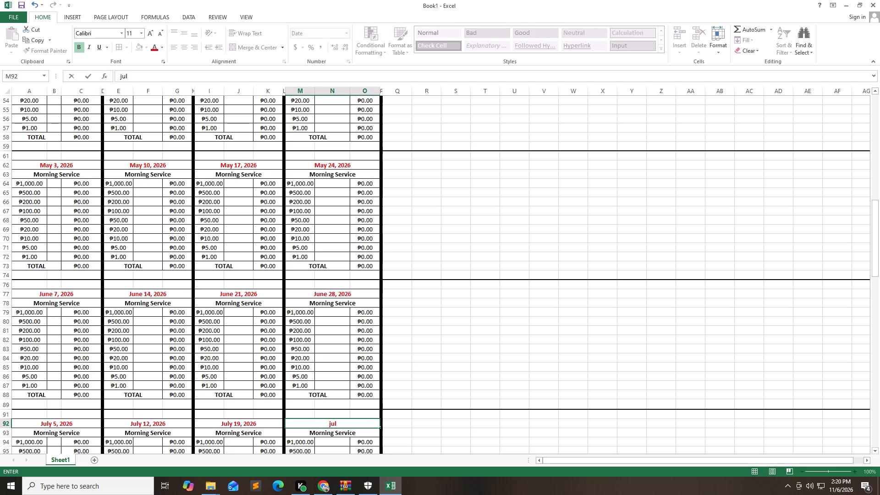
pyautogui.write('26')
pyautogui.press('Return')
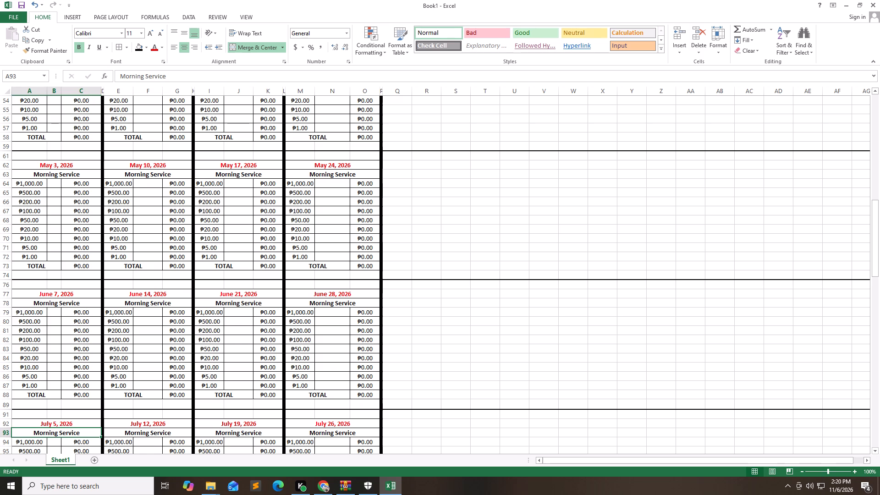
# Change the first date header in row 107, in the block below July, to August 2, 2026.
pyautogui.press('Down')
pyautogui.press('Down')
pyautogui.press('Down')
pyautogui.press('Down')
pyautogui.press('Down')
pyautogui.press('Down')
pyautogui.press('Down')
pyautogui.press('Down')
pyautogui.press('Down')
pyautogui.press('Down')
pyautogui.press('Down')
pyautogui.press('Down')
pyautogui.press('Down')
pyautogui.press('Down')
pyautogui.press('Down')
pyautogui.press('Down')
pyautogui.press('Down')
pyautogui.press('Down')
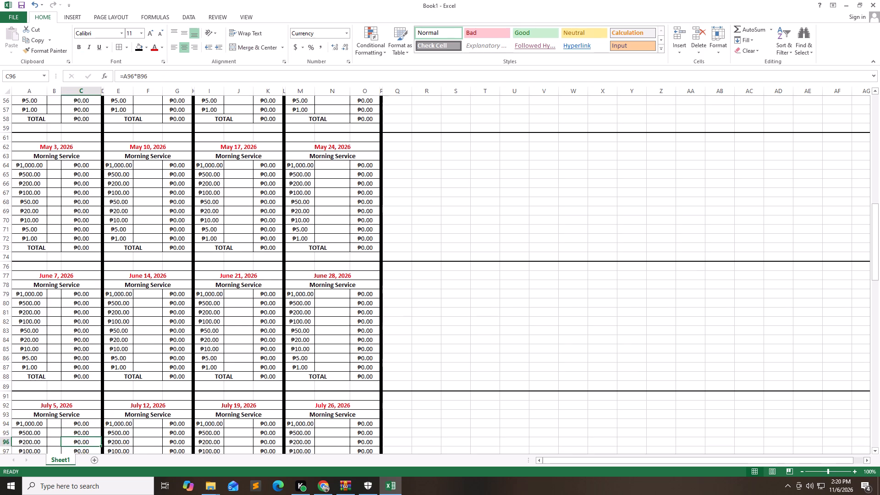
pyautogui.press('Down')
pyautogui.press('Up')
pyautogui.press('Up')
pyautogui.press('Up')
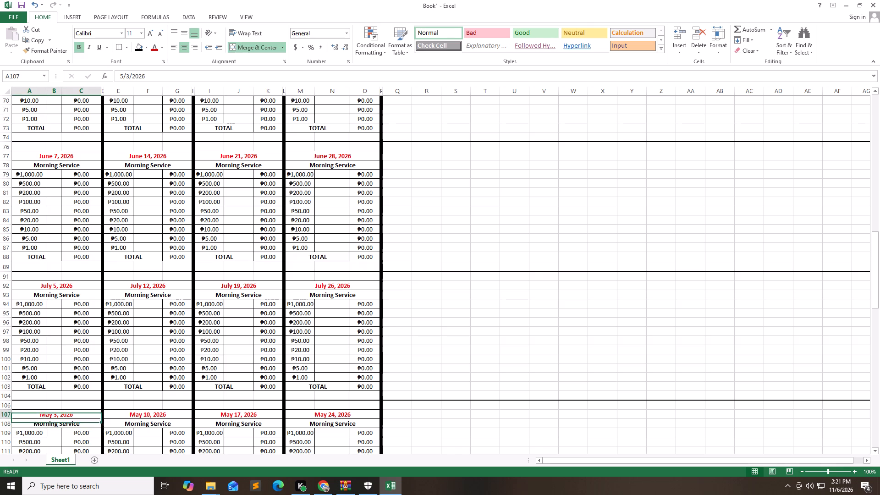
pyautogui.write('Aug')
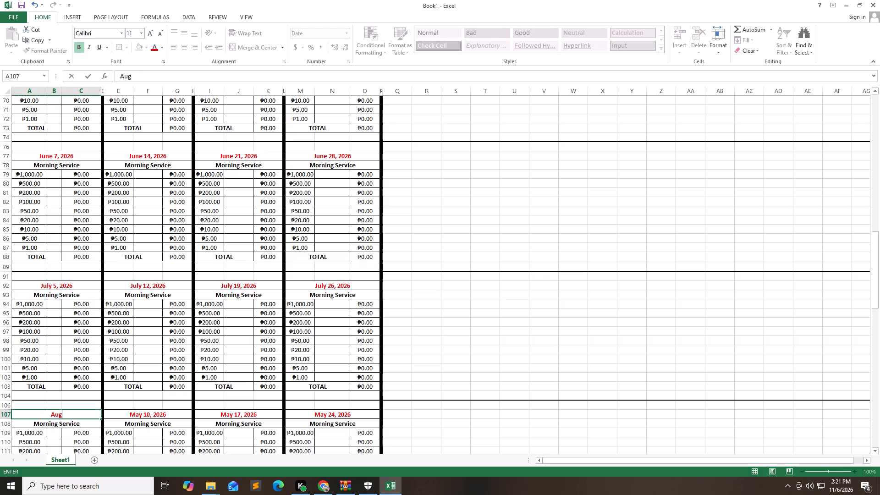
pyautogui.press('space')
pyautogui.write('2')
pyautogui.press('Tab')
# Change the remaining three date headers in row 107 to August 9, August 16 and August 23, 2026.
pyautogui.press('Tab')
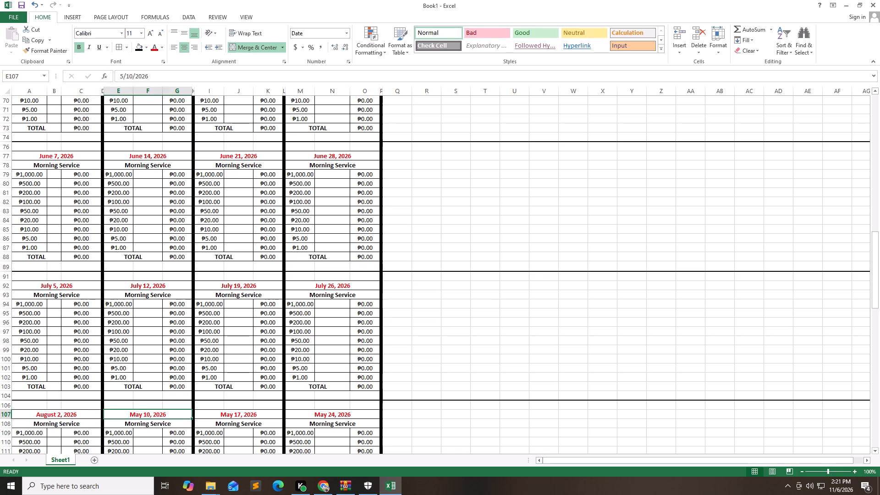
pyautogui.write('Aug')
pyautogui.press('space')
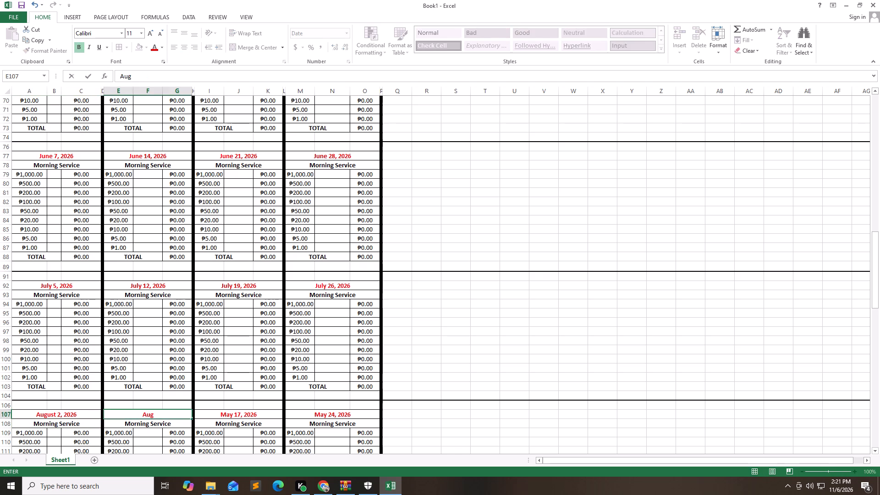
pyautogui.press('9')
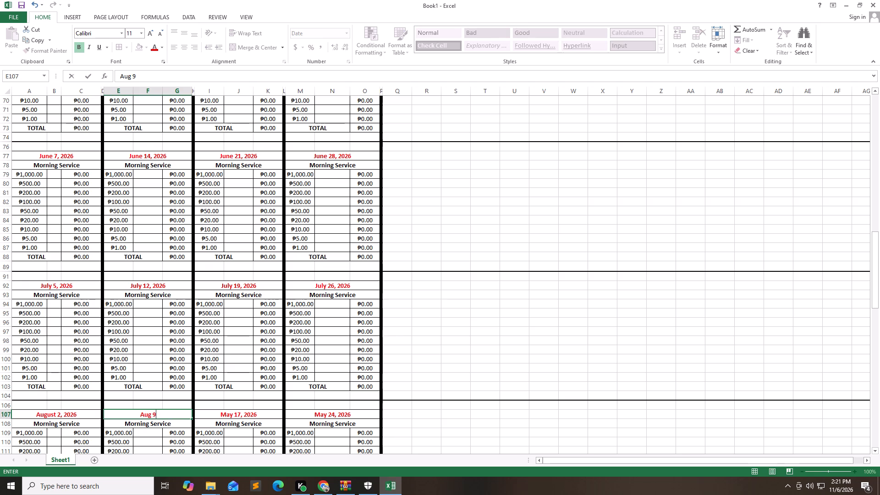
pyautogui.press('Tab')
pyautogui.press('Tab')
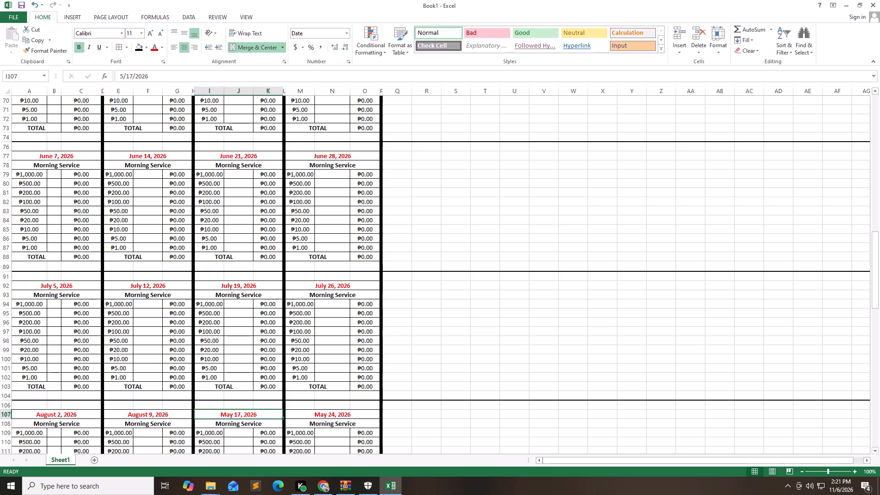
pyautogui.write('aug')
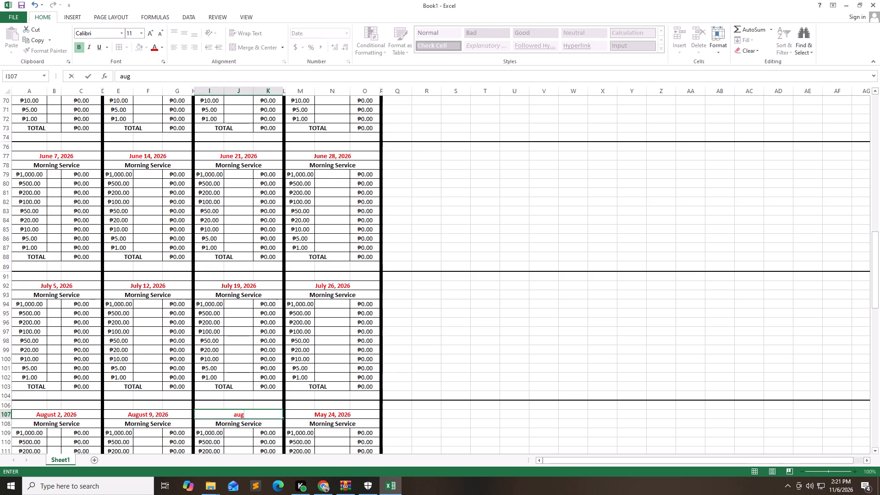
pyautogui.press('space')
pyautogui.write('1')
pyautogui.press('6')
pyautogui.press('Tab')
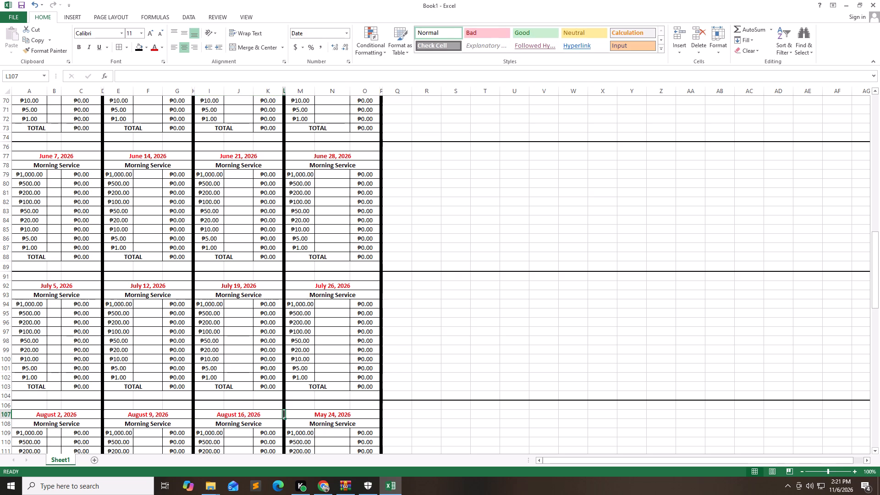
pyautogui.press('Tab')
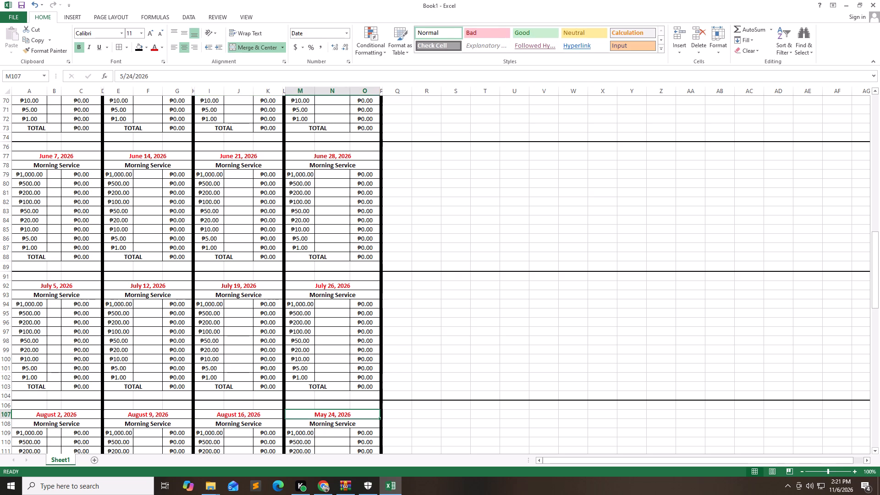
pyautogui.write('ag')
pyautogui.press('BackSpace')
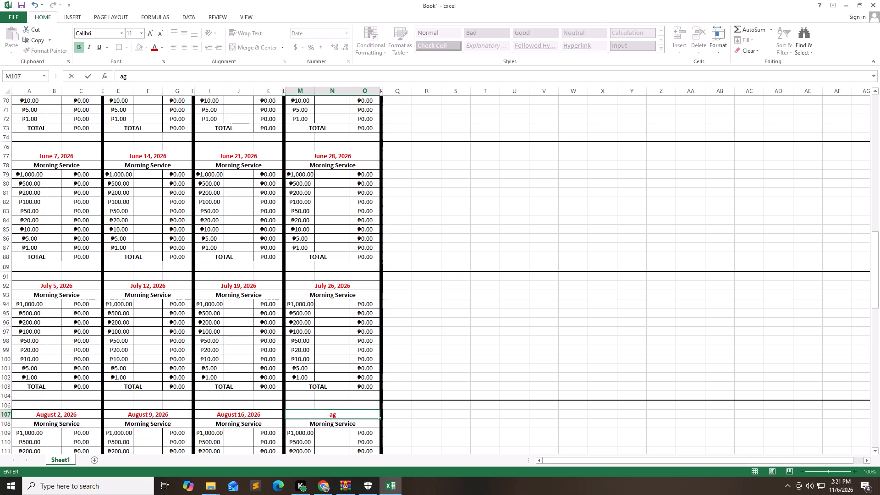
pyautogui.press('u')
pyautogui.write('g 3')
pyautogui.press('BackSpace')
pyautogui.write('23')
pyautogui.press('Return')
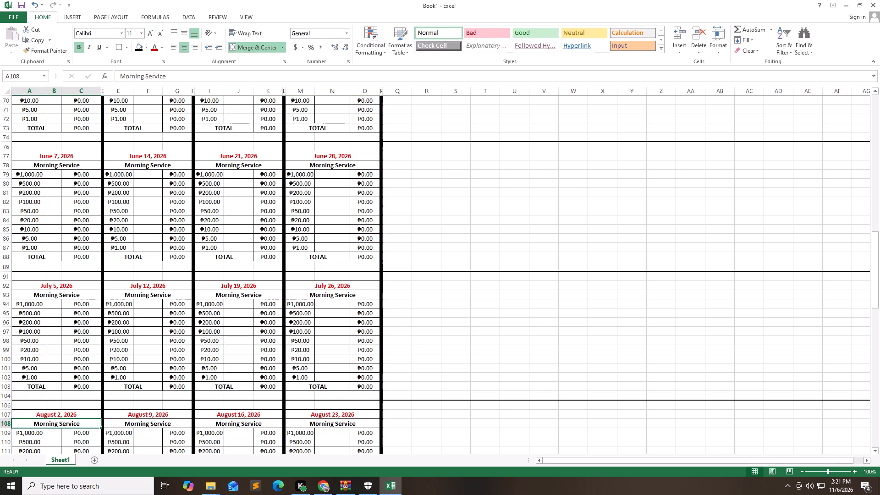
# Change the first date header in row 122, in the block below August, to September 6, 2026.
pyautogui.press('Down')
pyautogui.press('Down')
pyautogui.press('Down')
pyautogui.press('Down')
pyautogui.press('Down')
pyautogui.press('Down')
pyautogui.press('Down')
pyautogui.press('Down')
pyautogui.press('Down')
pyautogui.press('Down')
pyautogui.press('Down')
pyautogui.press('Down')
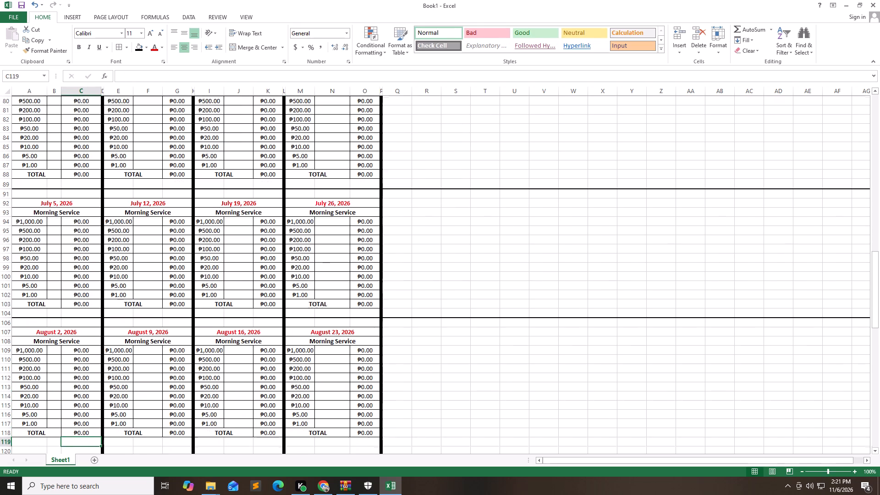
pyautogui.press('Down')
pyautogui.press('Down')
pyautogui.press('Down')
pyautogui.press('Down')
pyautogui.press('Up')
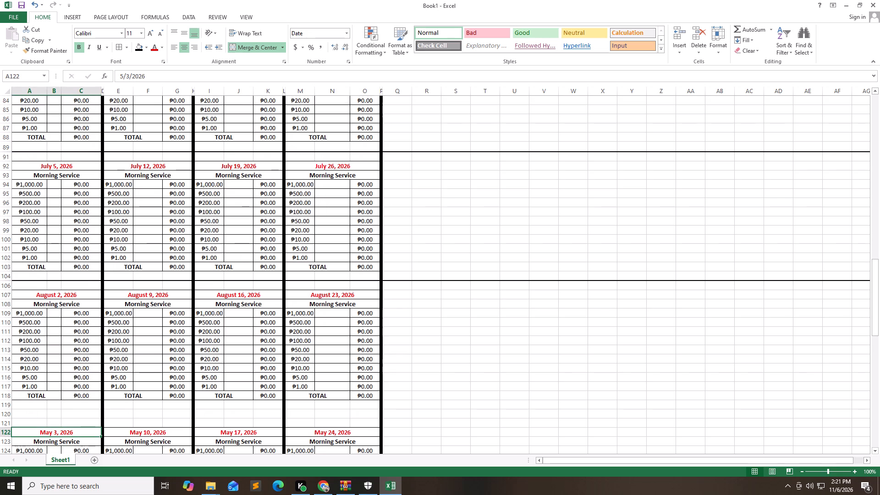
pyautogui.write('sep')
pyautogui.press('space')
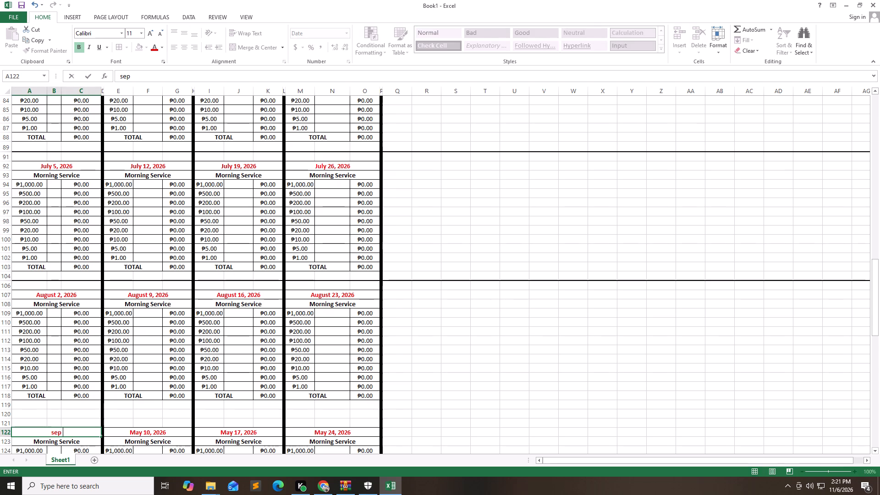
pyautogui.press('6')
pyautogui.press('Tab')
pyautogui.press('Tab')
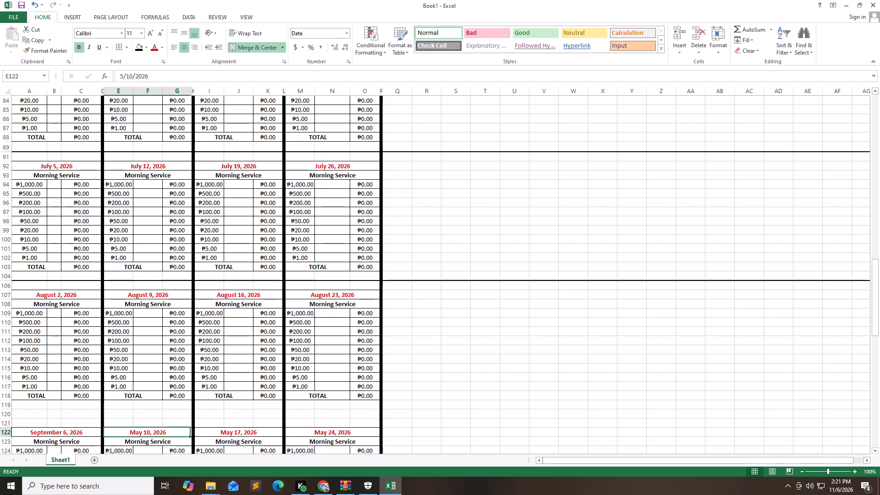
# Change the remaining three date headers in row 122 to September 13, September 20 and September 27, 2026.
pyautogui.write('sep')
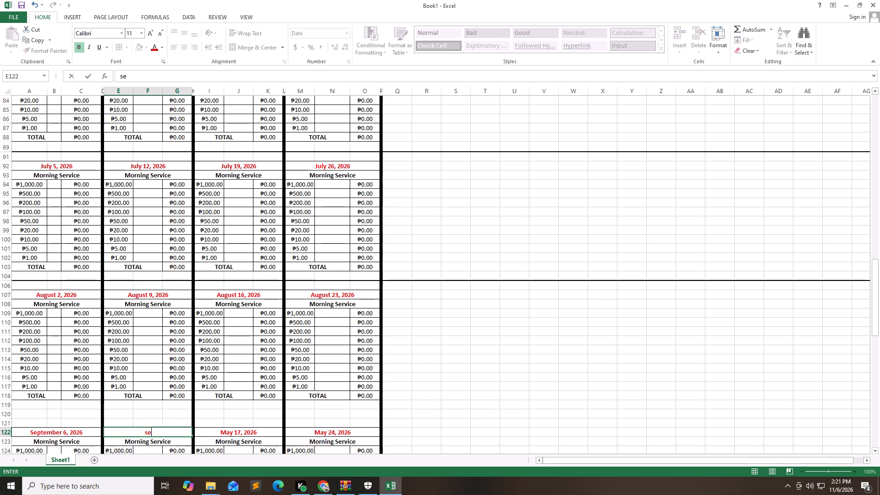
pyautogui.press('space')
pyautogui.write('13')
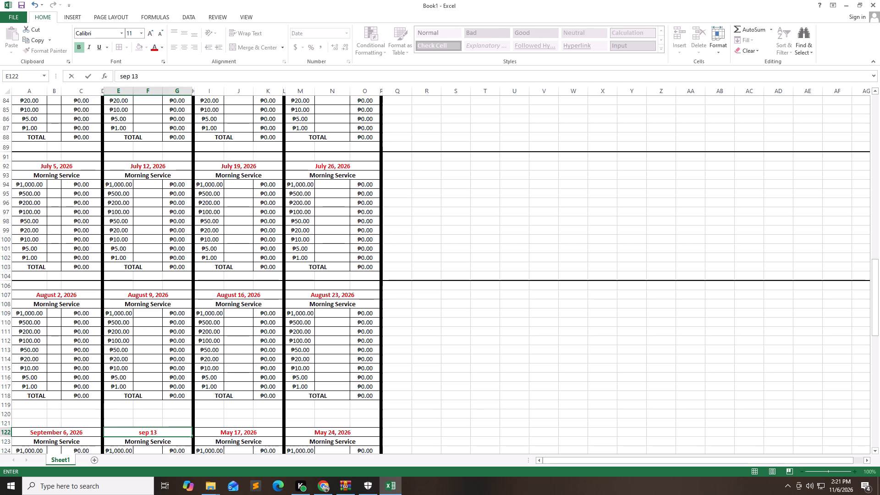
pyautogui.press('Tab')
pyautogui.press('Tab')
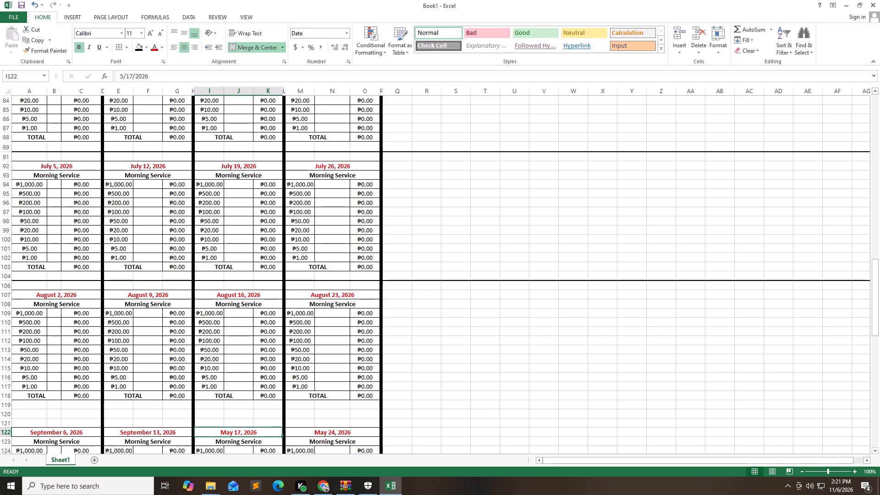
pyautogui.write('sep')
pyautogui.press('space')
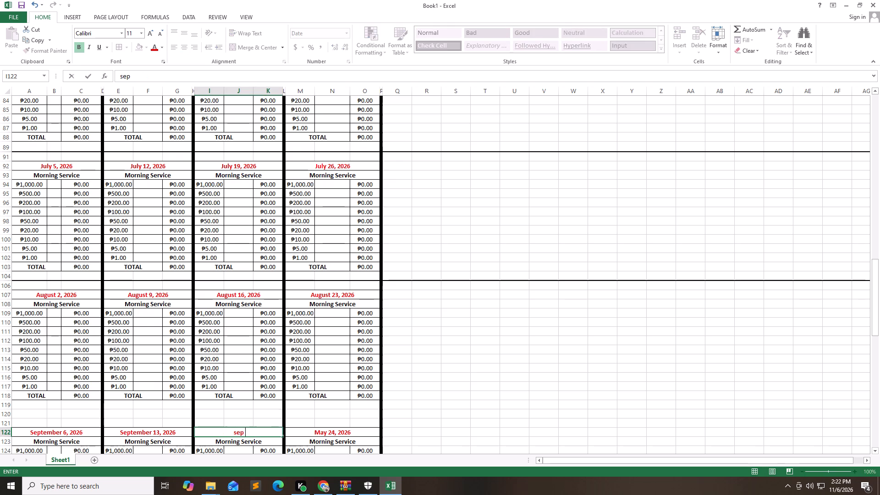
pyautogui.write('20')
pyautogui.press('Tab')
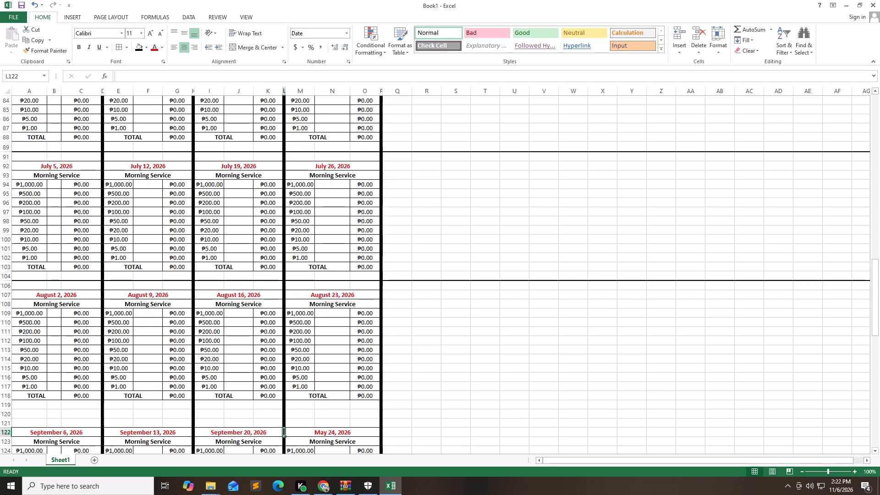
pyautogui.press('Tab')
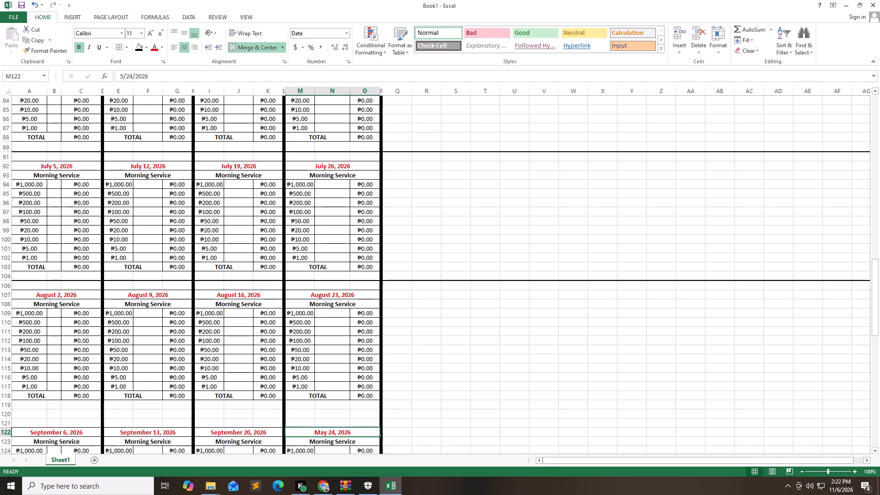
pyautogui.write('sep')
pyautogui.press('space')
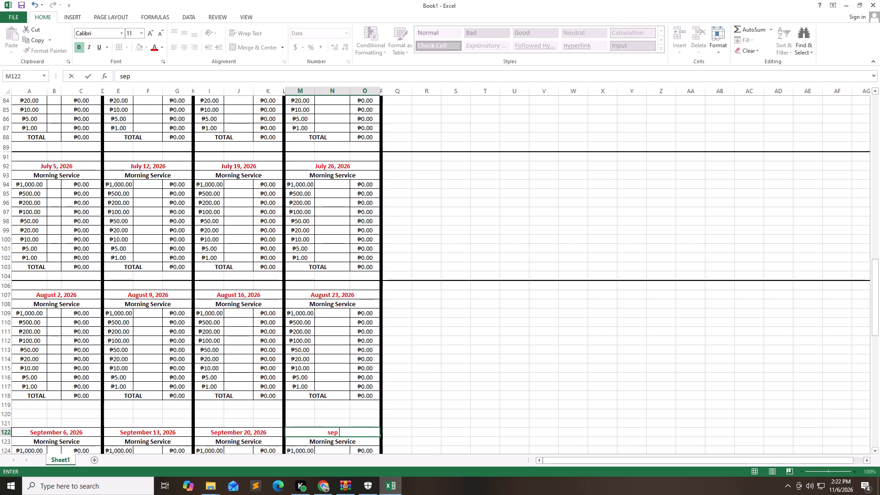
pyautogui.write('27')
pyautogui.press('Return')
# Change the first date header in row 137, in the block below September, to October 4, 2026.
pyautogui.press('Down')
pyautogui.press('Down')
pyautogui.press('Down')
pyautogui.press('Down')
pyautogui.press('Down')
pyautogui.press('Down')
pyautogui.press('Down')
pyautogui.press('Down')
pyautogui.press('Down')
pyautogui.press('Down')
pyautogui.press('Down')
pyautogui.press('Down')
pyautogui.press('Down')
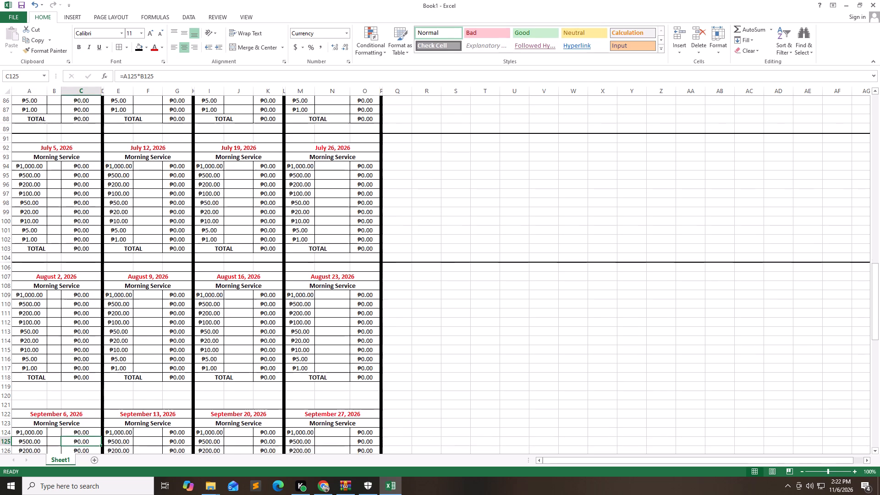
pyautogui.press('Down')
pyautogui.press('Down')
pyautogui.press('Up')
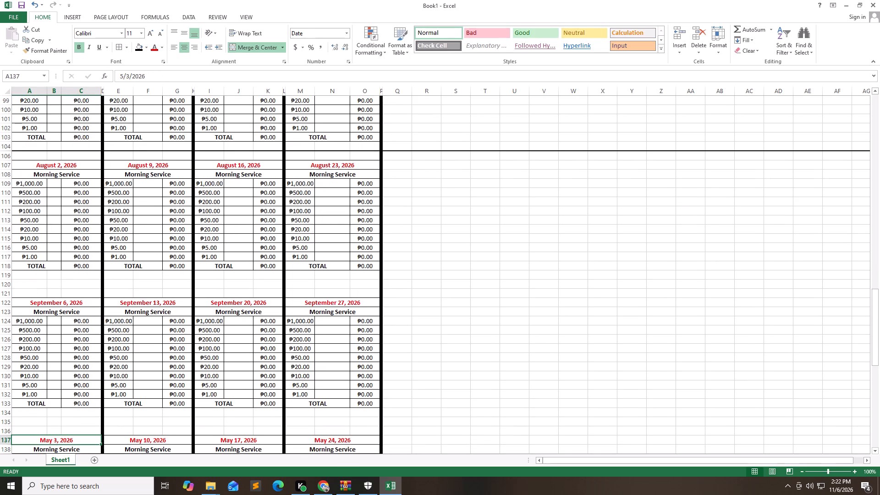
pyautogui.write('nov')
pyautogui.press('space')
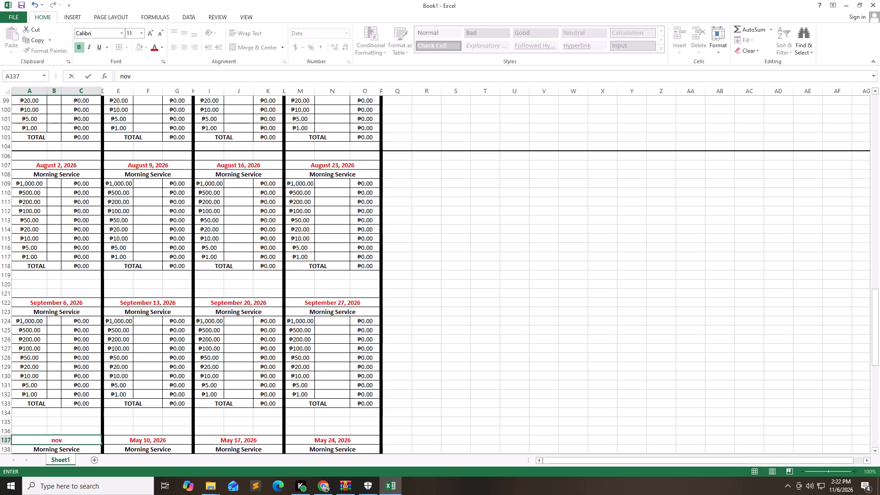
pyautogui.press('BackSpace')
pyautogui.press('BackSpace')
pyautogui.press('BackSpace')
pyautogui.press('BackSpace')
pyautogui.press('BackSpace')
pyautogui.write('oct 4')
pyautogui.press('Tab')
pyautogui.press('Tab')
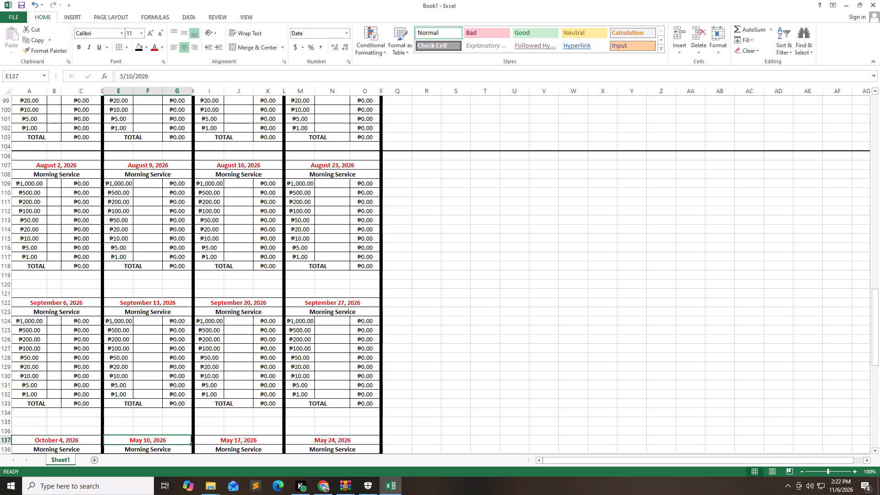
# Change the remaining three date headers in row 137 to October 11, October 18 and October 25, 2026.
pyautogui.write('oct 11')
pyautogui.press('Tab')
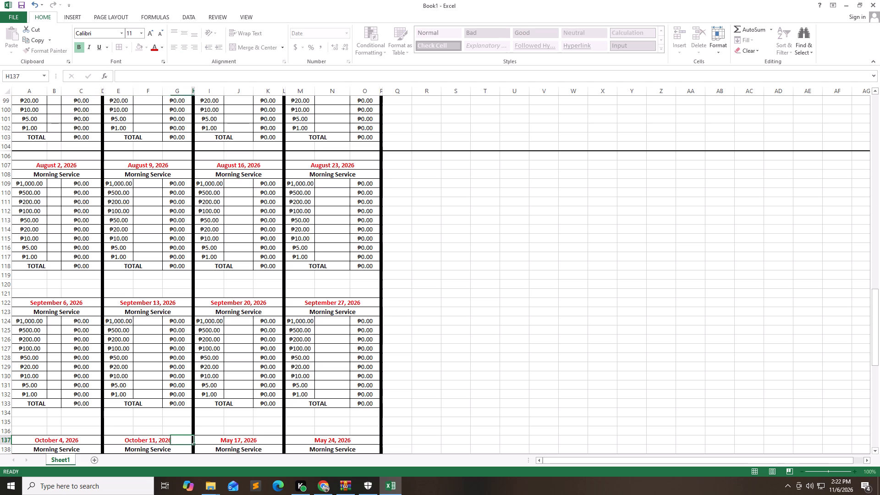
pyautogui.press('Tab')
pyautogui.write('oct')
pyautogui.press('space')
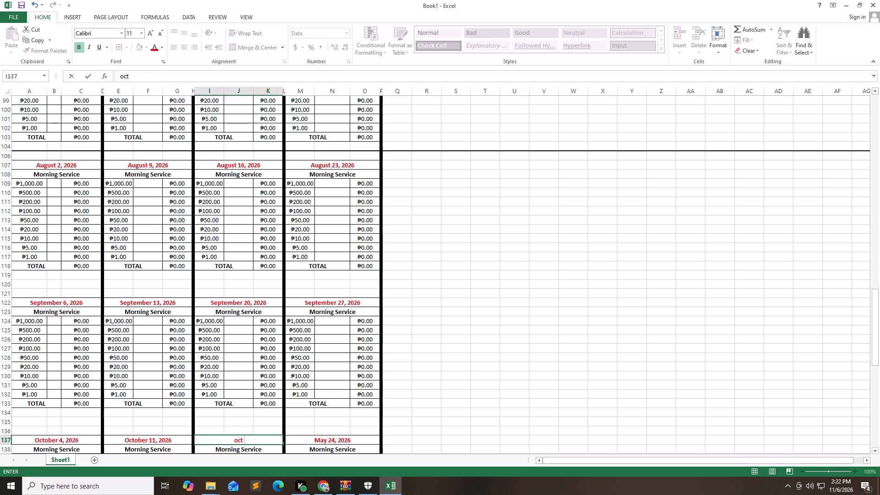
pyautogui.write('18')
pyautogui.press('Tab')
pyautogui.press('Tab')
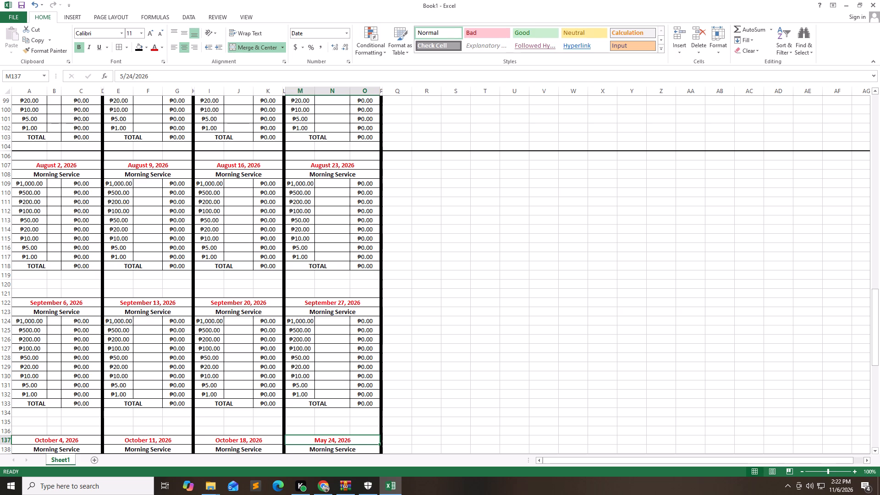
pyautogui.write('oct')
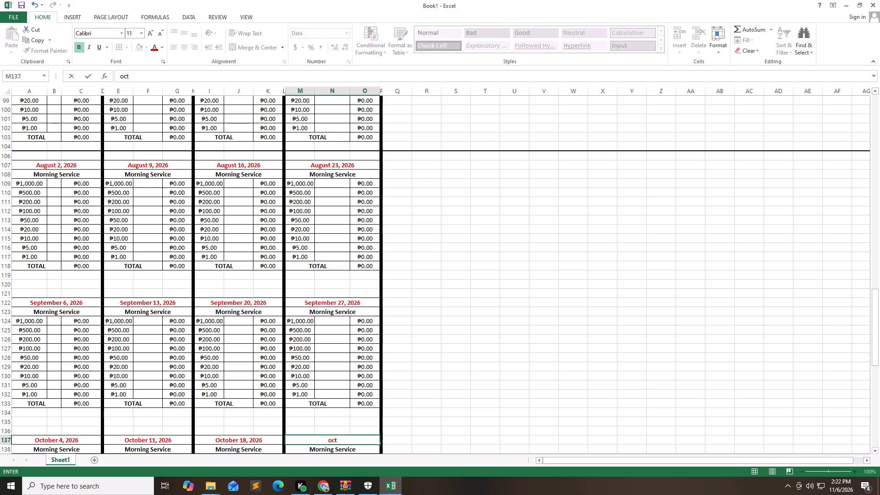
pyautogui.press('space')
pyautogui.write('25')
pyautogui.press('Return')
# Fill the entire blank rows 120 and 135, above the September and October blocks, with black.
pyautogui.press('Down')
pyautogui.press('Down')
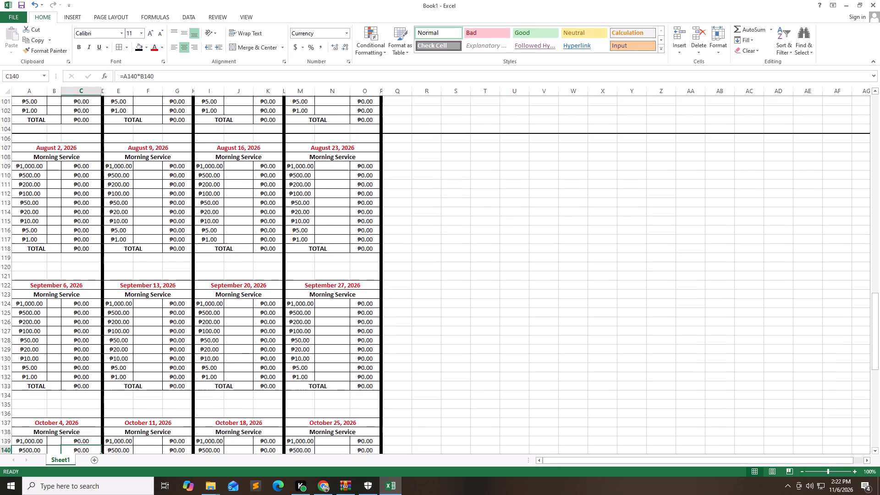
pyautogui.press('Up')
pyautogui.press('Down')
pyautogui.press('Down')
pyautogui.press('Down')
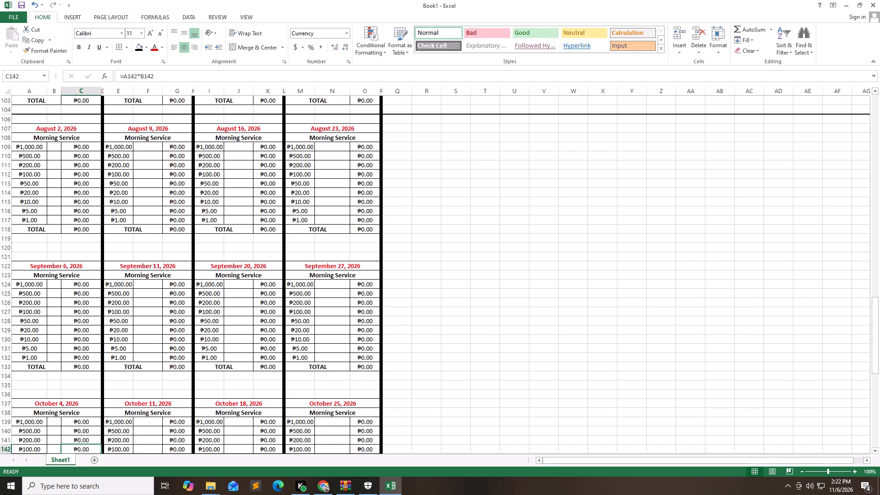
pyautogui.click(7, 248)
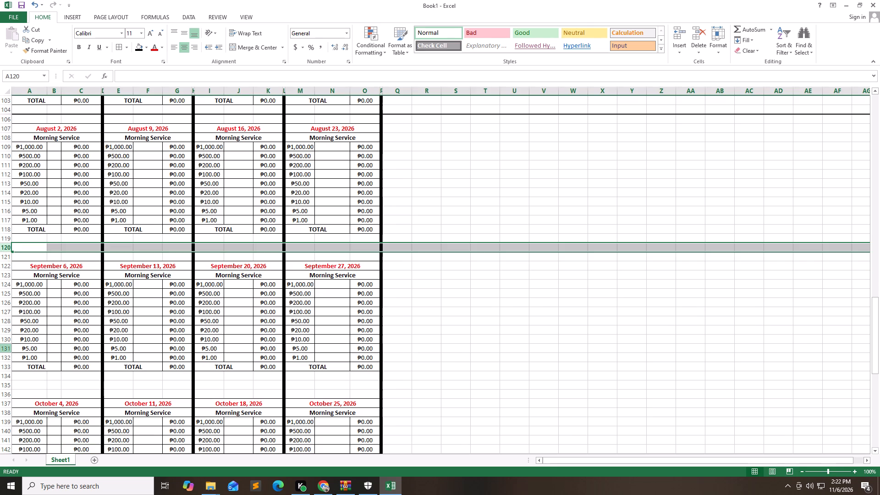
pyautogui.keyDown('ctrl'); pyautogui.doubleClick(7, 384); pyautogui.keyUp('ctrl')
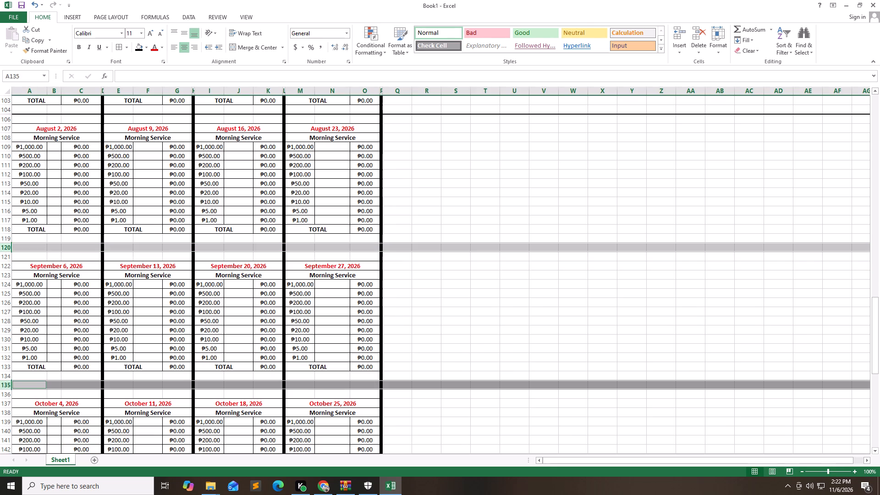
pyautogui.click(136, 52)
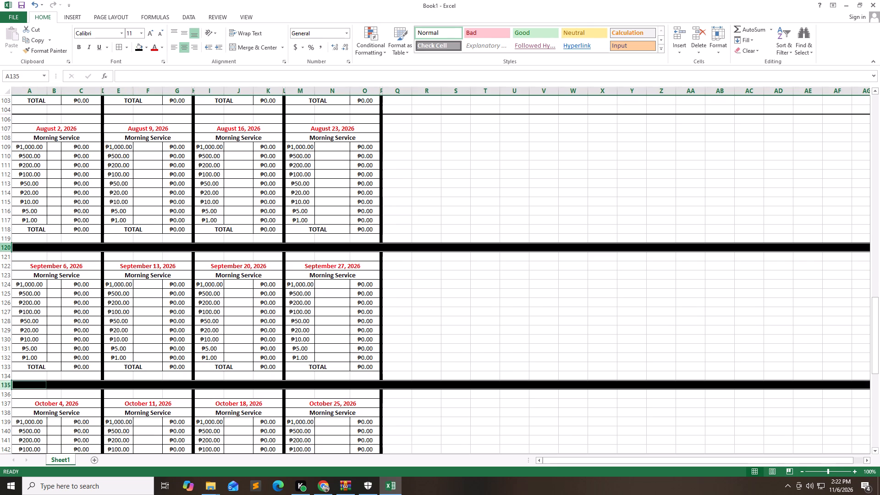
# Set the height of the black divider rows 120 and 135 to 1.
pyautogui.rightClick(3, 249)
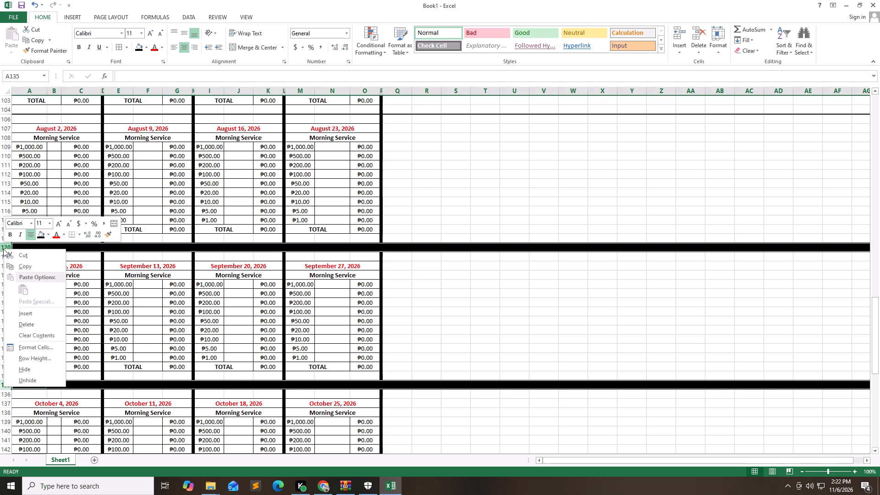
pyautogui.click(29, 356)
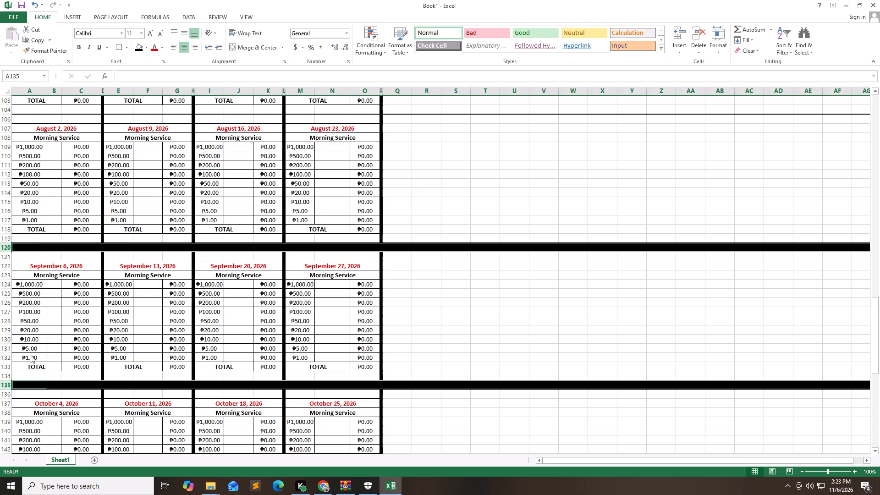
pyautogui.press('1')
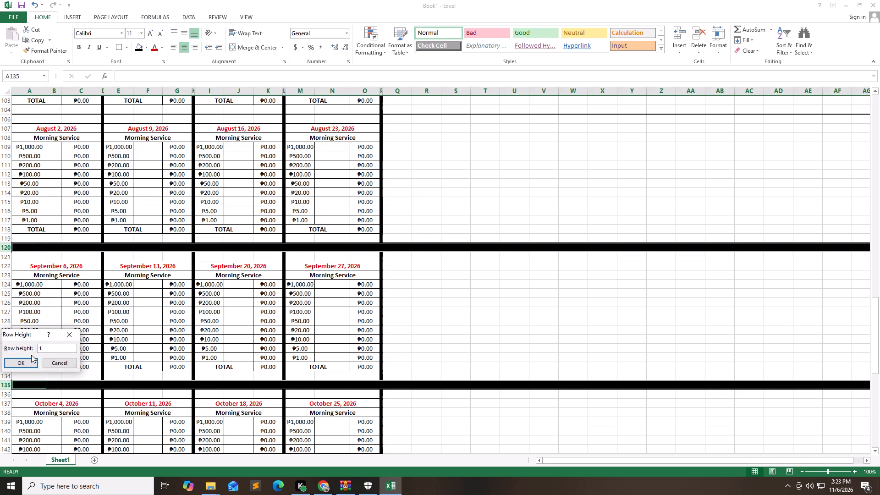
pyautogui.press('Return')
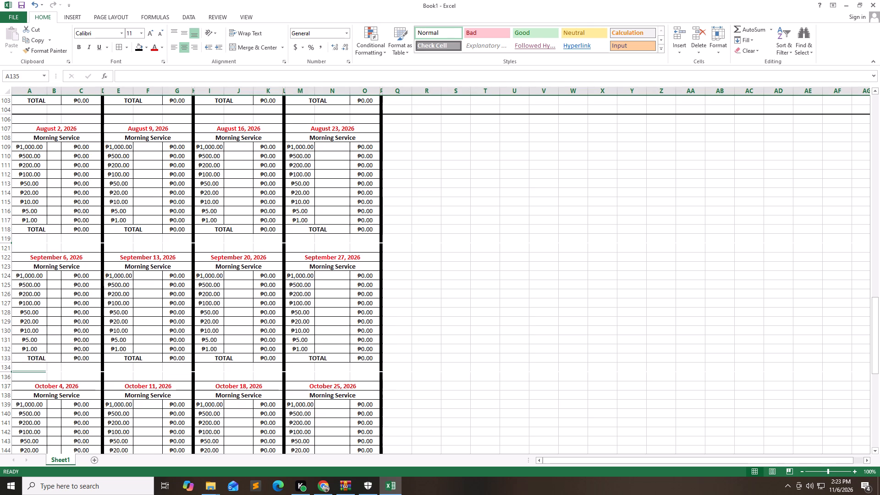
# Change the first date header in row 152, in the block below October, to November 1, 2026.
pyautogui.click(55, 382)
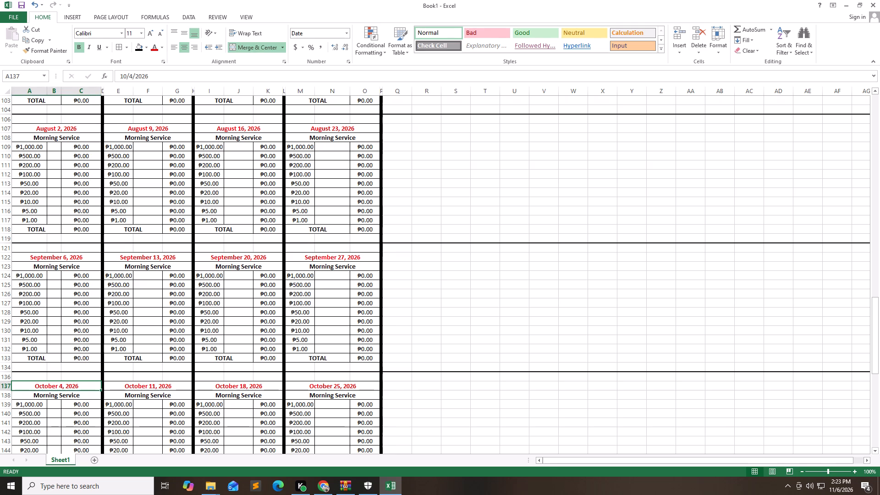
pyautogui.press('Down')
pyautogui.press('Down')
pyautogui.press('Down')
pyautogui.press('Down')
pyautogui.press('Down')
pyautogui.press('Down')
pyautogui.press('Down')
pyautogui.press('Down')
pyautogui.press('Down')
pyautogui.press('Down')
pyautogui.press('Down')
pyautogui.press('Down')
pyautogui.press('Down')
pyautogui.press('Down')
pyautogui.press('Down')
pyautogui.press('Down')
pyautogui.press('Down')
pyautogui.press('Down')
pyautogui.press('Down')
pyautogui.press('Down')
pyautogui.press('Down')
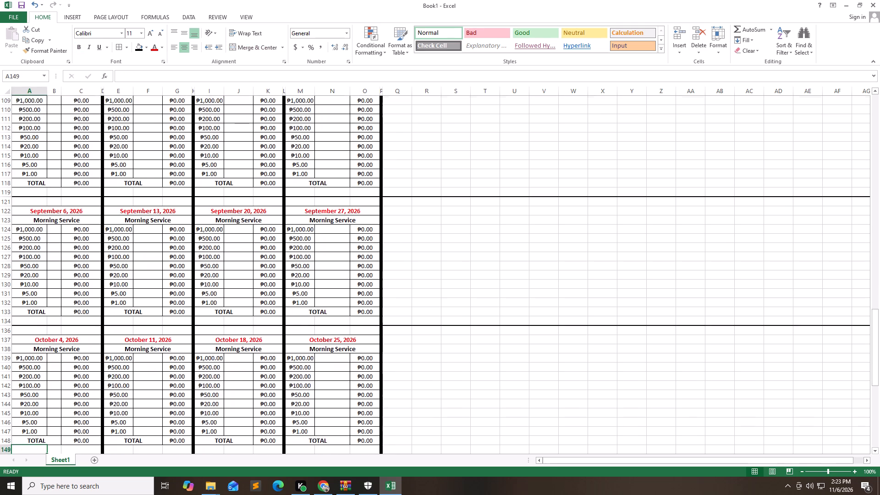
pyautogui.press('Up')
pyautogui.press('Up')
pyautogui.press('Up')
pyautogui.press('Up')
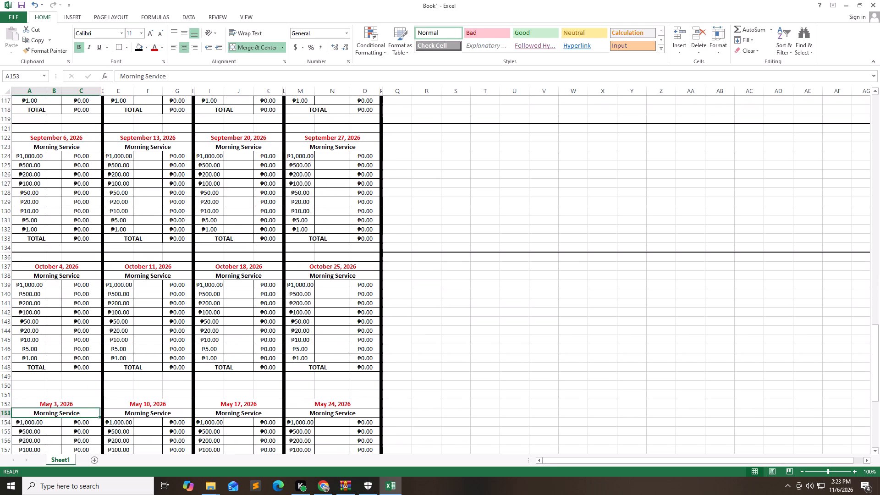
pyautogui.press('Up')
pyautogui.write('Nov')
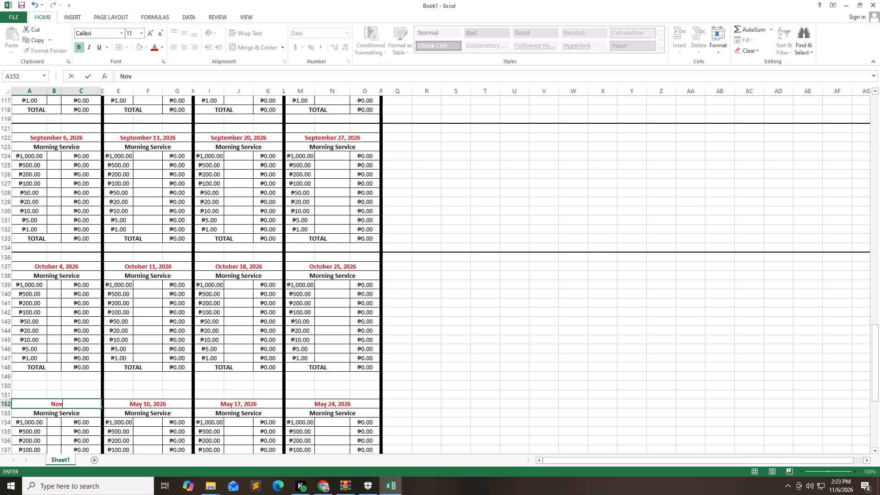
pyautogui.press('space')
pyautogui.write('1')
pyautogui.press('Tab')
pyautogui.press('Tab')
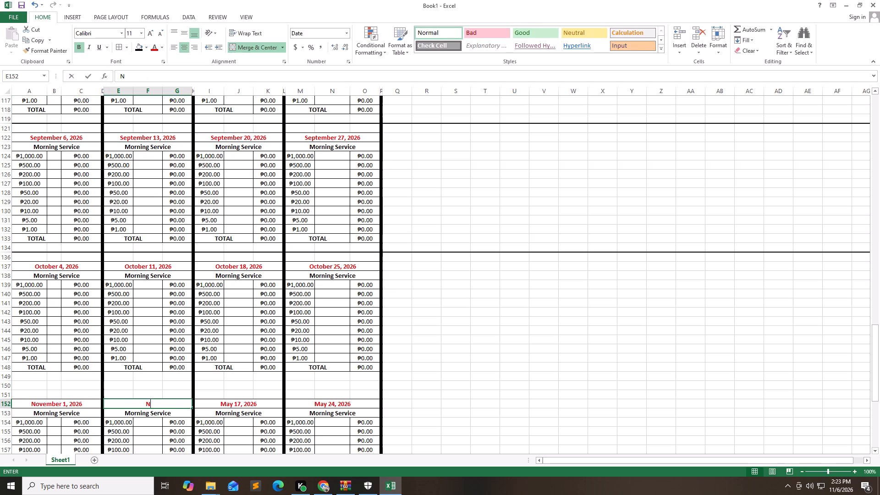
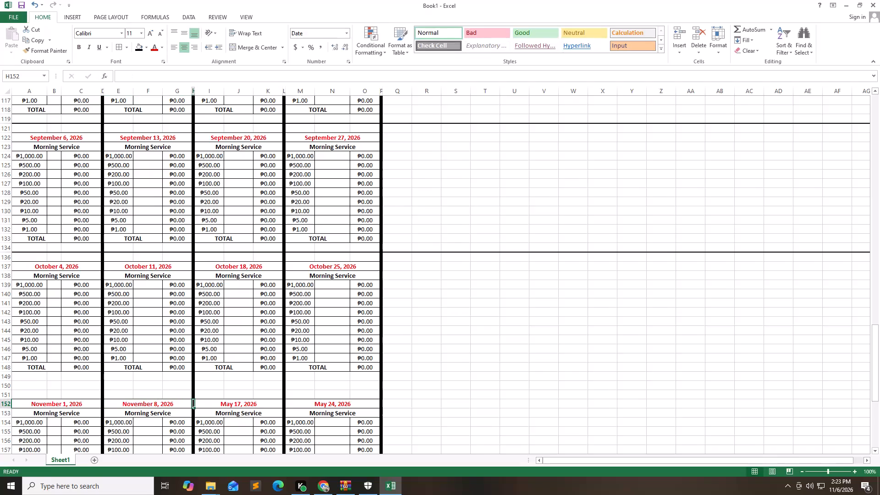
# Change the last two date headers in row 152 to November 15 and November 22, 2026.
pyautogui.press('Tab')
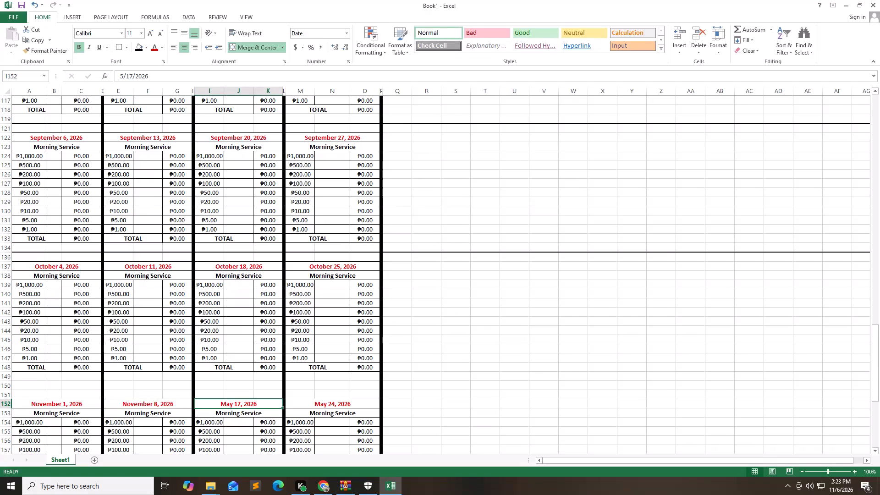
pyautogui.write('nov')
pyautogui.press('space')
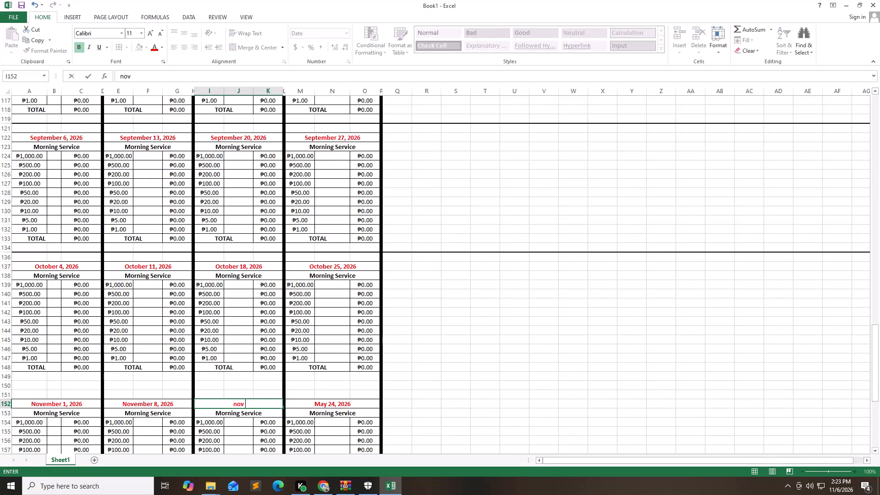
pyautogui.write('15')
pyautogui.press('Tab')
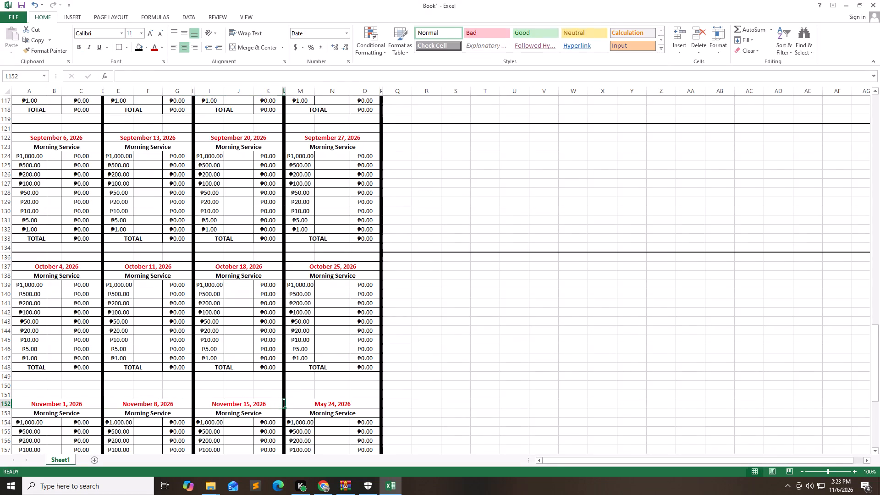
pyautogui.press('Tab')
pyautogui.write('nov')
pyautogui.press('space')
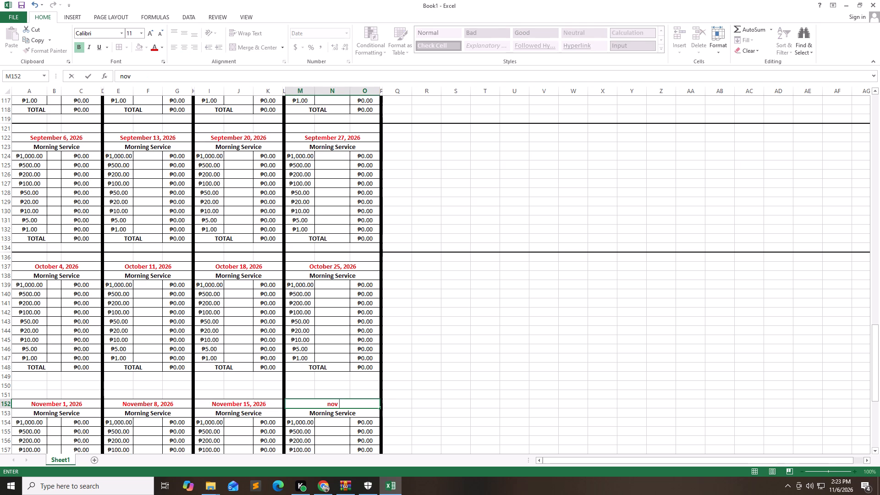
pyautogui.write('22')
pyautogui.press('Return')
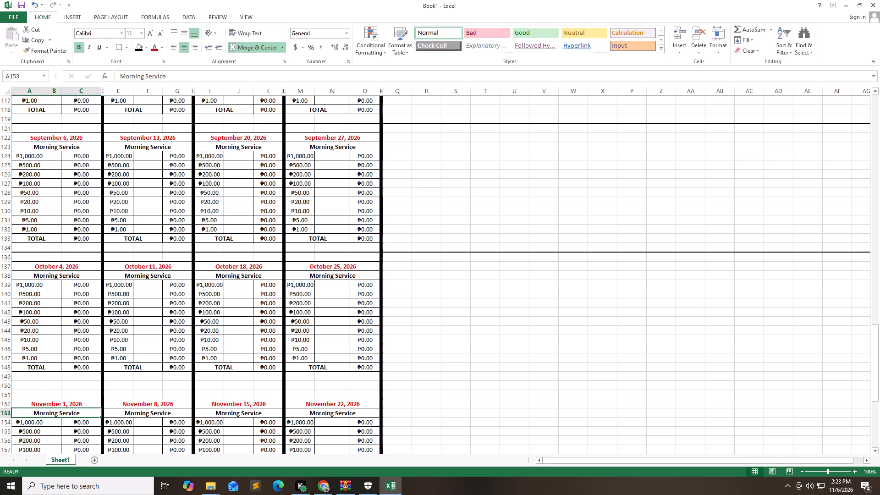
# Change the four date headers in row 167, in the last block, to December 6, December 13, December 20 and December 27, 2026.
pyautogui.press('Up')
pyautogui.press('Right')
pyautogui.press('Right')
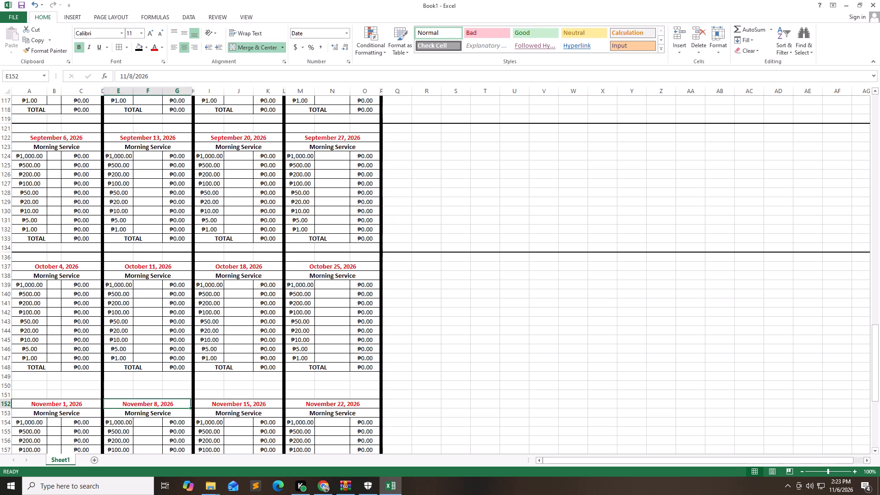
pyautogui.press('Right')
pyautogui.press('Right')
pyautogui.press('Right')
pyautogui.press('Right')
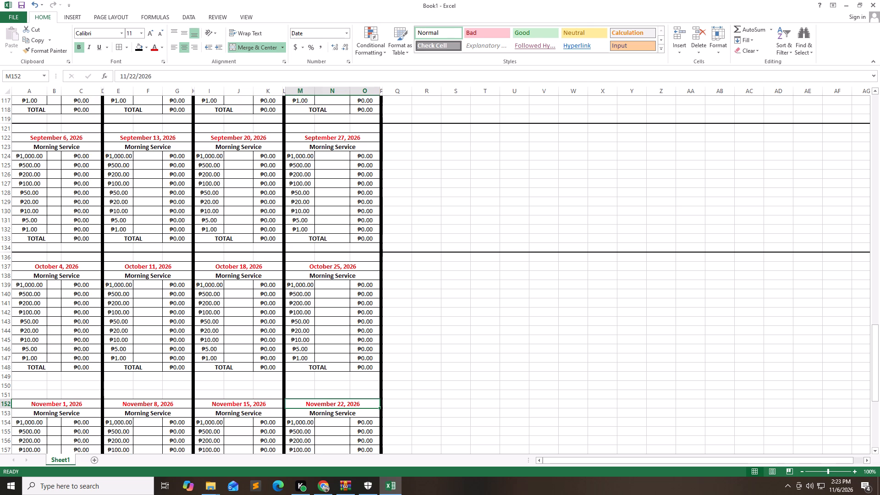
pyautogui.press('Down')
pyautogui.press('Down')
pyautogui.press('Down')
pyautogui.press('Down')
pyautogui.press('Down')
pyautogui.press('Down')
pyautogui.press('Down')
pyautogui.press('Down')
pyautogui.press('Down')
pyautogui.press('Down')
pyautogui.press('Down')
pyautogui.press('Down')
pyautogui.press('Down')
pyautogui.press('Down')
pyautogui.press('Down')
pyautogui.press('Down')
pyautogui.press('Down')
pyautogui.press('Down')
pyautogui.press('Down')
pyautogui.press('Down')
pyautogui.press('Down')
pyautogui.press('Down')
pyautogui.press('Down')
pyautogui.press('Down')
pyautogui.press('Down')
pyautogui.press('Down')
pyautogui.press('Down')
pyautogui.press('Down')
pyautogui.press('Down')
pyautogui.press('Down')
pyautogui.press('Down')
pyautogui.press('Down')
pyautogui.press('Down')
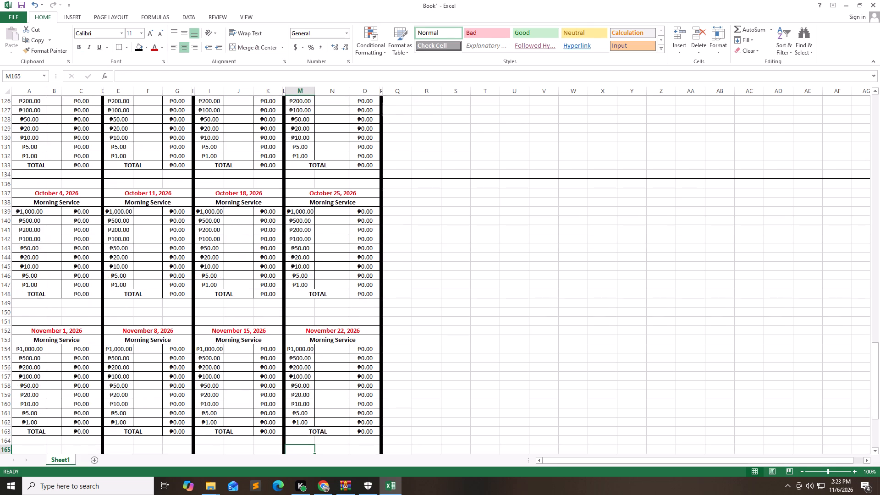
pyautogui.press('Down')
pyautogui.press('Down')
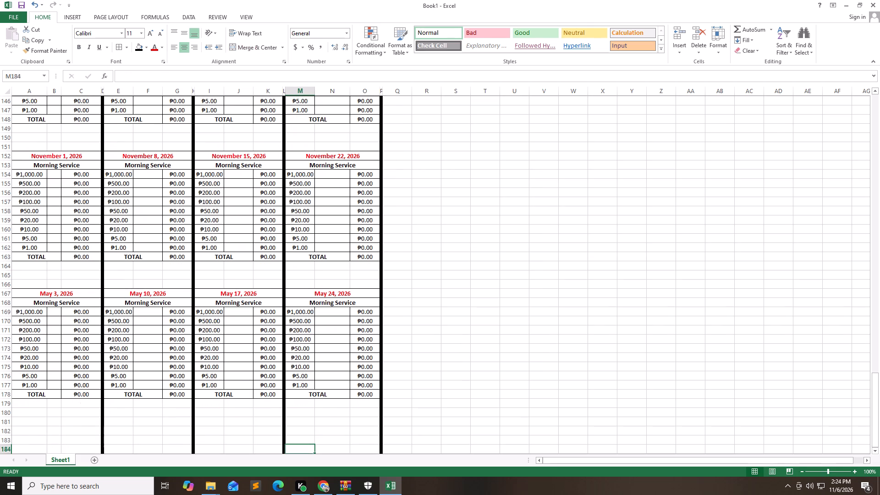
pyautogui.press('Up')
pyautogui.press('Up')
pyautogui.press('Up')
pyautogui.press('Up')
pyautogui.press('Up')
pyautogui.press('Up')
pyautogui.press('Up')
pyautogui.press('Up')
pyautogui.press('Up')
pyautogui.press('Up')
pyautogui.press('Up')
pyautogui.press('Up')
pyautogui.press('Up')
pyautogui.press('Up')
pyautogui.press('Up')
pyautogui.press('Up')
pyautogui.press('Left')
pyautogui.press('Left')
pyautogui.press('Left')
pyautogui.press('Left')
pyautogui.press('Left')
pyautogui.press('Left')
pyautogui.press('Left')
pyautogui.press('Left')
pyautogui.press('Left')
pyautogui.press('Left')
pyautogui.press('Left')
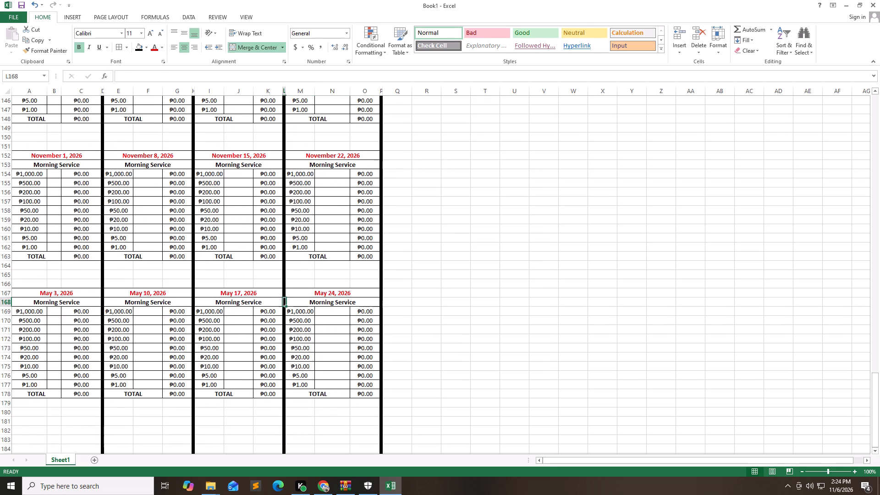
pyautogui.press('Up')
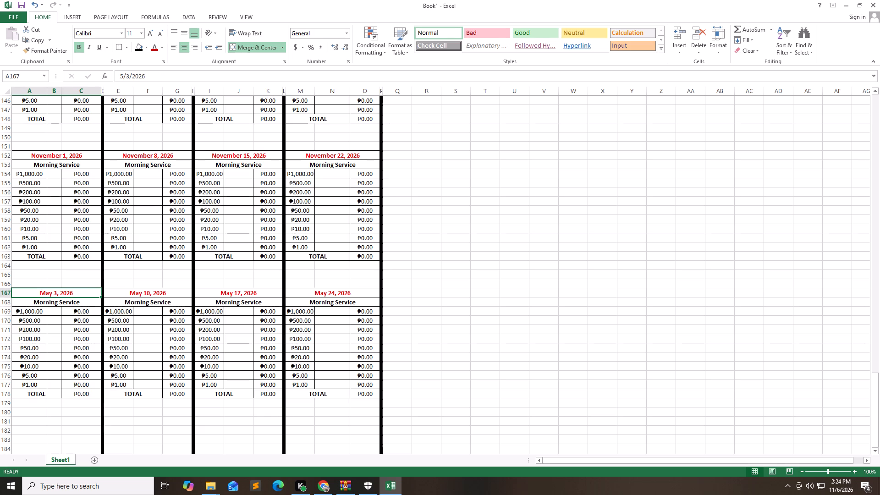
pyautogui.write('dec 6')
pyautogui.press('Tab')
pyautogui.press('Tab')
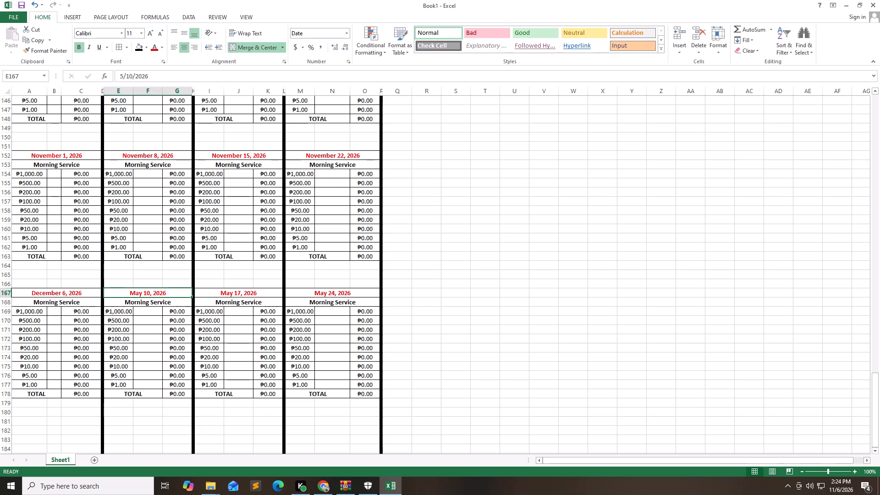
pyautogui.write('dec 13')
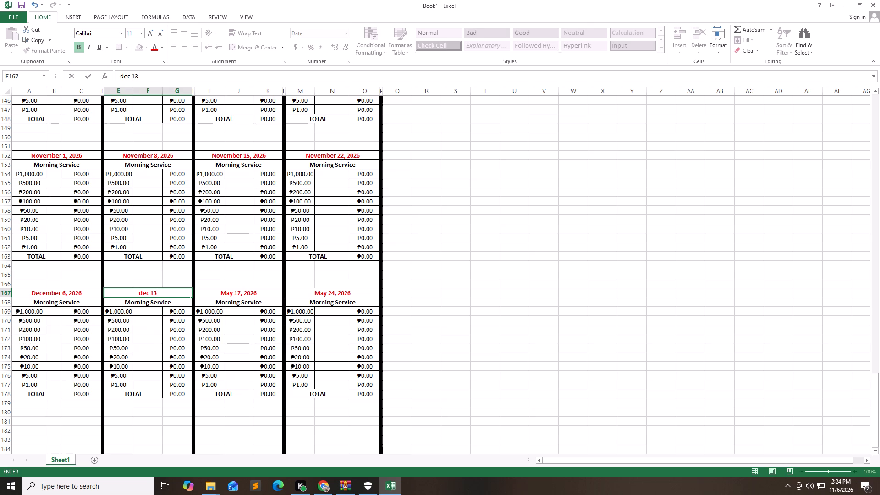
pyautogui.press('Tab')
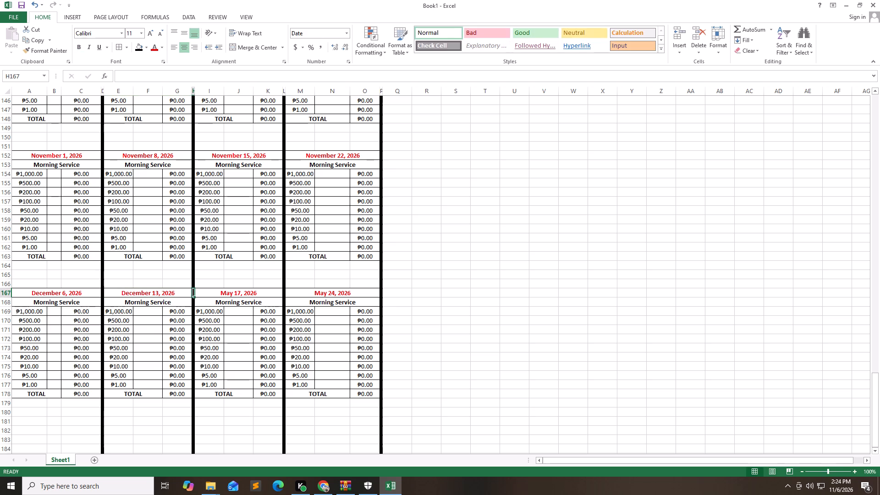
pyautogui.press('Tab')
pyautogui.write('dec')
pyautogui.press('space')
pyautogui.write('20')
pyautogui.press('Tab')
pyautogui.press('Tab')
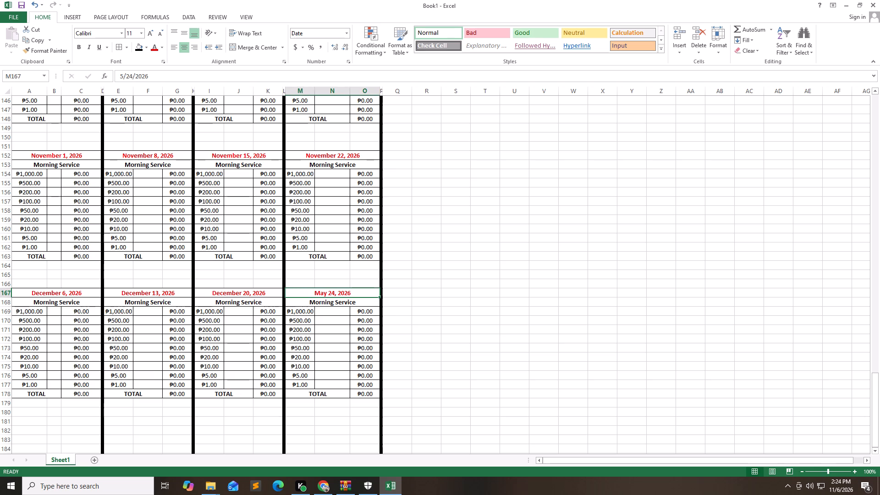
pyautogui.write('dec')
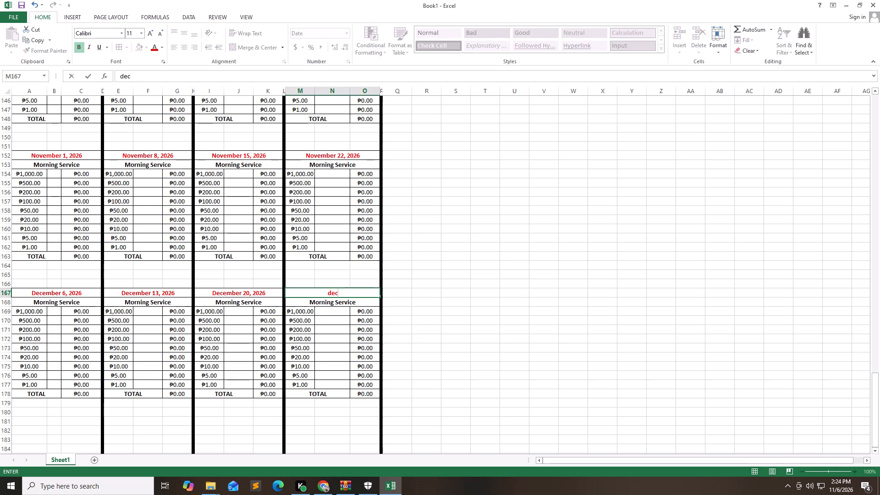
pyautogui.press('space')
pyautogui.press('2')
pyautogui.press('7')
pyautogui.press('Return')
# Look back over the monthly tables from December up to January, ending at empty cell R2 beside the January blocks.
pyautogui.press('Up')
pyautogui.press('Up')
pyautogui.press('Up')
pyautogui.press('Up')
pyautogui.press('Up')
pyautogui.press('Up')
pyautogui.press('Up')
pyautogui.press('Up')
pyautogui.press('Up')
pyautogui.press('Up')
pyautogui.press('Up')
pyautogui.press('Up')
pyautogui.press('Up')
pyautogui.press('Up')
pyautogui.press('Up')
pyautogui.press('Up')
pyautogui.press('Up')
pyautogui.press('Up')
pyautogui.press('Up')
pyautogui.press('Up')
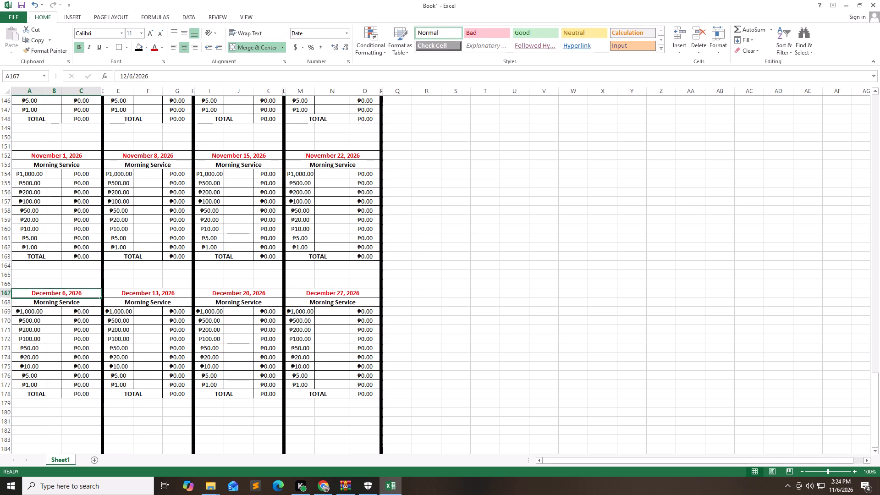
pyautogui.press('Up')
pyautogui.press('Up')
pyautogui.press('Up')
pyautogui.press('Up')
pyautogui.press('Up')
pyautogui.press('Up')
pyautogui.press('Up')
pyautogui.press('Up')
pyautogui.press('Up')
pyautogui.press('Up')
pyautogui.press('Up')
pyautogui.press('Up')
pyautogui.press('Up')
pyautogui.press('Up')
pyautogui.press('Up')
pyautogui.press('Up')
pyautogui.press('Up')
pyautogui.press('Up')
pyautogui.press('Up')
pyautogui.press('Up')
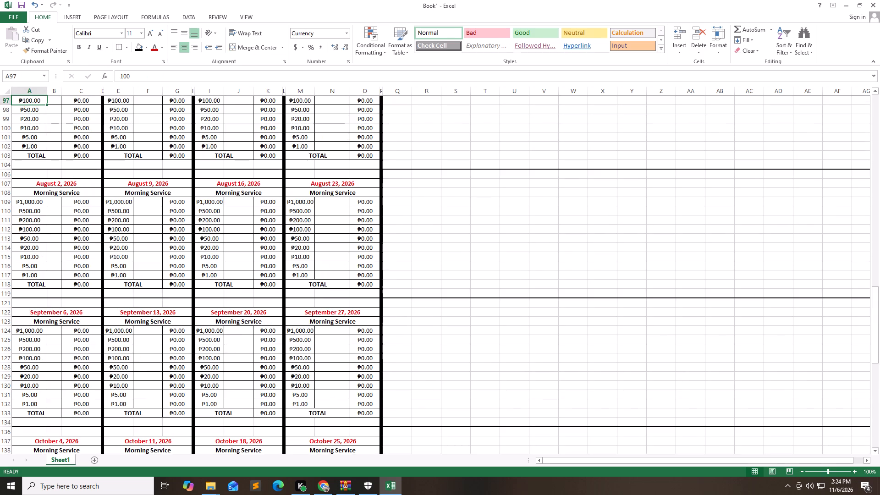
pyautogui.press('Up')
pyautogui.press('Up')
pyautogui.press('Up')
pyautogui.press('Up')
pyautogui.press('Up')
pyautogui.press('Up')
pyautogui.press('Up')
pyautogui.press('Up')
pyautogui.press('Up')
pyautogui.press('Up')
pyautogui.press('Up')
pyautogui.press('Up')
pyautogui.press('Up')
pyautogui.press('Up')
pyautogui.press('Up')
pyautogui.press('Up')
pyautogui.press('Up')
pyautogui.press('Up')
pyautogui.press('Up')
pyautogui.press('Up')
pyautogui.press('Up')
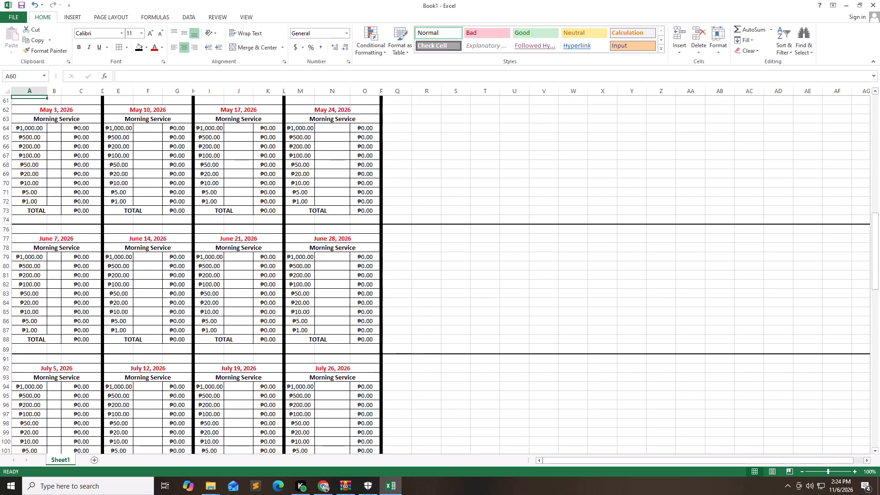
pyautogui.press('Up')
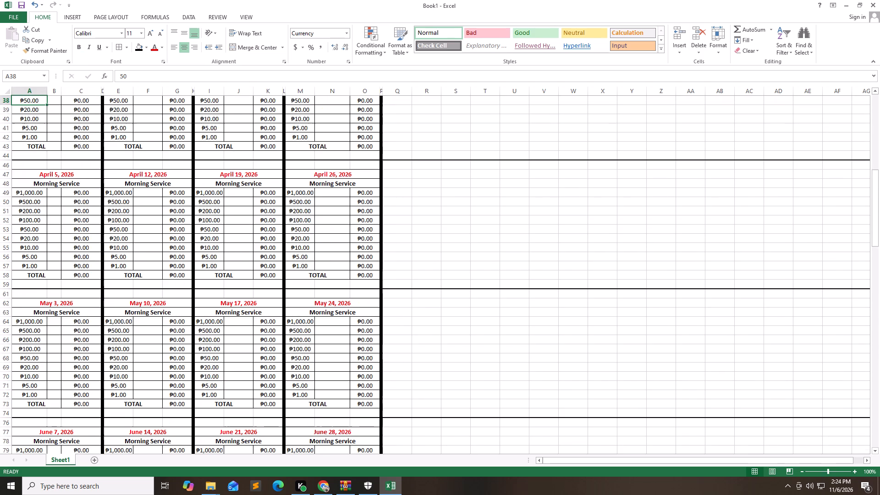
pyautogui.press('Up')
pyautogui.press('Up')
pyautogui.press('Up')
pyautogui.press('Up')
pyautogui.press('Up')
pyautogui.press('Up')
pyautogui.press('Up')
pyautogui.press('Up')
pyautogui.press('Up')
pyautogui.press('Up')
pyautogui.press('Up')
pyautogui.press('Up')
pyautogui.press('Up')
pyautogui.press('Up')
pyautogui.press('Up')
pyautogui.press('Up')
pyautogui.press('Up')
pyautogui.press('Up')
pyautogui.press('Up')
pyautogui.press('Up')
pyautogui.press('Up')
pyautogui.press('Up')
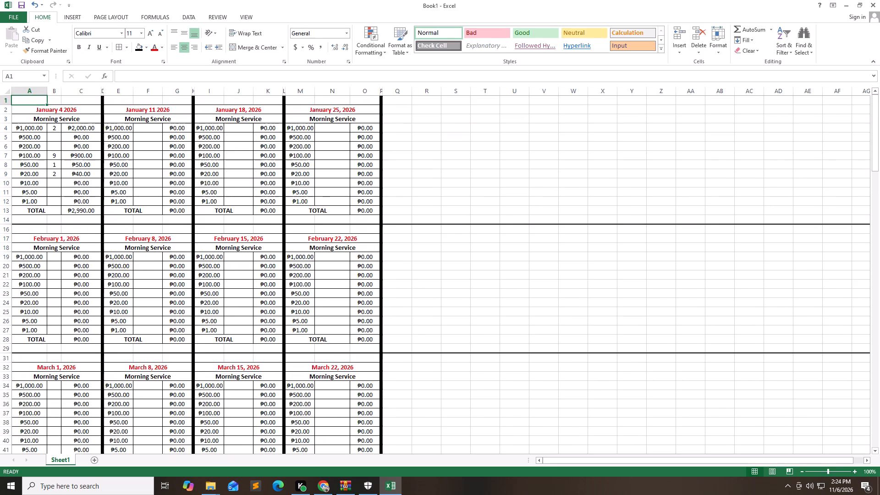
pyautogui.press('Up')
pyautogui.press('Right')
pyautogui.press('Right')
pyautogui.press('Right')
pyautogui.press('Right')
pyautogui.press('Right')
pyautogui.press('Right')
pyautogui.press('Right')
pyautogui.press('Right')
pyautogui.press('Right')
pyautogui.press('Right')
pyautogui.press('Right')
pyautogui.press('Right')
pyautogui.press('Right')
pyautogui.press('Right')
pyautogui.press('Right')
pyautogui.press('Right')
pyautogui.press('Right')
pyautogui.press('Right')
pyautogui.press('Right')
pyautogui.press('Right')
pyautogui.press('Right')
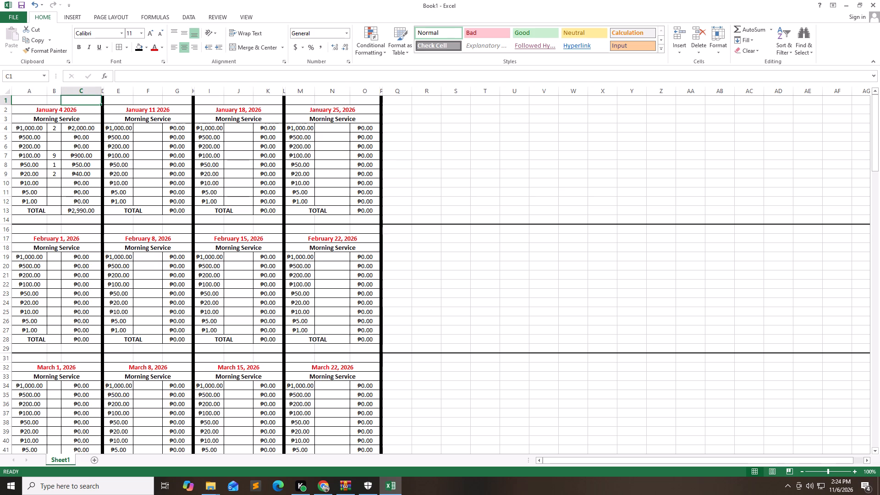
pyautogui.press('Left')
pyautogui.press('Left')
pyautogui.press('Left')
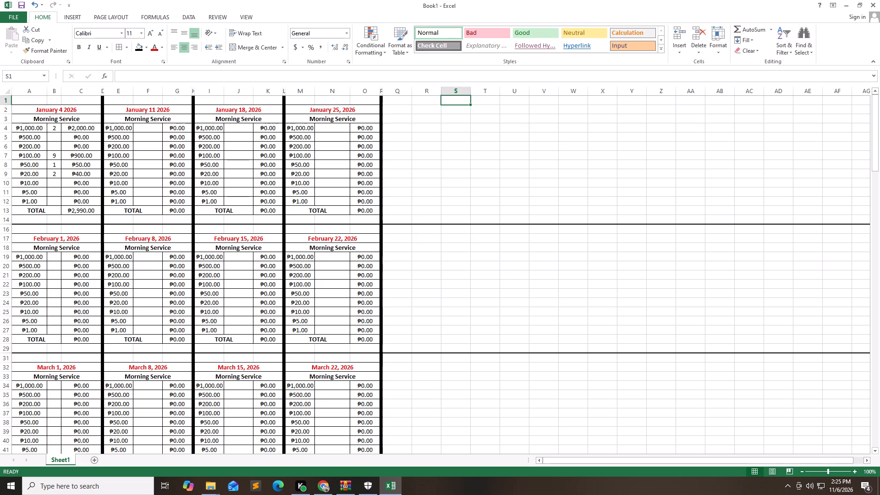
pyautogui.press('Down')
pyautogui.press('Left')
pyautogui.press('Right')
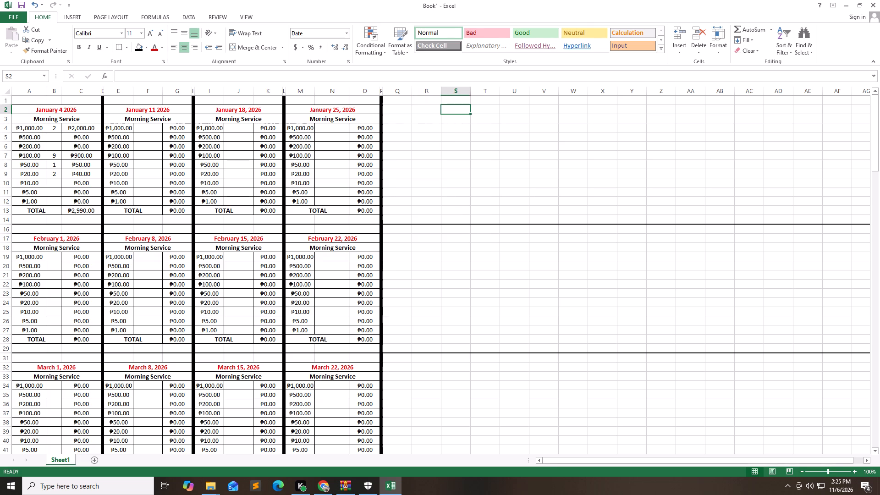
pyautogui.press('Left')
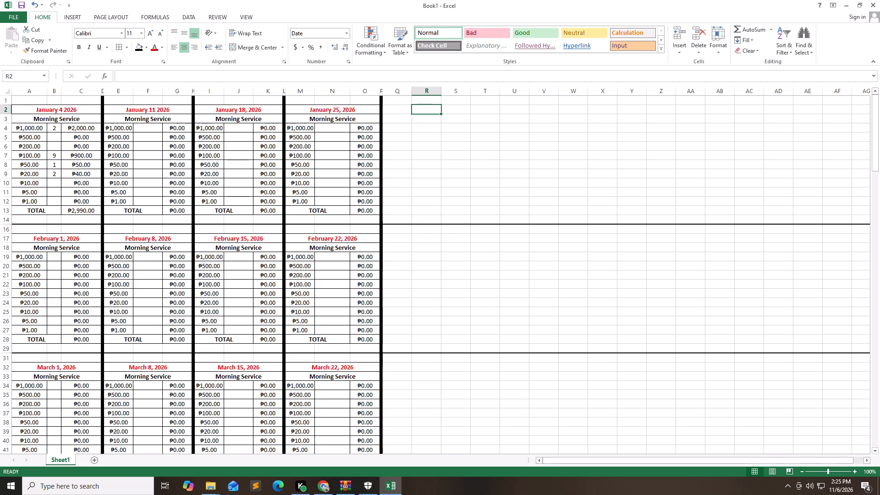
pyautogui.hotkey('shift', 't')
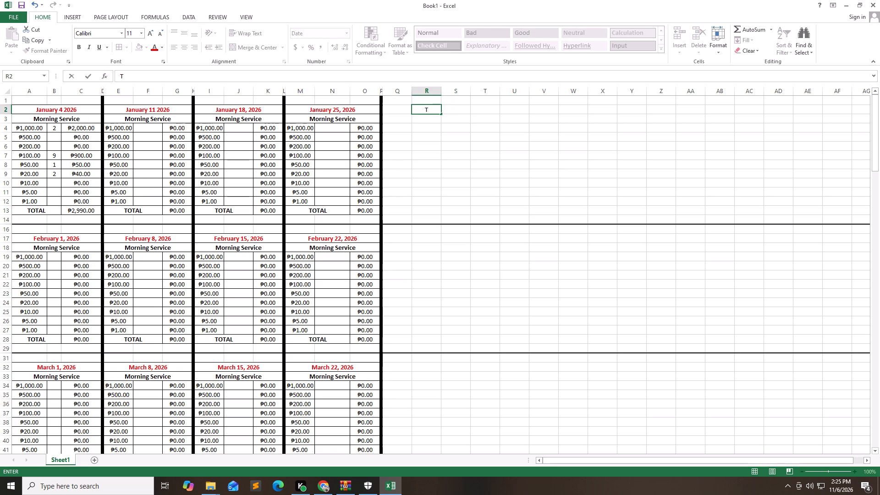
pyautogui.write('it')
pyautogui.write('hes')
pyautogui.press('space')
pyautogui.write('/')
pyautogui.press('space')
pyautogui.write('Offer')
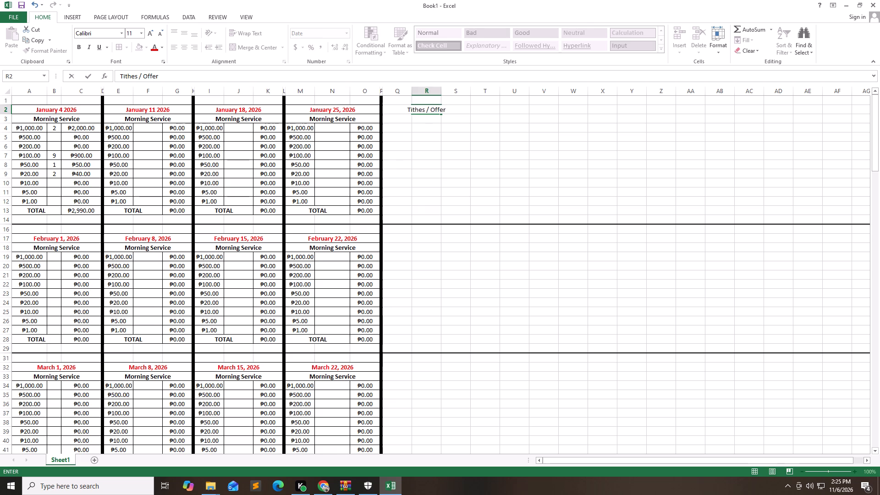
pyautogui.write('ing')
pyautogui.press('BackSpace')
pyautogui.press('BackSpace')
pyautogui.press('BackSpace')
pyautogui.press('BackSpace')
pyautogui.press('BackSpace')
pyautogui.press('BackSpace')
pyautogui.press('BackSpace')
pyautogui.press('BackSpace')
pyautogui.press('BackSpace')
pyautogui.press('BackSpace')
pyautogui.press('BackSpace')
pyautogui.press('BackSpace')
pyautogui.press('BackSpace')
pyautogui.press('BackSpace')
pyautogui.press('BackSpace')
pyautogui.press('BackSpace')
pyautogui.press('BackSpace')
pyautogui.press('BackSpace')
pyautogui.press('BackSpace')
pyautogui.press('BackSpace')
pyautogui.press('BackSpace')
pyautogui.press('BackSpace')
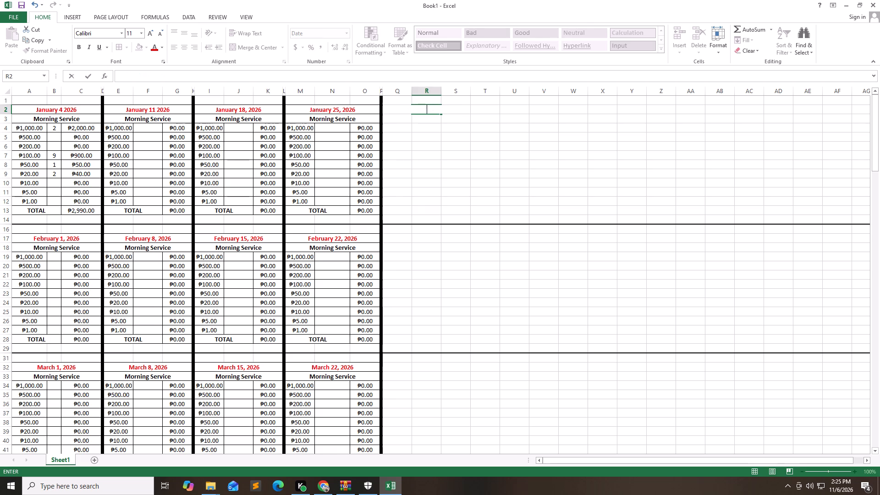
# Enter the label "TITHES / OFFERING" in capitals in cell R2.
pyautogui.write('TITHES')
pyautogui.press('space')
pyautogui.write('/ OFFERING')
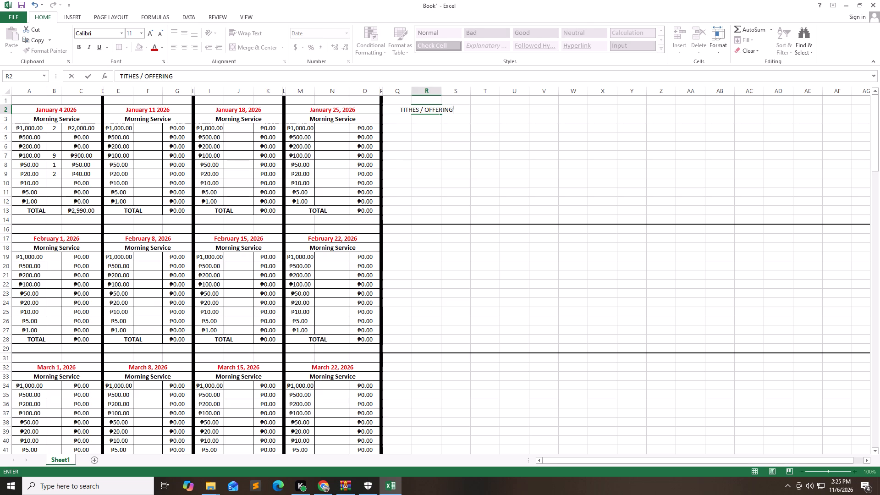
pyautogui.press('Right')
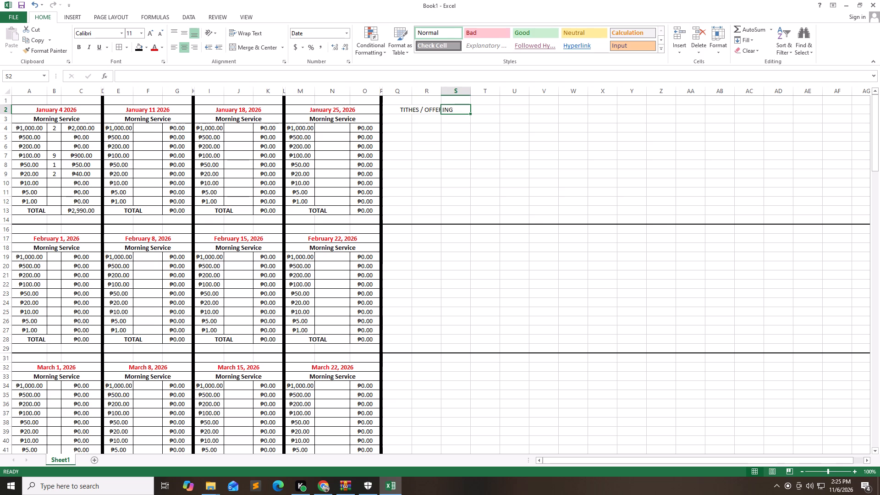
# Widen column R so that the TITHES / OFFERING label fits inside its cell.
pyautogui.moveTo(442, 87); pyautogui.dragTo(478, 93)
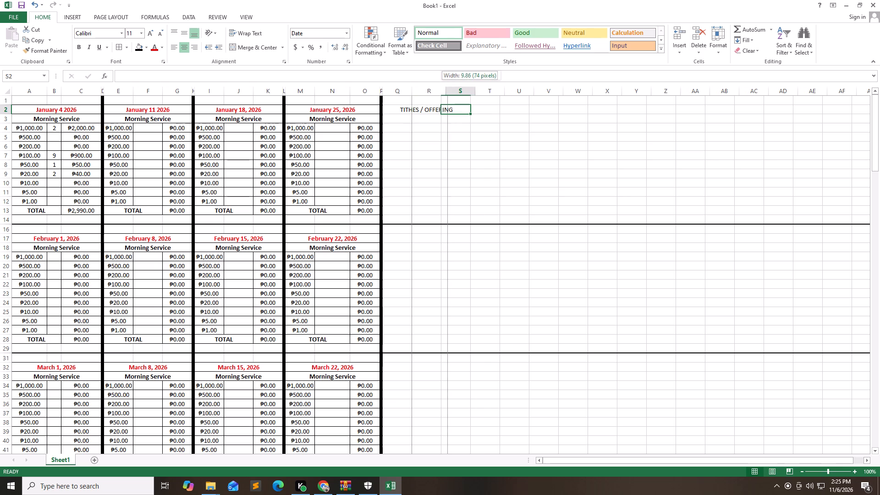
pyautogui.moveTo(478, 93); pyautogui.dragTo(484, 95)
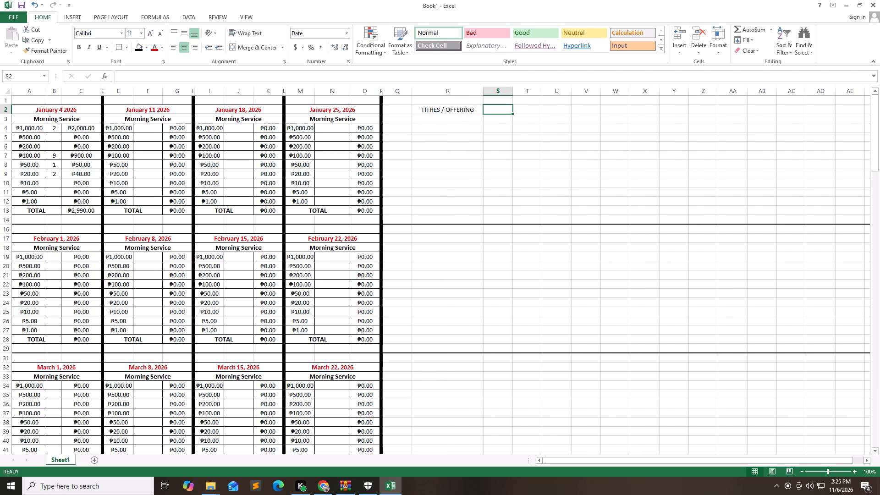
# Enter the label "MISSION GIVING" in capitals in cell R3, below TITHES / OFFERING.
pyautogui.doubleClick(455, 119)
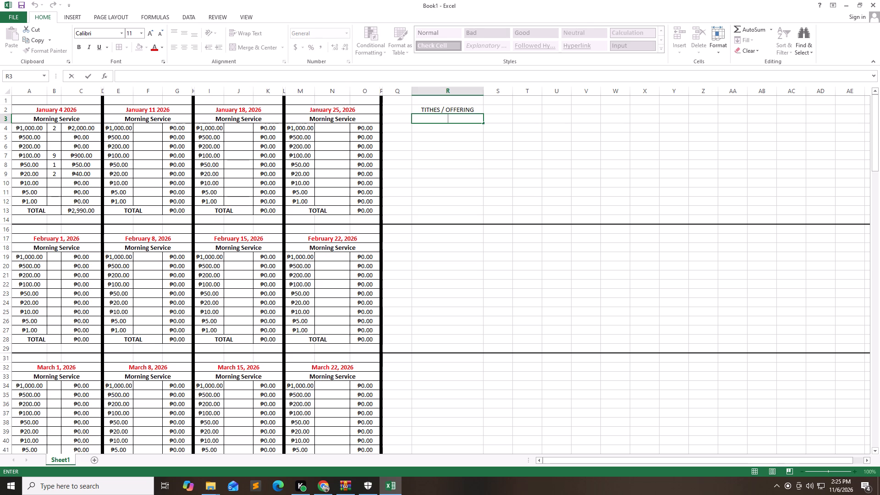
pyautogui.write('MISSION')
pyautogui.press('space')
pyautogui.write('GIVI')
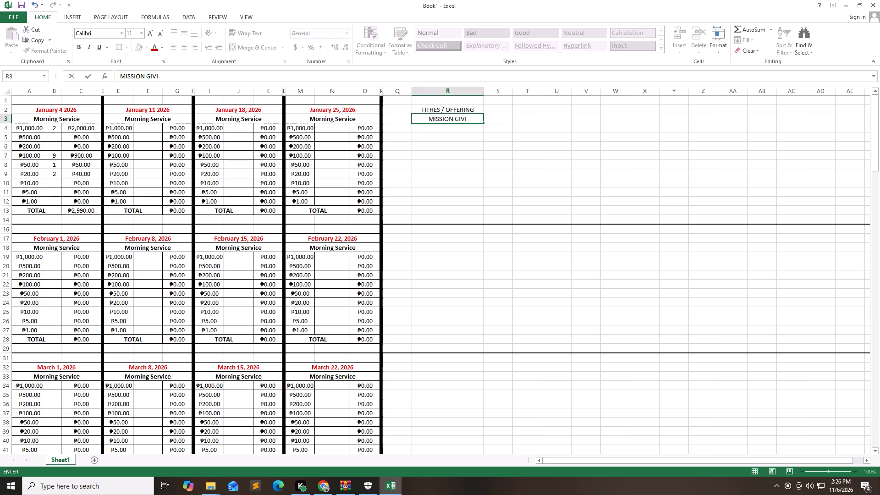
pyautogui.press('g')
pyautogui.press('Left')
pyautogui.press('Right')
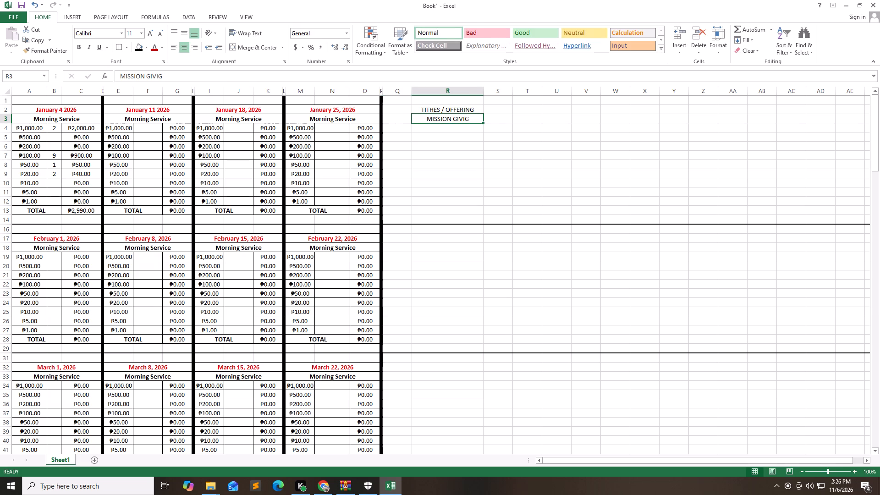
pyautogui.write('MISSION')
pyautogui.press('space')
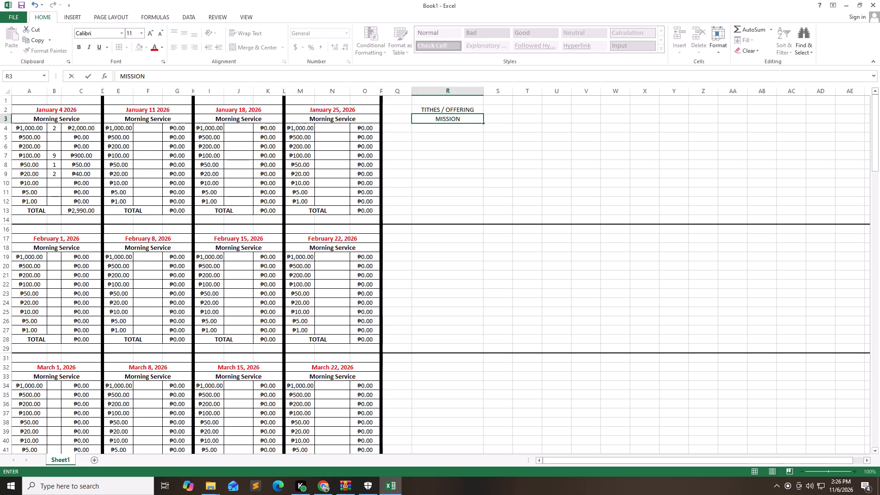
pyautogui.write('GIVING')
pyautogui.press('Tab')
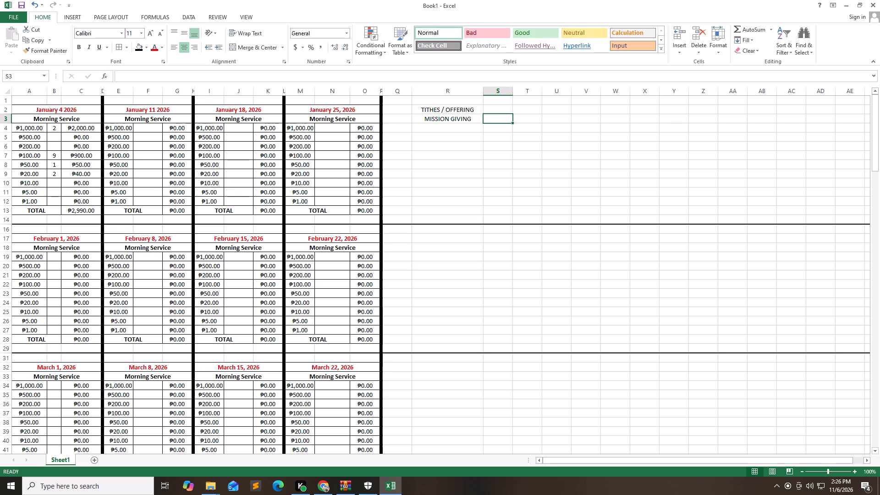
# Enter the label "COMMITMENT (LOT PROJECT)" in capitals in cell R4.
pyautogui.press('Down')
pyautogui.press('Left')
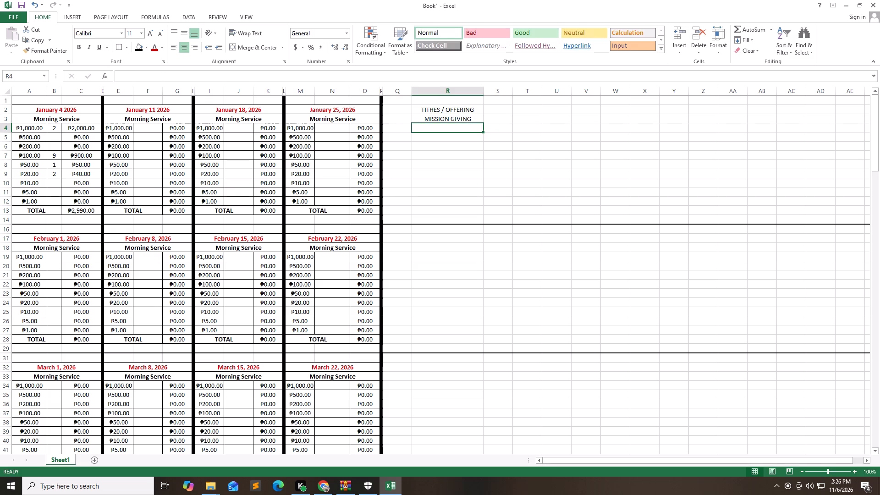
pyautogui.write('COMMITMENT')
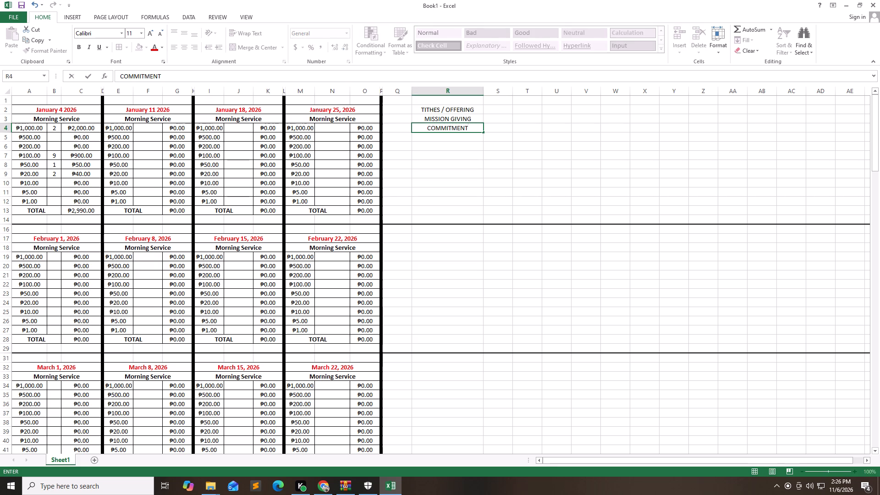
pyautogui.press('space')
pyautogui.write('(')
pyautogui.write('lO')
pyautogui.press('BackSpace')
pyautogui.press('BackSpace')
pyautogui.write('LOT PRO')
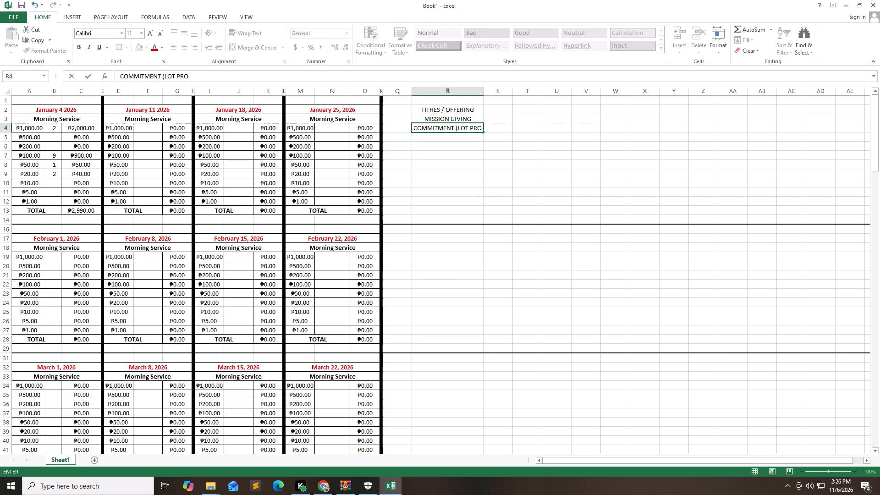
pyautogui.write('JECT')
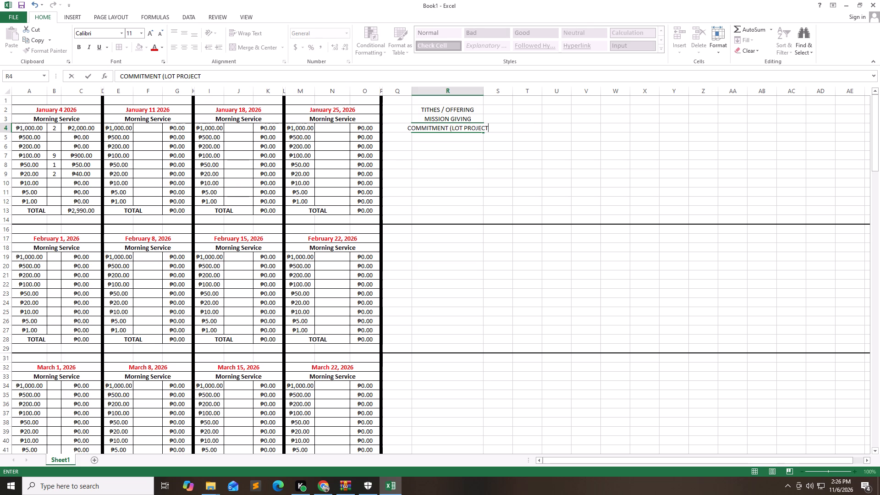
pyautogui.hotkey('shift', ')')
pyautogui.press('Return')
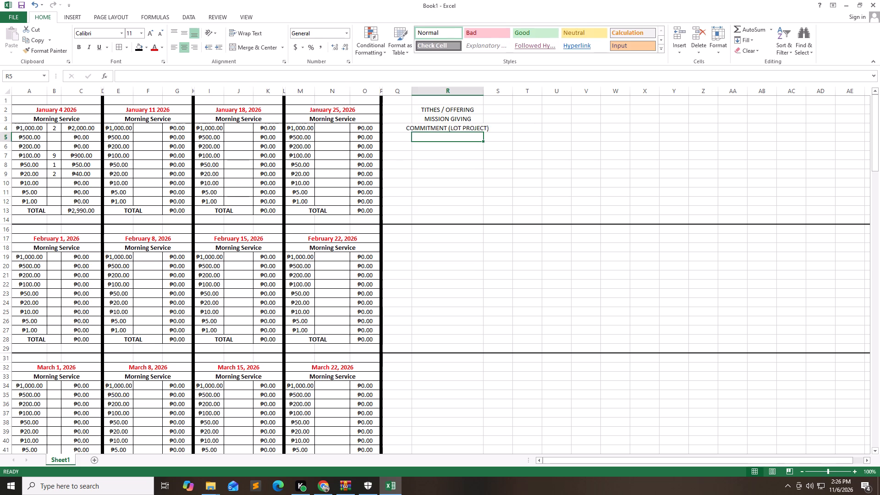
# Enter the labels "SPECIAL OFFERING" in cell R5 and "SUPPORT FROM OTHER CHURCHES" in cell R6.
pyautogui.write('SPECIAL')
pyautogui.press('space')
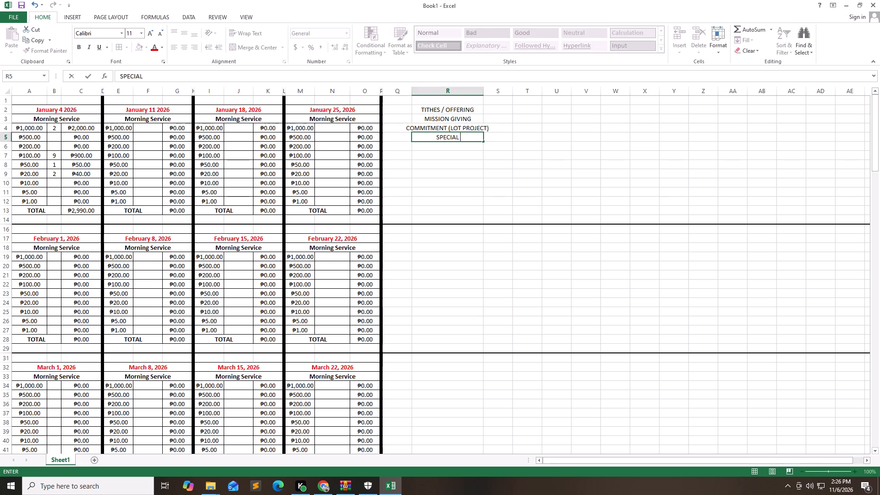
pyautogui.write('OFFERING')
pyautogui.press('Return')
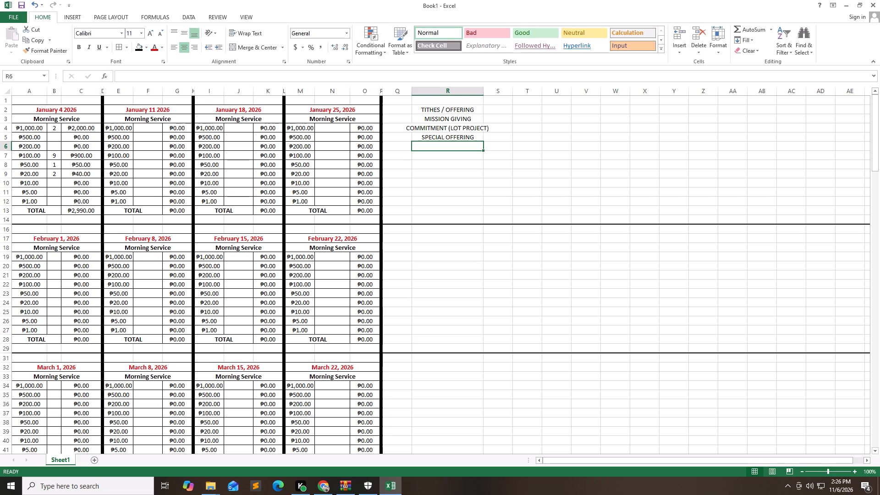
pyautogui.write('SUPPORT FROM OTHEER')
pyautogui.press('space')
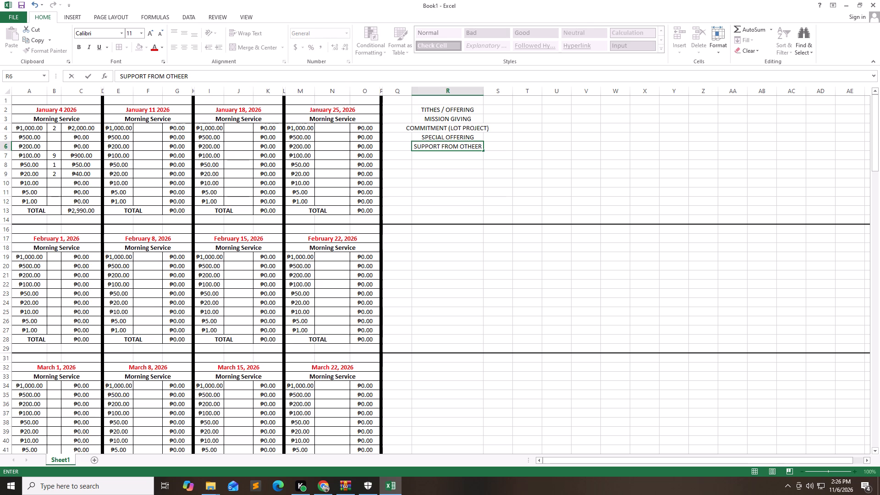
pyautogui.press('BackSpace')
pyautogui.press('BackSpace')
pyautogui.press('BackSpace')
pyautogui.write('R CHURCHES')
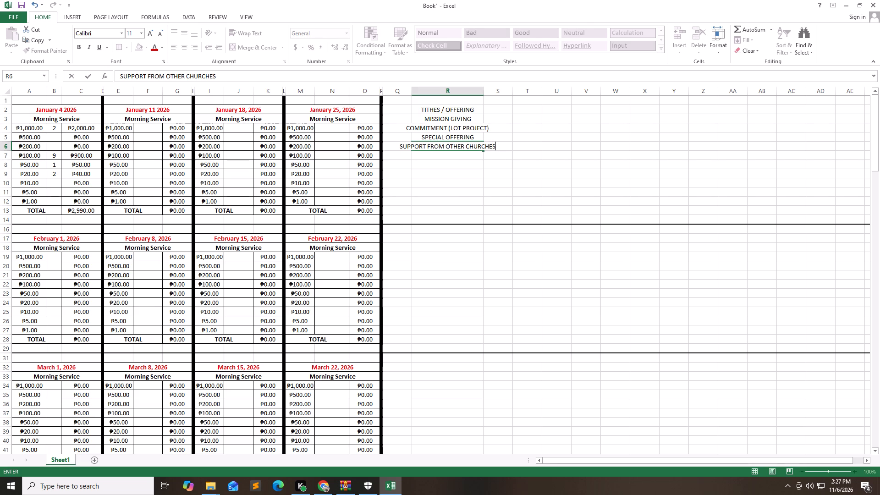
pyautogui.press('Return')
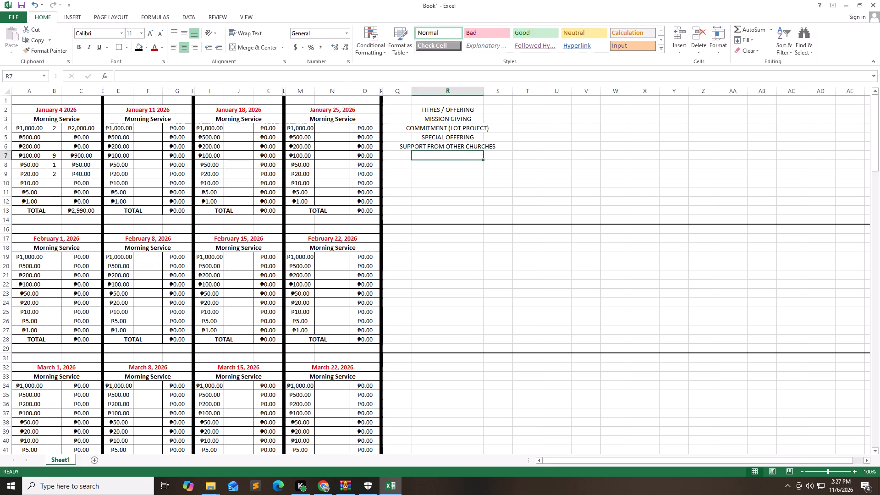
# Leave R7 empty and enter the label "TOTAL" in cell R8 of the side summary.
pyautogui.press('Return')
pyautogui.write('TOTAL')
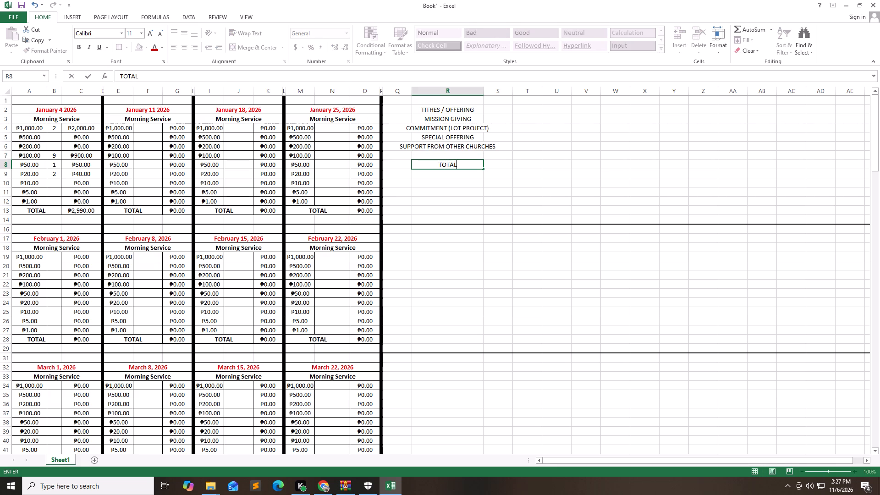
pyautogui.press('Up')
pyautogui.press('Up')
pyautogui.press('Up')
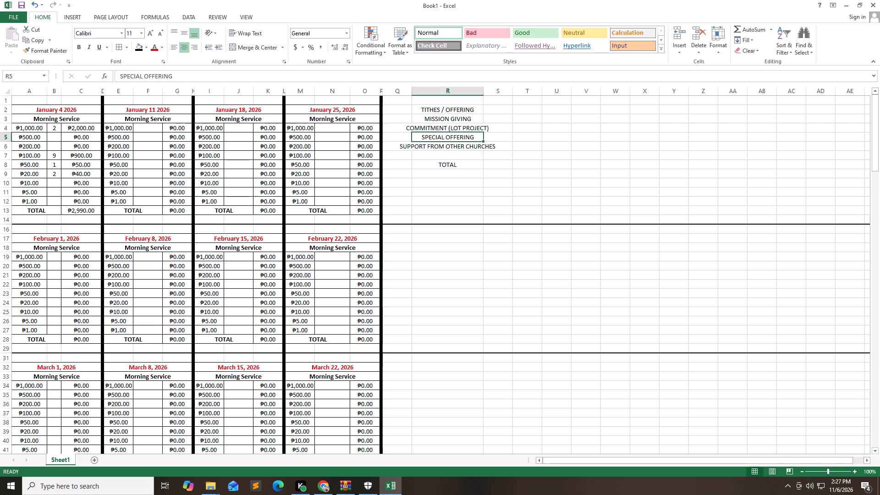
# Widen column R so the SUPPORT FROM OTHER CHURCHES label fits with a little extra space.
pyautogui.doubleClick(485, 90)
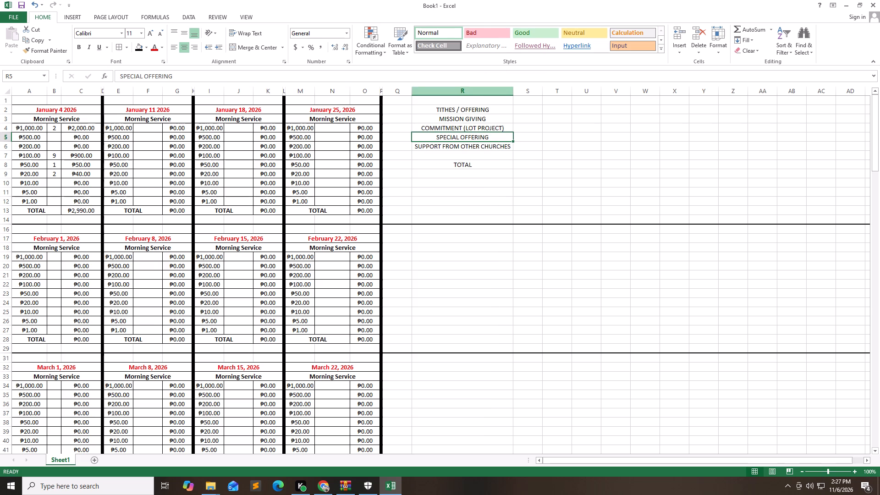
pyautogui.doubleClick(513, 94)
pyautogui.moveTo(516, 93); pyautogui.dragTo(520, 93)
pyautogui.doubleClick(520, 93)
pyautogui.doubleClick(524, 94)
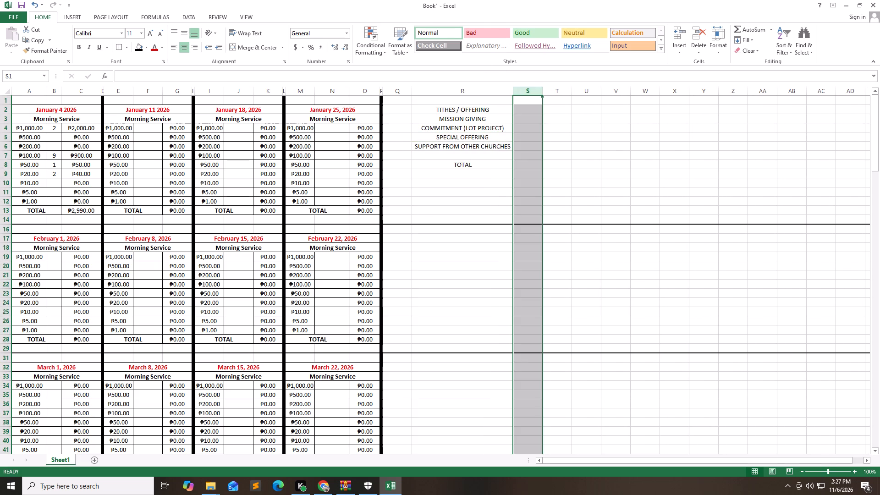
pyautogui.moveTo(514, 88); pyautogui.dragTo(523, 88)
# Link cell S1 to the January 4 2026 header with the formula =A2.
pyautogui.click(537, 102)
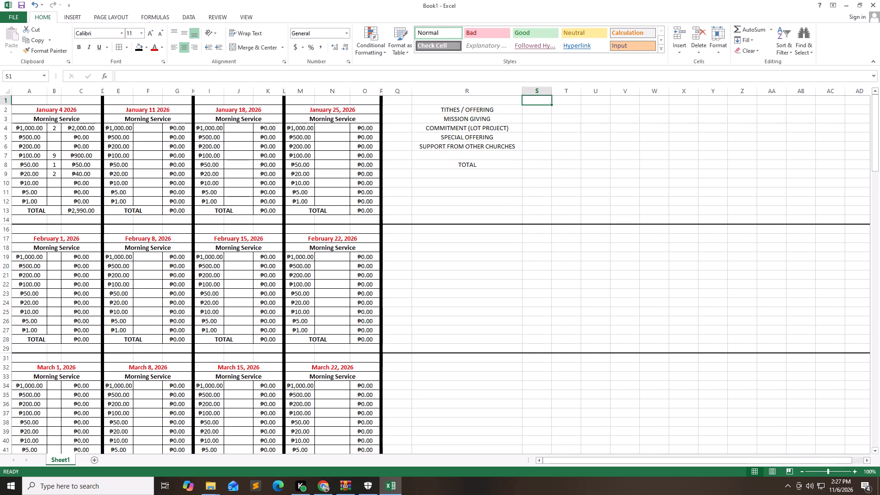
pyautogui.press('=')
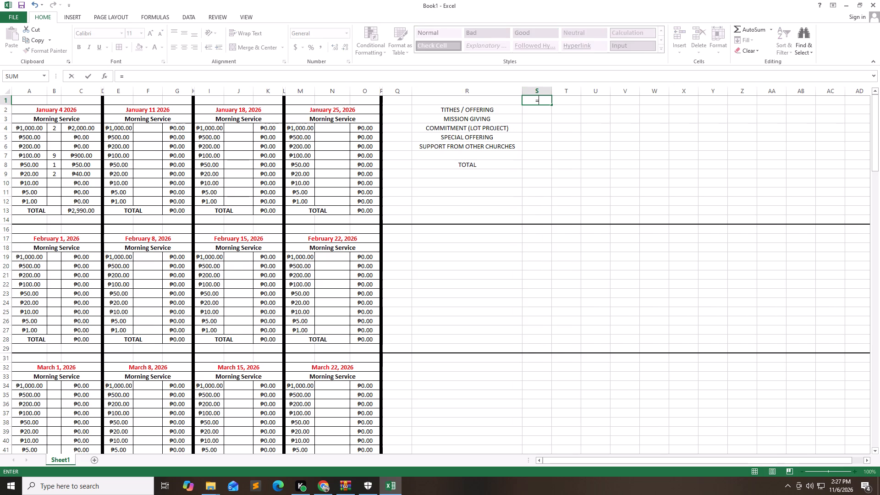
pyautogui.doubleClick(83, 110)
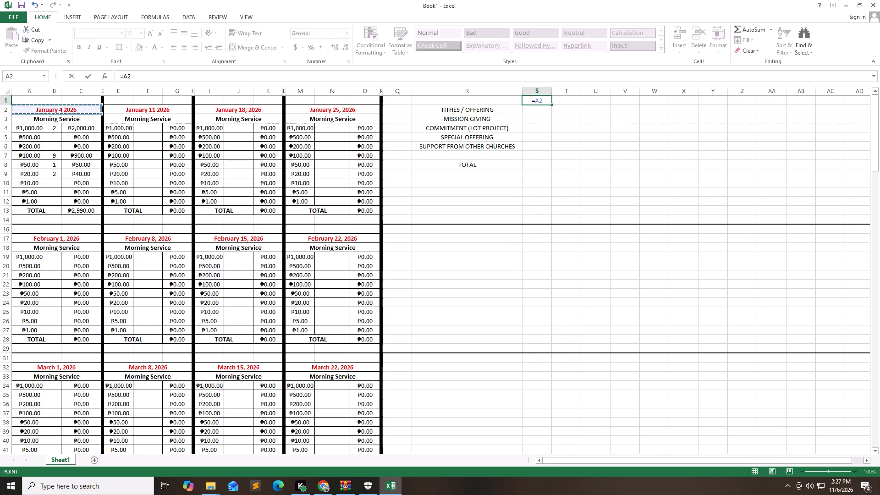
pyautogui.press('Return')
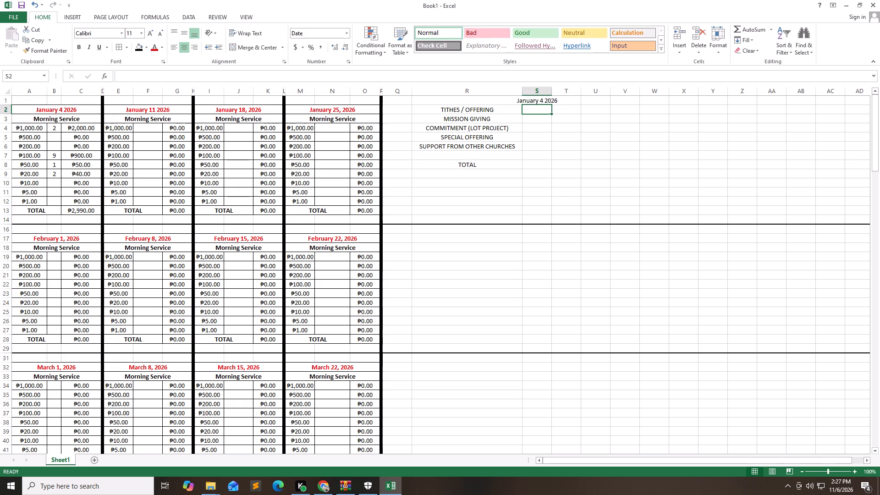
# Widen column S so the January 4 2026 date fits with extra space around it.
pyautogui.tripleClick(553, 89)
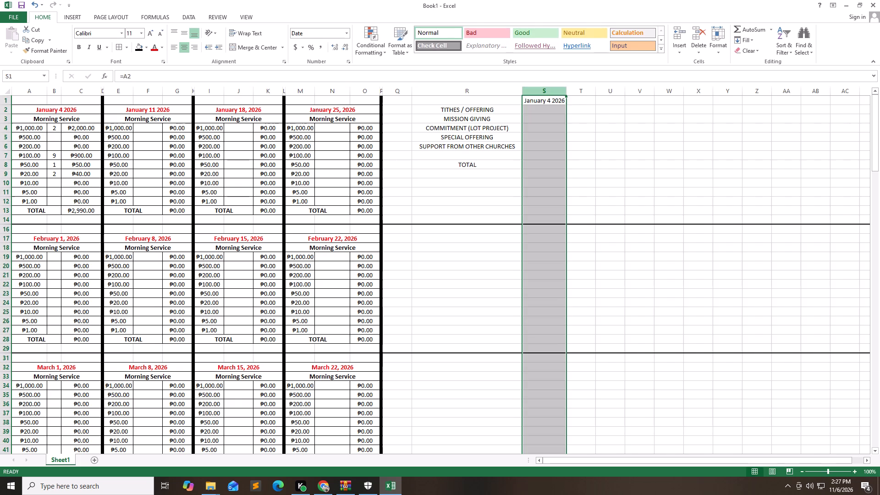
pyautogui.moveTo(566, 91); pyautogui.dragTo(581, 90)
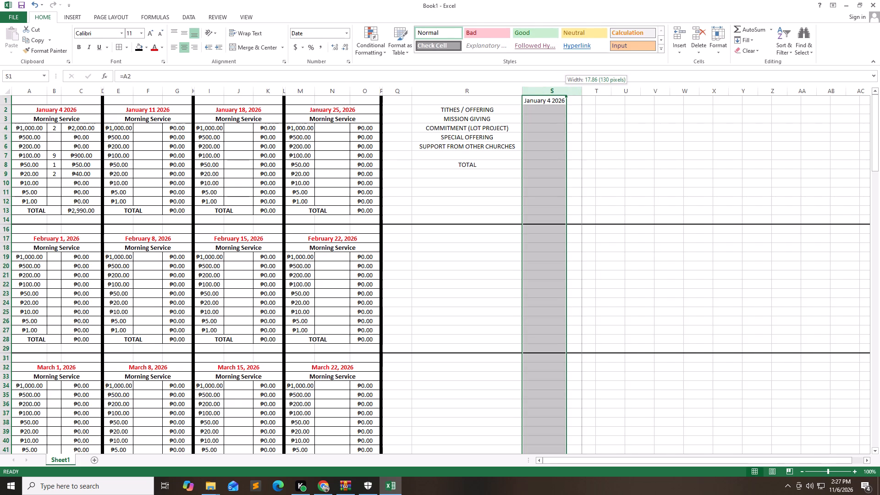
pyautogui.moveTo(581, 90); pyautogui.dragTo(579, 90)
# Link cell T1 to the January 11 2026 header with the formula =E2.
pyautogui.click(599, 104)
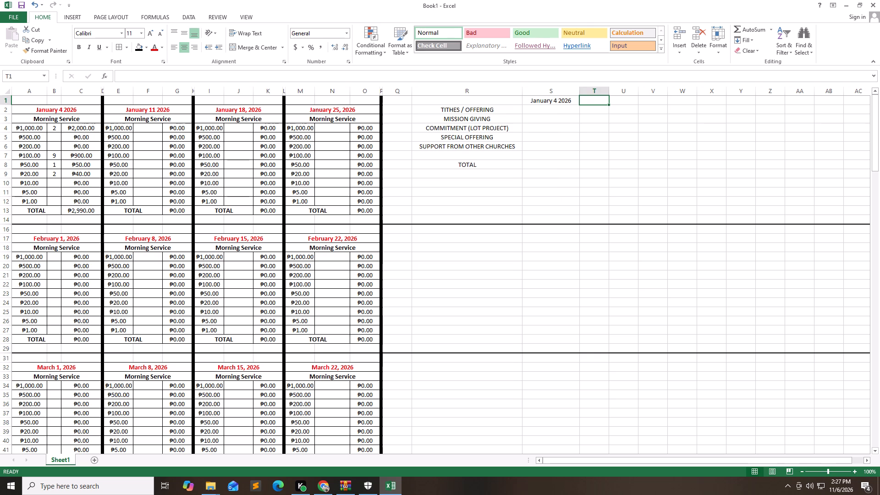
pyautogui.press('=')
pyautogui.click(184, 111)
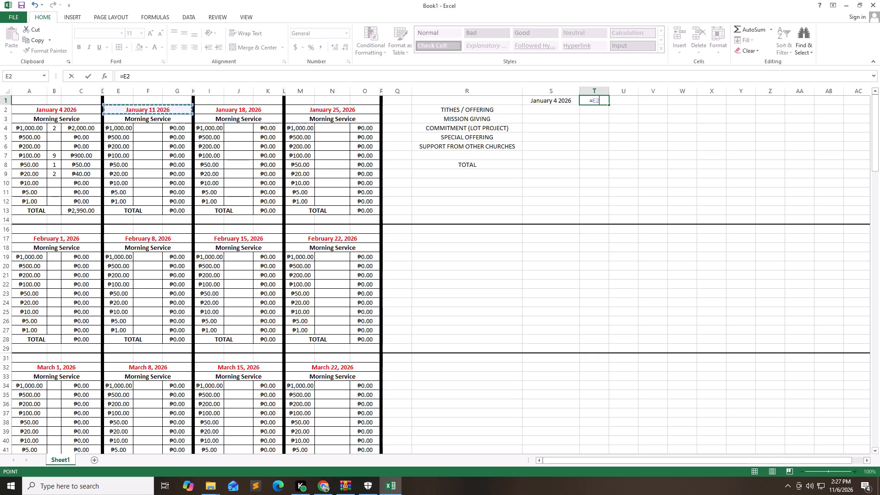
pyautogui.press('Return')
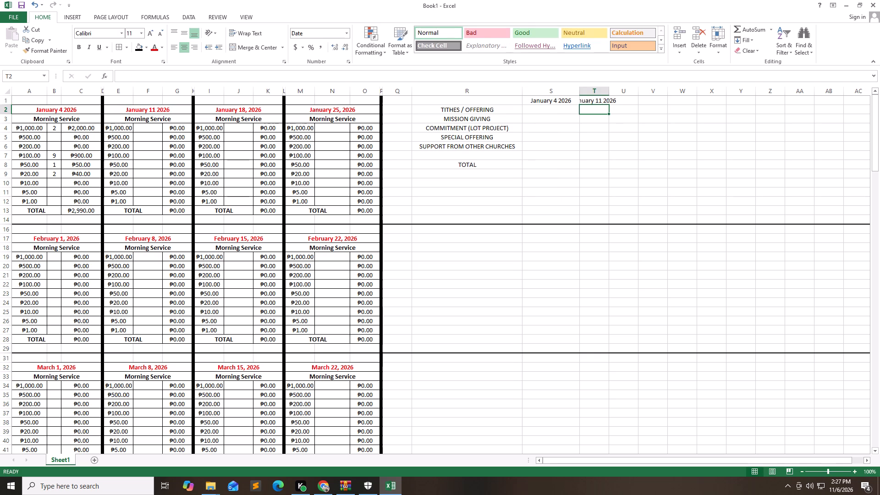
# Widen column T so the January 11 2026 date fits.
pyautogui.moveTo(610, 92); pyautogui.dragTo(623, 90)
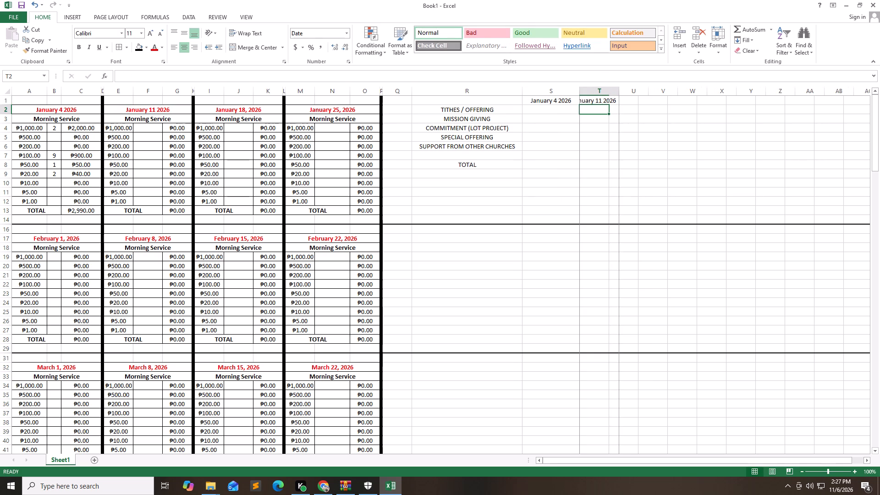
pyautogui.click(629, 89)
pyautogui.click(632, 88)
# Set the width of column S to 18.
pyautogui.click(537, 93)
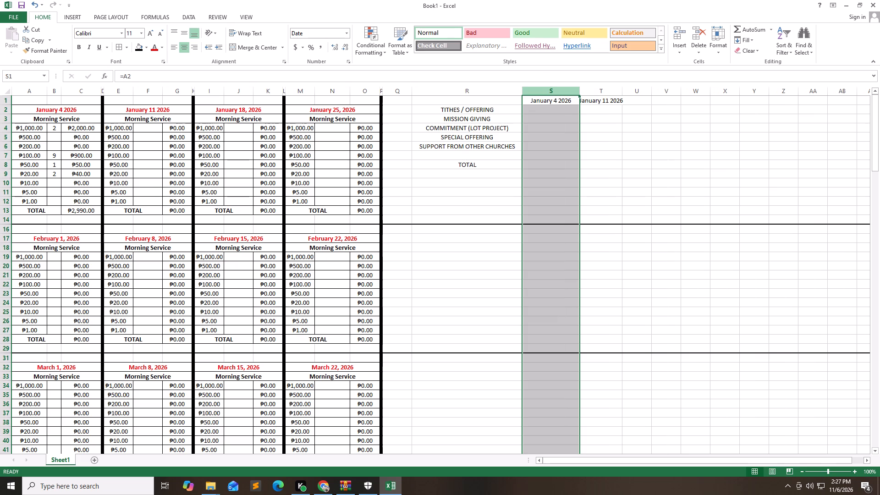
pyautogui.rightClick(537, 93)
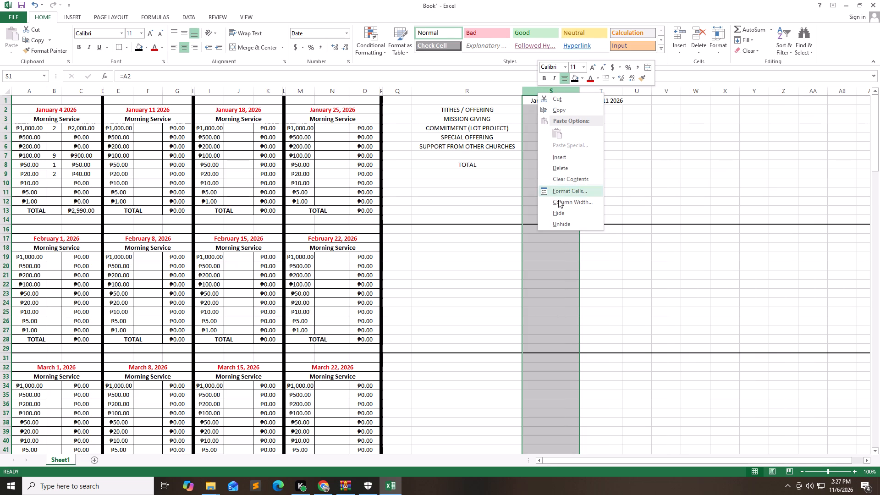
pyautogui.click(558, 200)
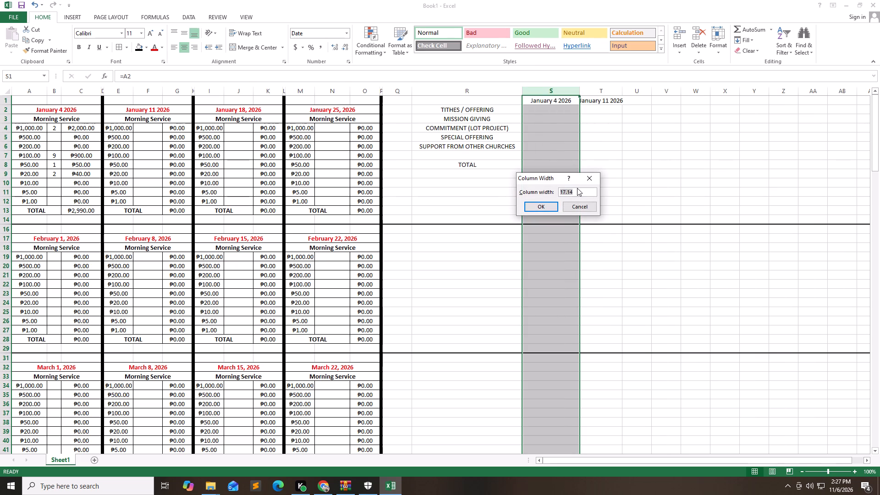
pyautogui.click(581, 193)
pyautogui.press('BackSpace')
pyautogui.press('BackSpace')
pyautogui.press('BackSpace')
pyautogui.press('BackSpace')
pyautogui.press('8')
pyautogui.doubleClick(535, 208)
# Resize columns S through U together to one equal, narrower width.
pyautogui.click(550, 90)
pyautogui.moveTo(550, 90); pyautogui.dragTo(601, 88)
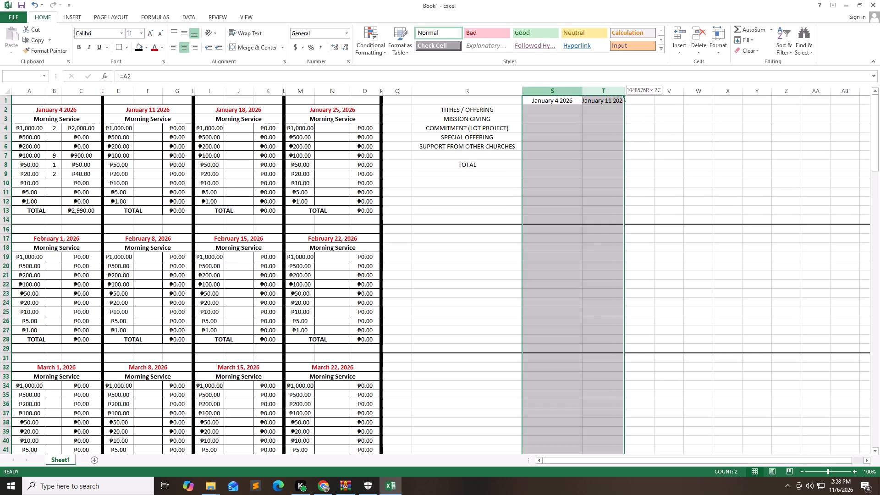
pyautogui.moveTo(601, 88); pyautogui.dragTo(647, 88)
pyautogui.click(655, 88)
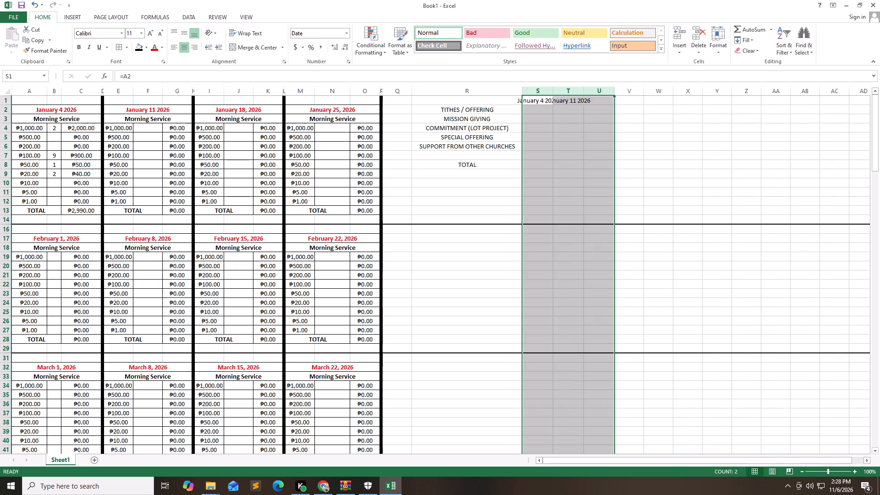
pyautogui.click(643, 137)
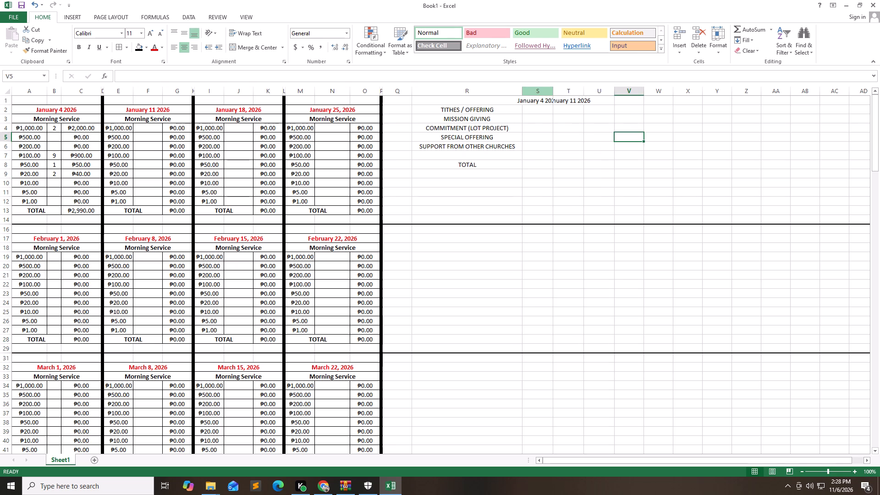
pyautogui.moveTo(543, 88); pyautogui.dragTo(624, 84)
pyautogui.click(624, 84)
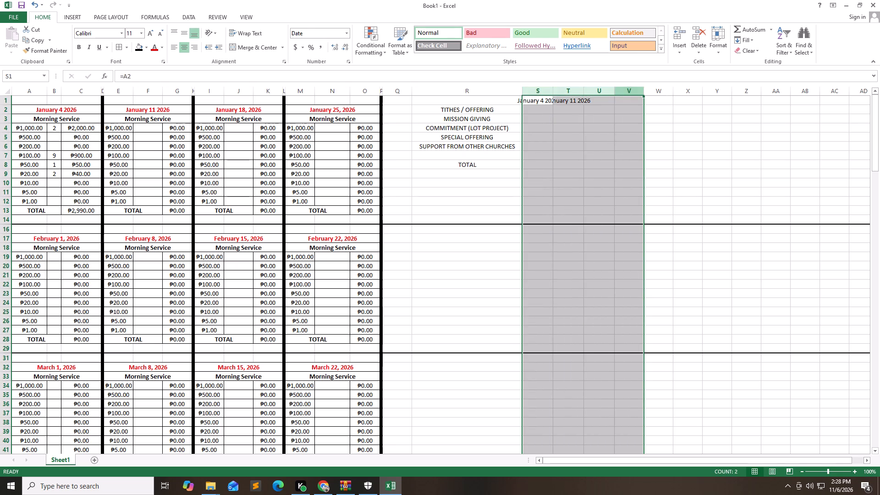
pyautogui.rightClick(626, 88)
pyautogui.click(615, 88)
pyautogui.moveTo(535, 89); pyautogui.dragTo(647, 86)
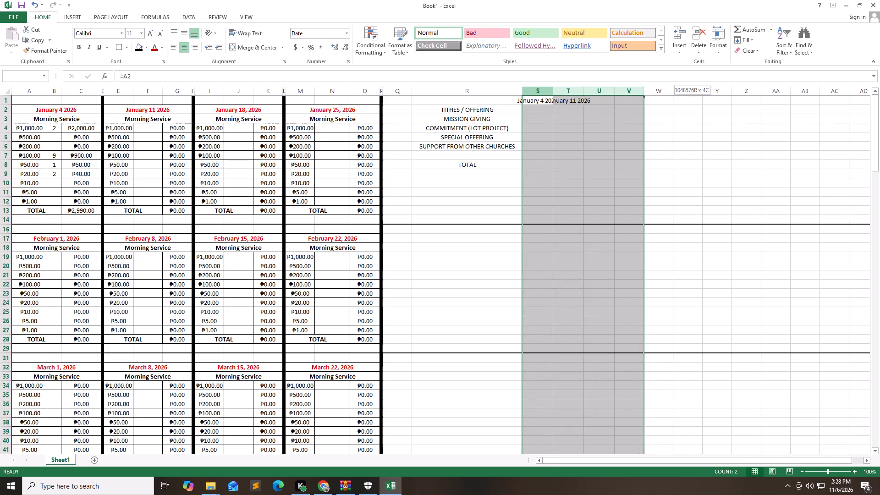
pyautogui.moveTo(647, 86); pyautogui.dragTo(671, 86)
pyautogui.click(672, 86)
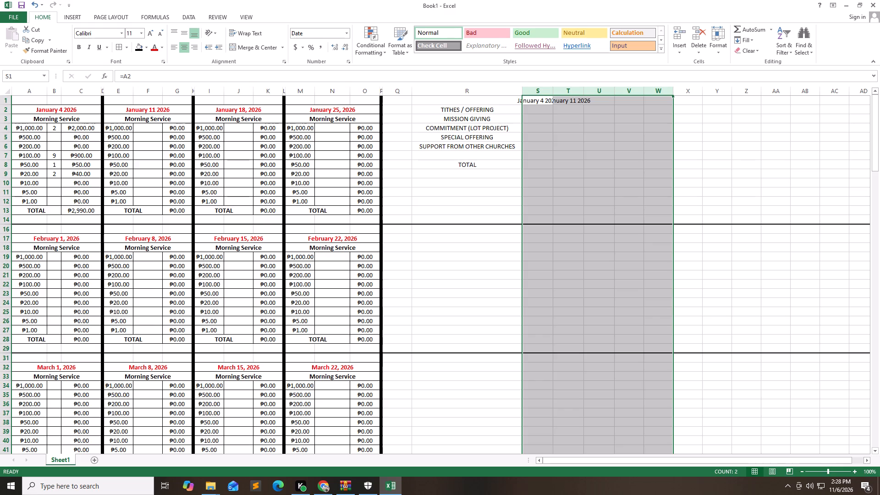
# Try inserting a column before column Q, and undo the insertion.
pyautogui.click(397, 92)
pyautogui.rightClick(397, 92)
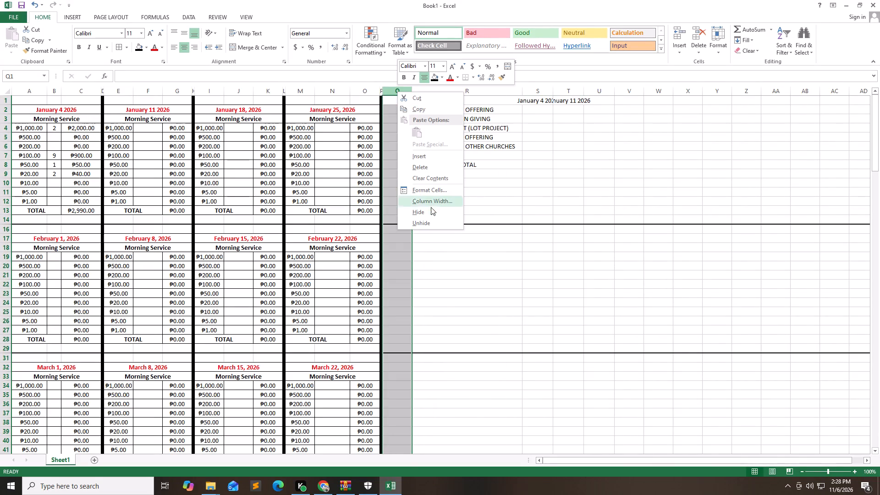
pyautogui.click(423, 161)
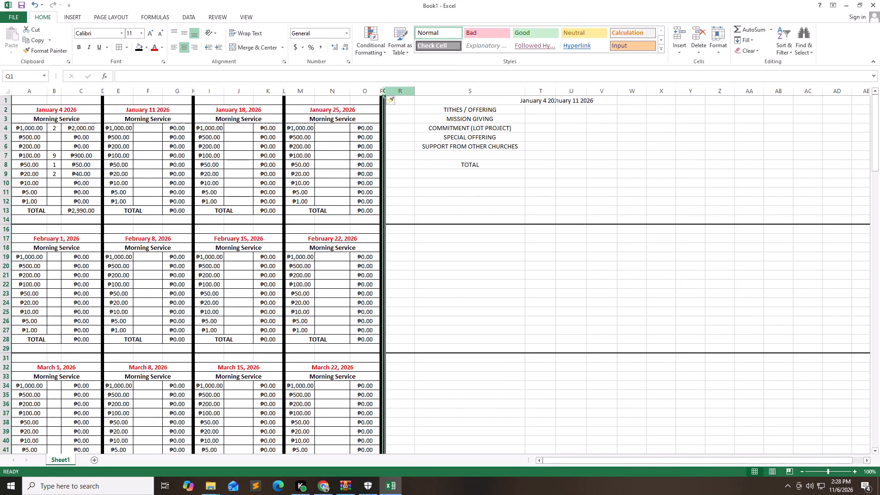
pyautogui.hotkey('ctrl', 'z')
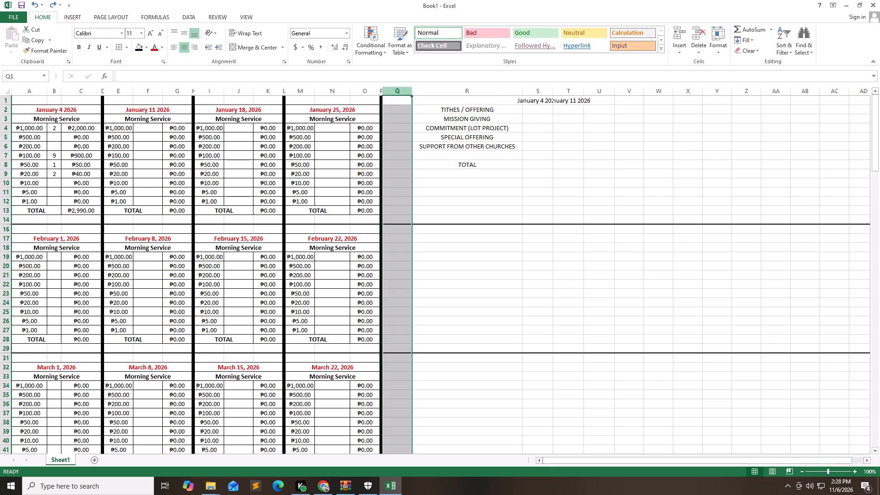
# Insert one blank column before the giving categories column R.
pyautogui.click(429, 89)
pyautogui.rightClick(429, 89)
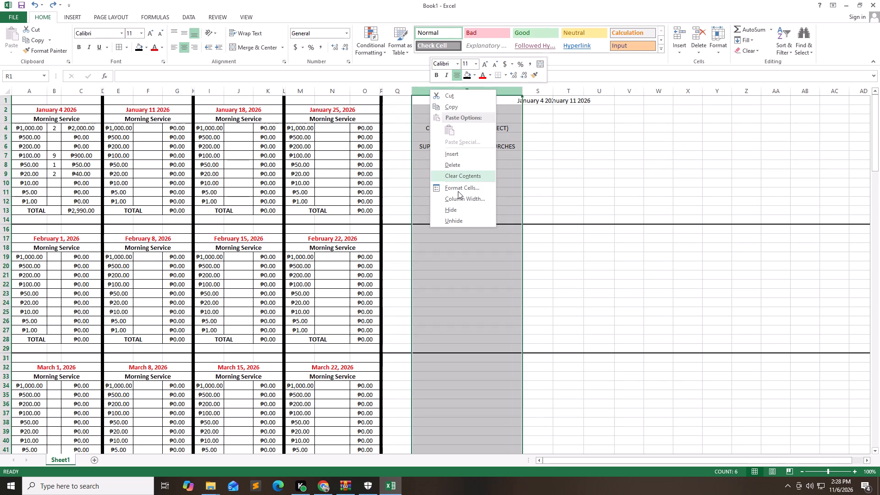
pyautogui.click(459, 158)
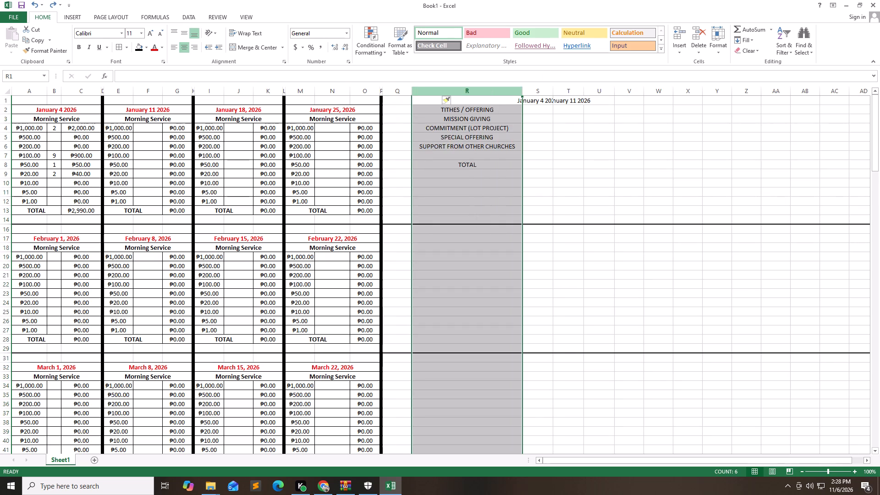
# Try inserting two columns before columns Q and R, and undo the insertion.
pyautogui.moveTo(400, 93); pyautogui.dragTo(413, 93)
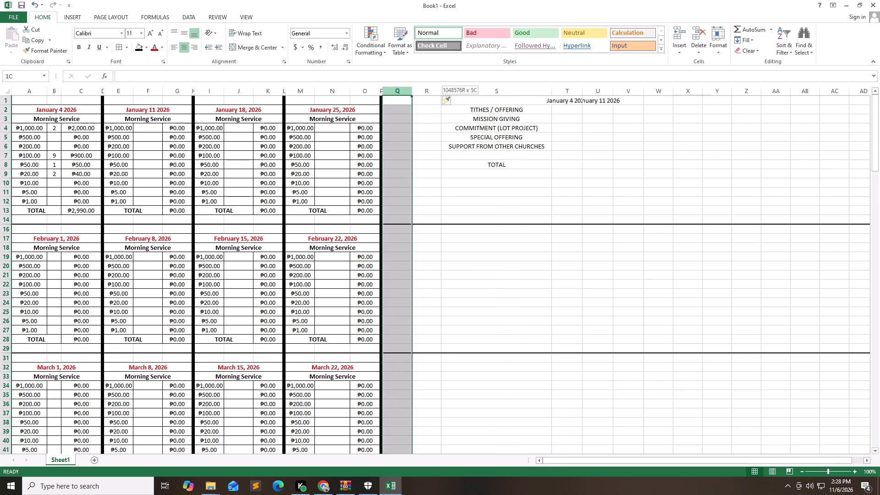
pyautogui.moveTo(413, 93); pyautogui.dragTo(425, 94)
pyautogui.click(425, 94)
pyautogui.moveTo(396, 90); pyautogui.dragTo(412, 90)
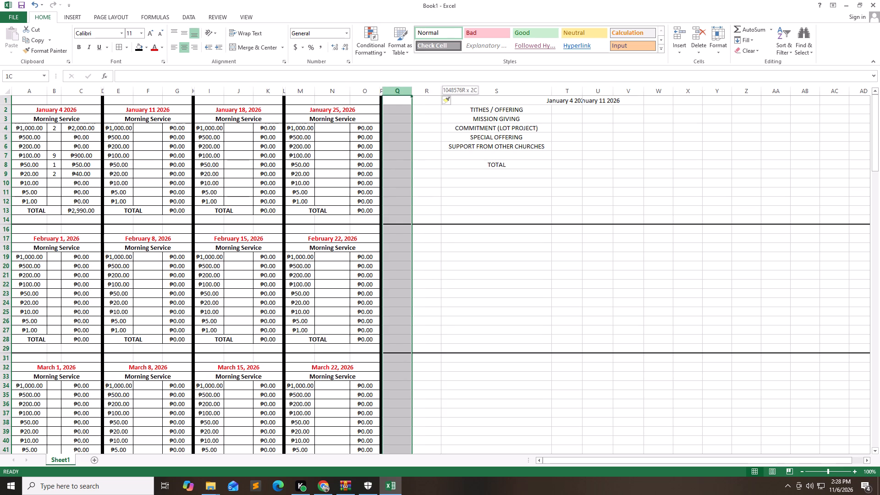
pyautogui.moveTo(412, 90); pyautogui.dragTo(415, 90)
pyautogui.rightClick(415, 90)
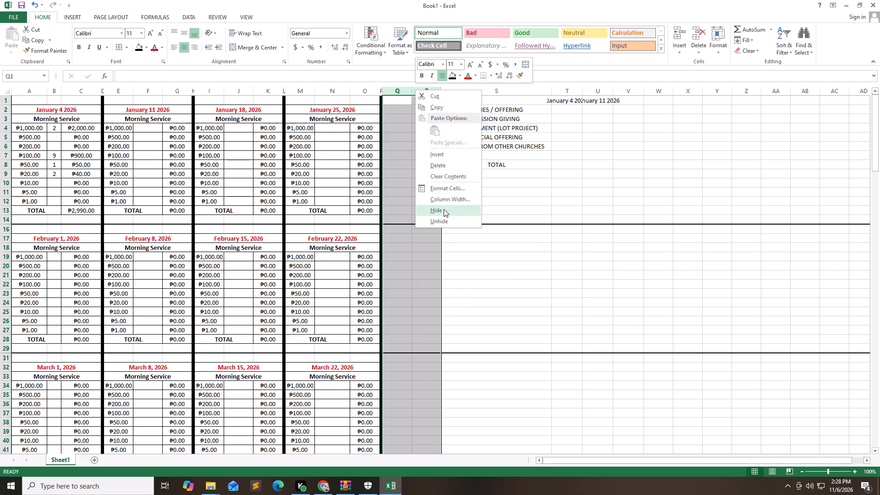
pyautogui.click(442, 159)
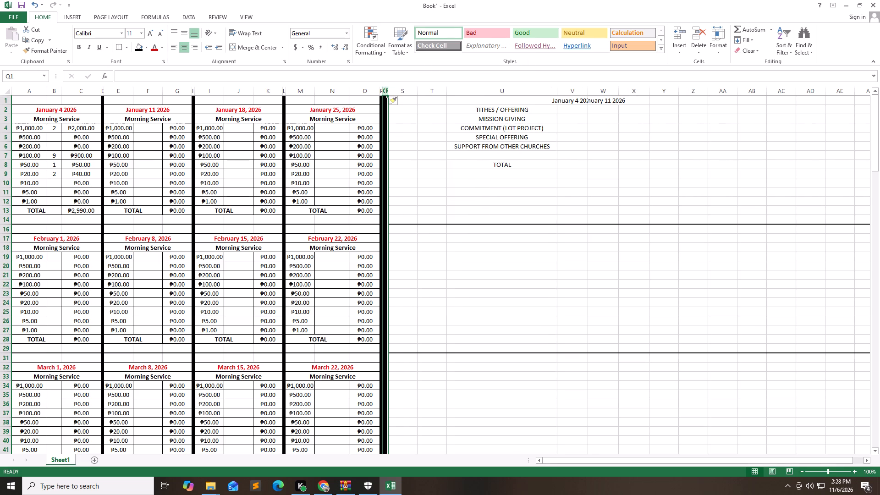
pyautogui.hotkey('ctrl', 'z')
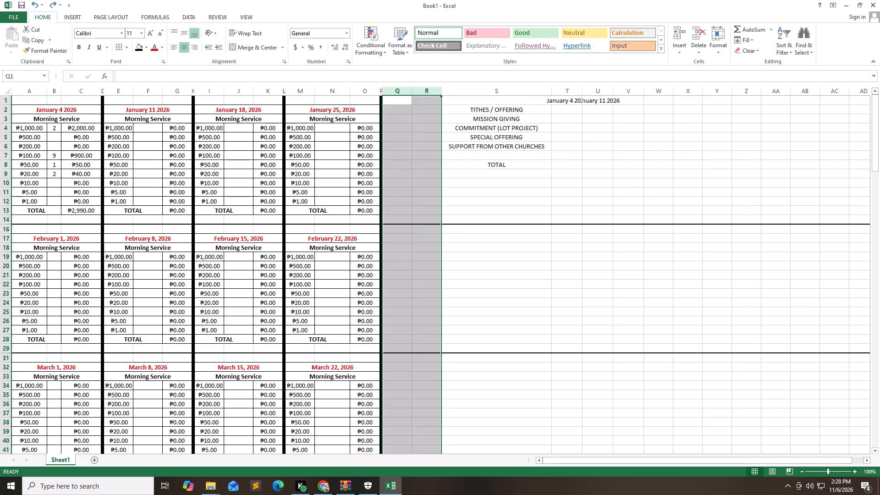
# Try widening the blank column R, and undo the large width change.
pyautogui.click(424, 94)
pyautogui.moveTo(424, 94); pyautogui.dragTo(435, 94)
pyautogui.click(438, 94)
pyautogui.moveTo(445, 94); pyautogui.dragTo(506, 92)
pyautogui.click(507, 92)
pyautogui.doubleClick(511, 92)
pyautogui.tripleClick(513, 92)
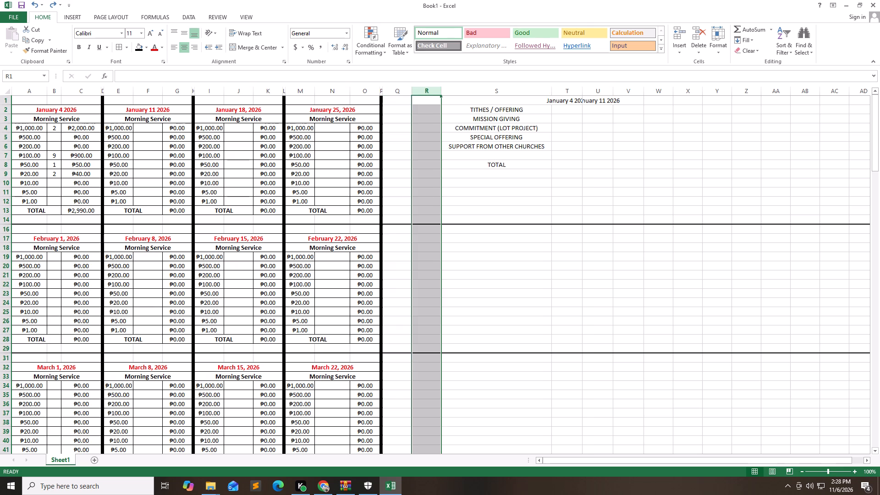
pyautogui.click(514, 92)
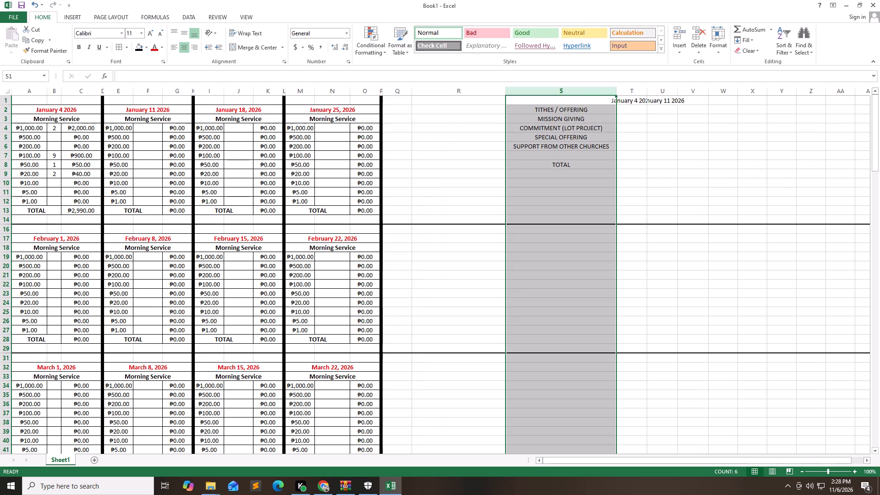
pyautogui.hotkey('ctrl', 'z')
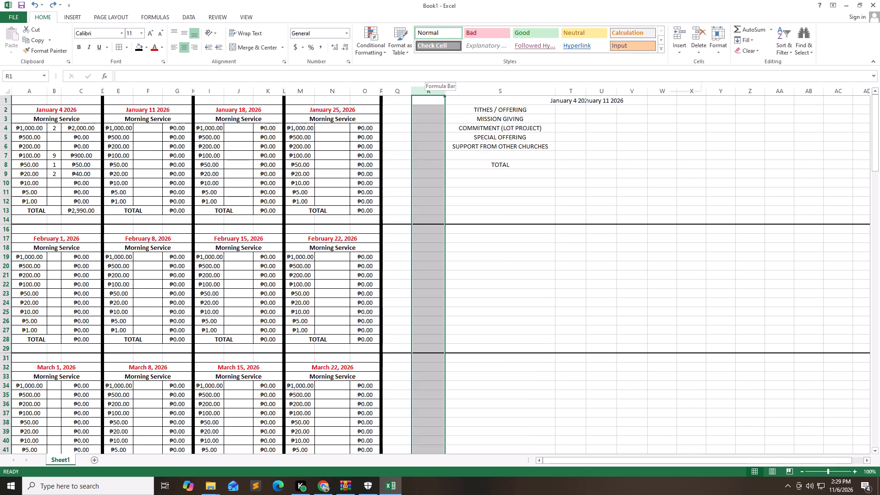
# Insert three more blank columns before column R to move the giving summary farther from the service tables.
pyautogui.moveTo(430, 89); pyautogui.dragTo(564, 91)
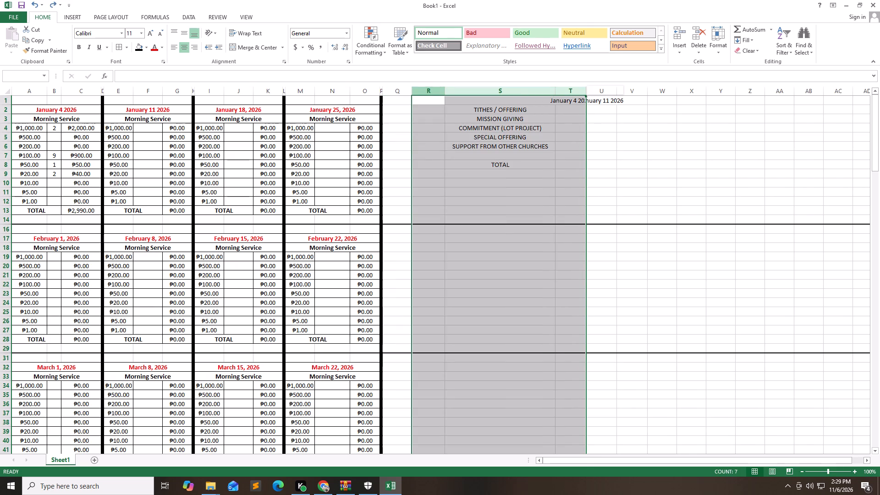
pyautogui.rightClick(564, 91)
pyautogui.doubleClick(598, 155)
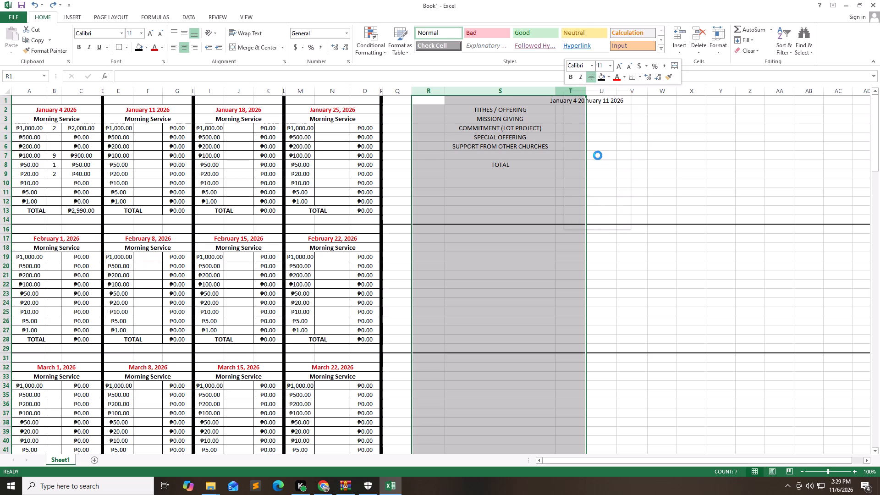
pyautogui.click(579, 194)
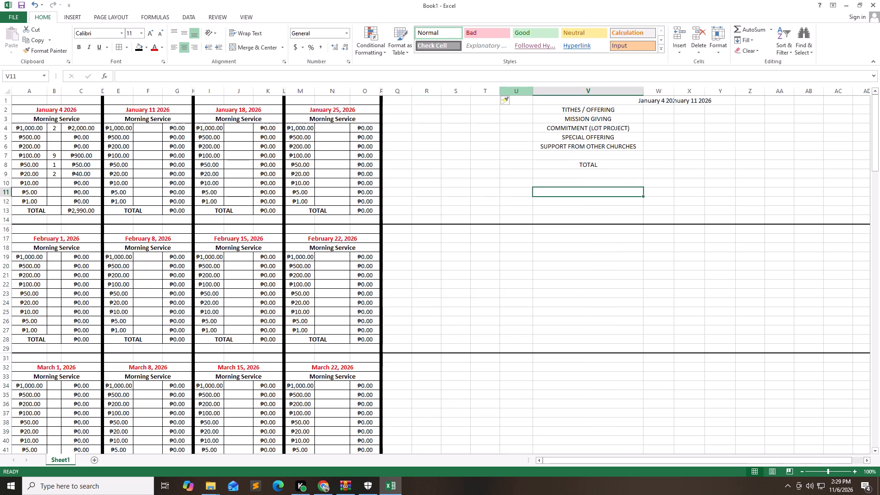
# Copy the March 22, 2026 Morning Service table into columns Q to S, starting at cell Q32.
pyautogui.click(347, 368)
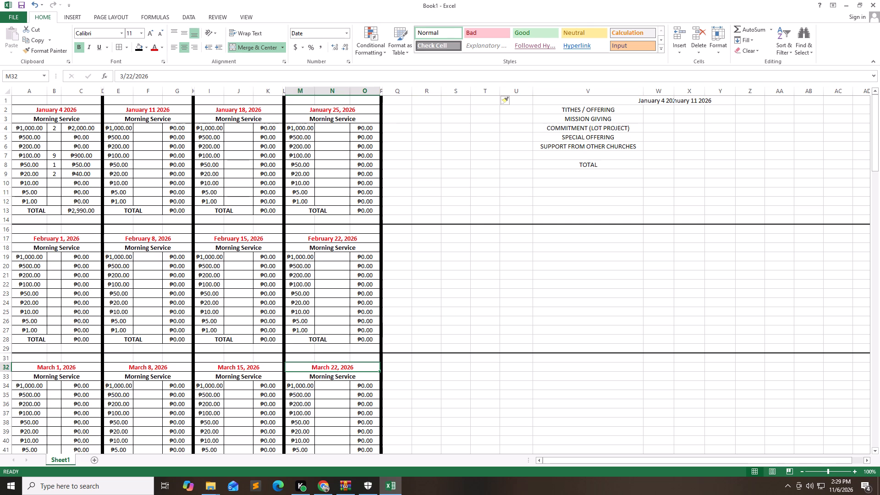
pyautogui.hotkey('shift', 'Down')
pyautogui.hotkey('shift', 'Down')
pyautogui.hotkey('shift', 'Down')
pyautogui.hotkey('shift', 'Down')
pyautogui.hotkey('shift', 'Down')
pyautogui.hotkey('shift', 'Down')
pyautogui.hotkey('shift', 'Down')
pyautogui.hotkey('shift', 'Down')
pyautogui.hotkey('shift', 'Down')
pyautogui.hotkey('shift', 'Down')
pyautogui.hotkey('shift', 'Down')
pyautogui.hotkey('shift', 'Down')
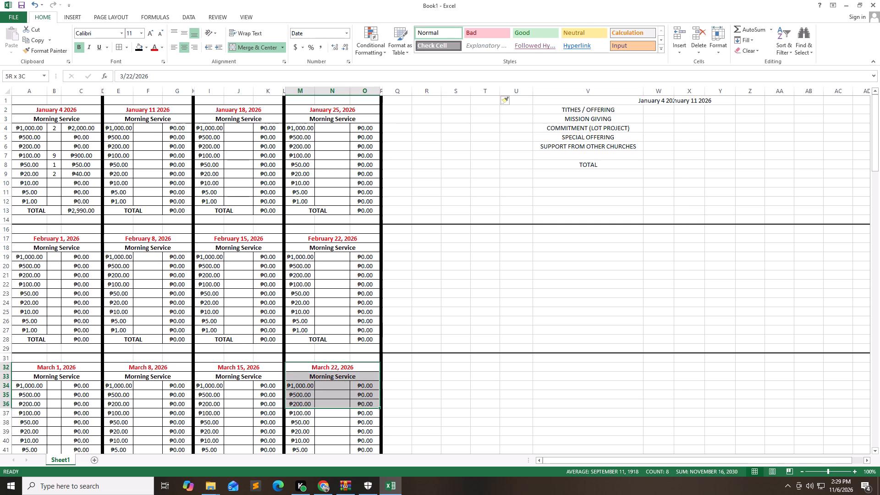
pyautogui.hotkey('shift', 'Down')
pyautogui.hotkey('shift', 'Down')
pyautogui.hotkey('shift', 'Up')
pyautogui.hotkey('shift', 'Up')
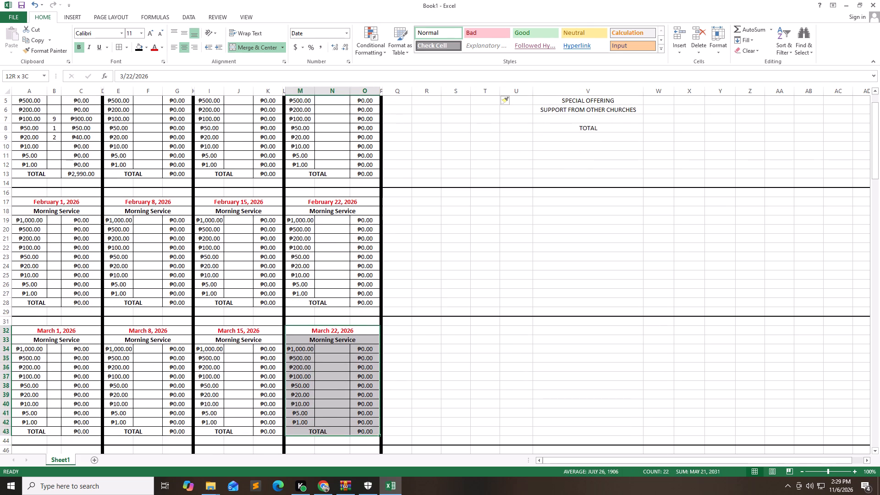
pyautogui.hotkey('shift', 'Down')
pyautogui.hotkey('ctrl', 'c')
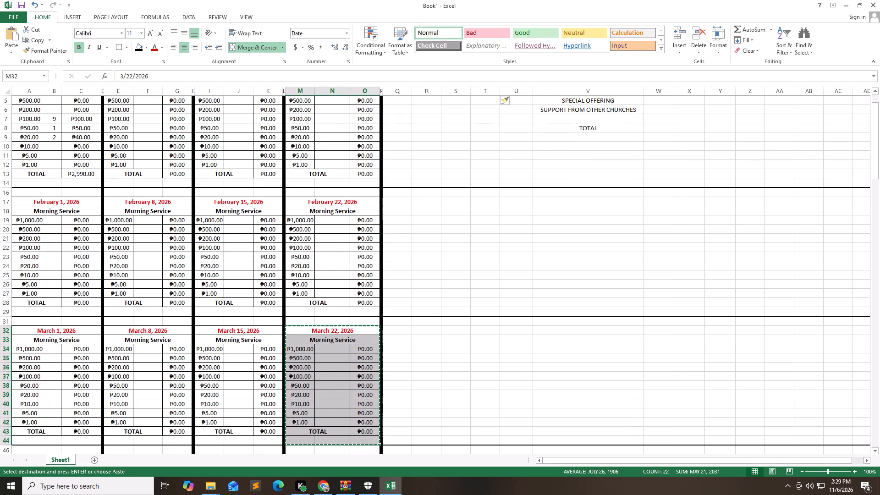
pyautogui.press('Right')
pyautogui.press('Right')
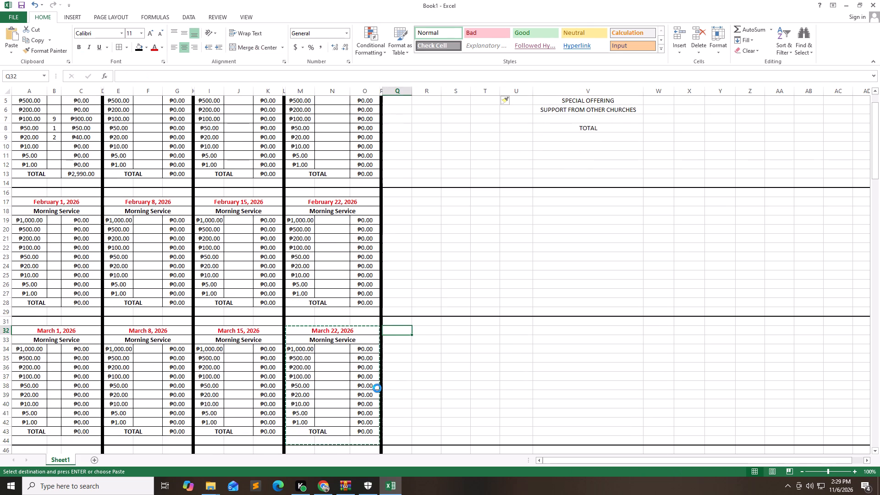
pyautogui.hotkey('ctrl', 'v')
# Set the date heading of the copied fifth March table to 3/29/2026.
pyautogui.press('Right')
pyautogui.press('Left')
pyautogui.press('Left')
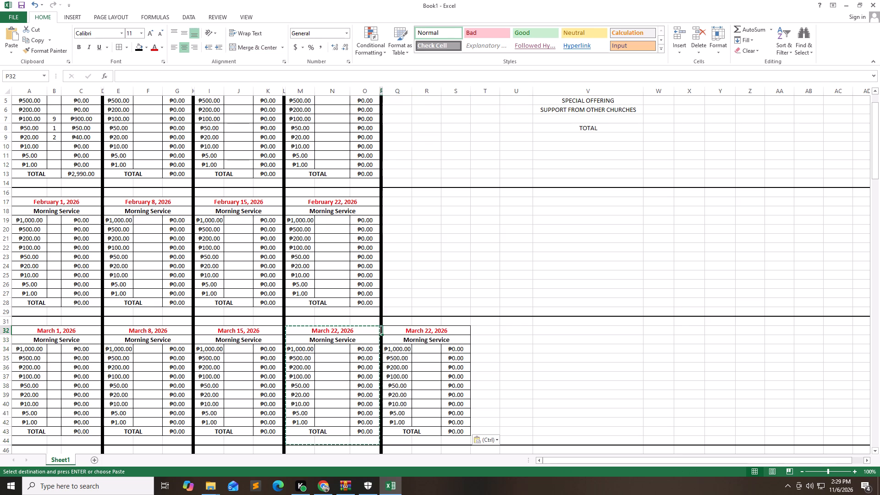
pyautogui.doubleClick(429, 329)
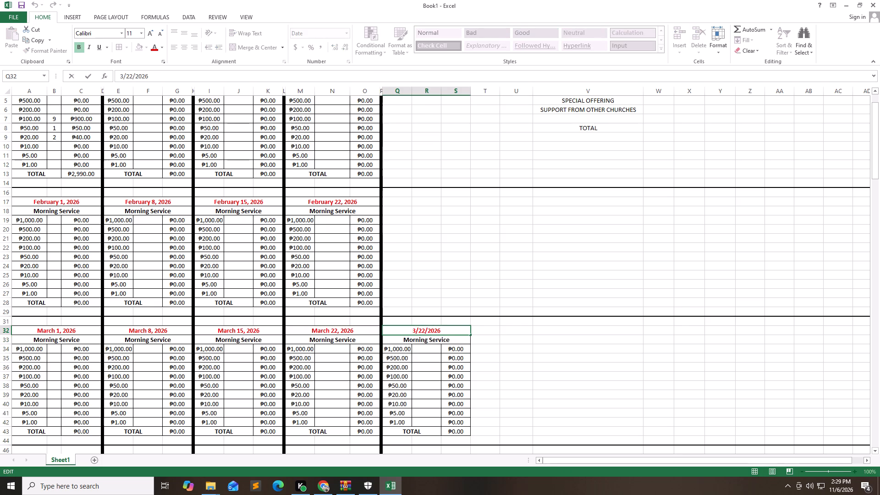
pyautogui.doubleClick(424, 330)
pyautogui.press('Right')
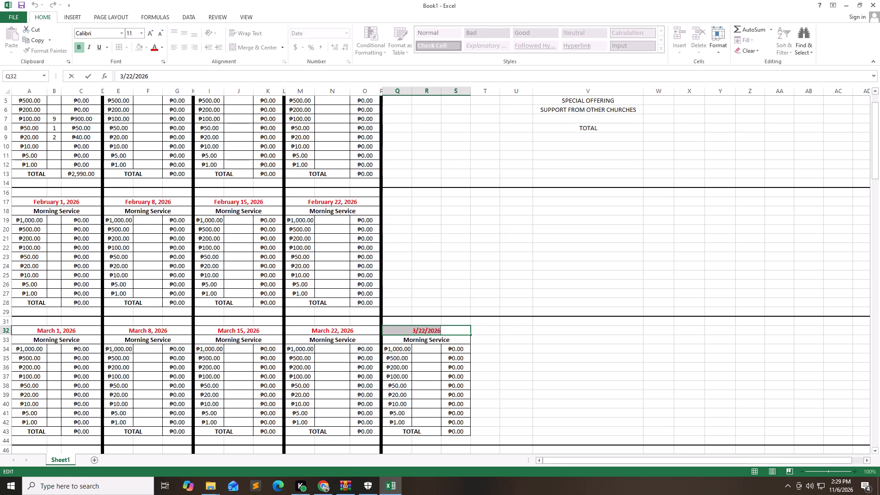
pyautogui.press('Left')
pyautogui.press('Left')
pyautogui.press('Left')
pyautogui.press('Left')
pyautogui.press('Left')
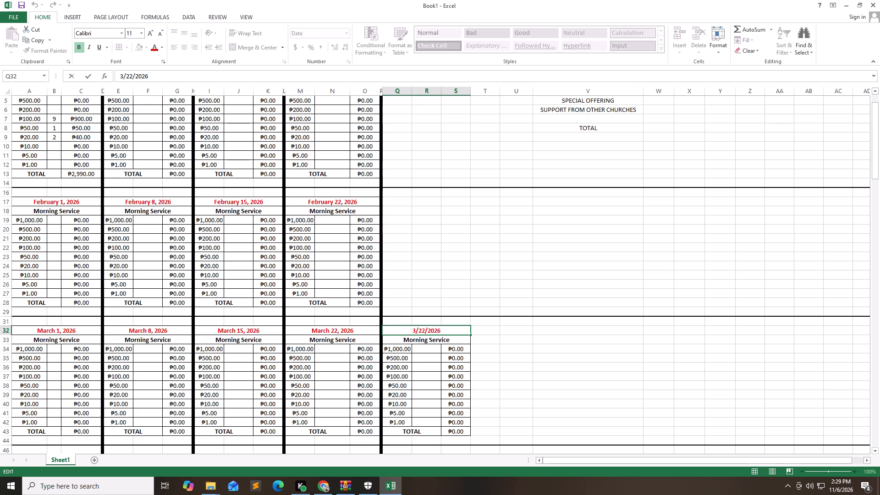
pyautogui.press('BackSpace')
pyautogui.press('9')
pyautogui.press('Return')
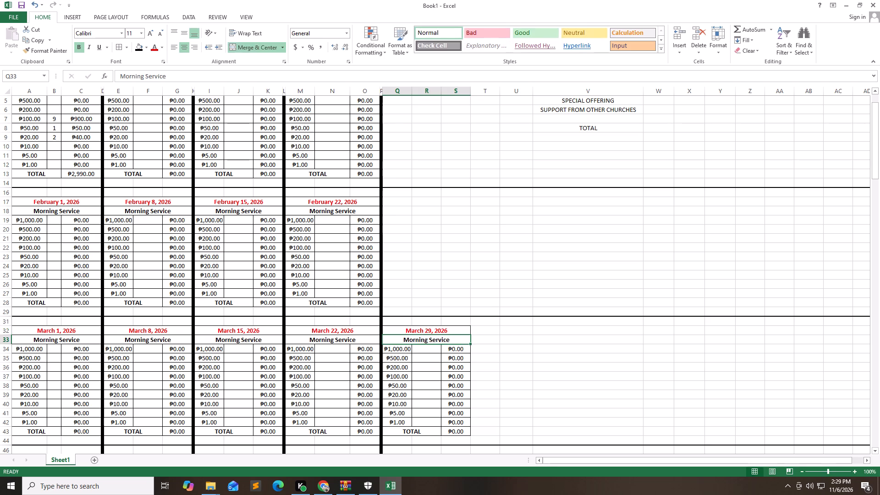
# Make column T a divider by filling it black and setting its column width to 0.5.
pyautogui.doubleClick(537, 376)
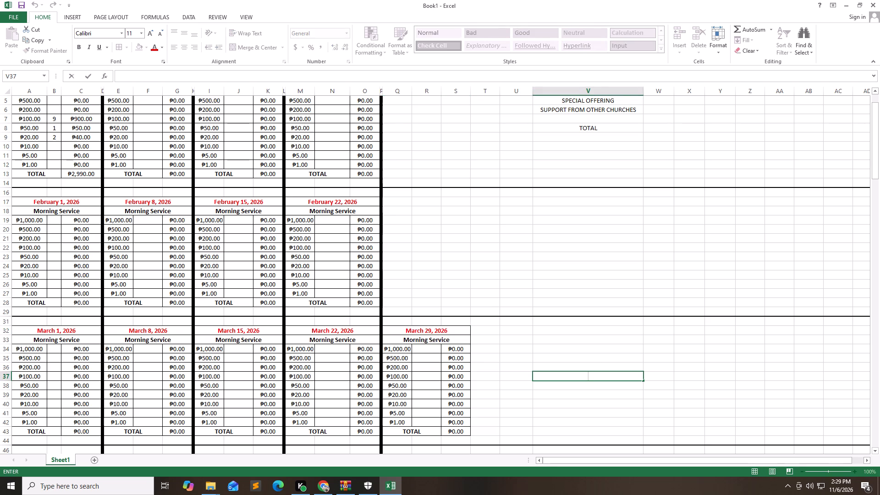
pyautogui.click(479, 92)
pyautogui.click(142, 48)
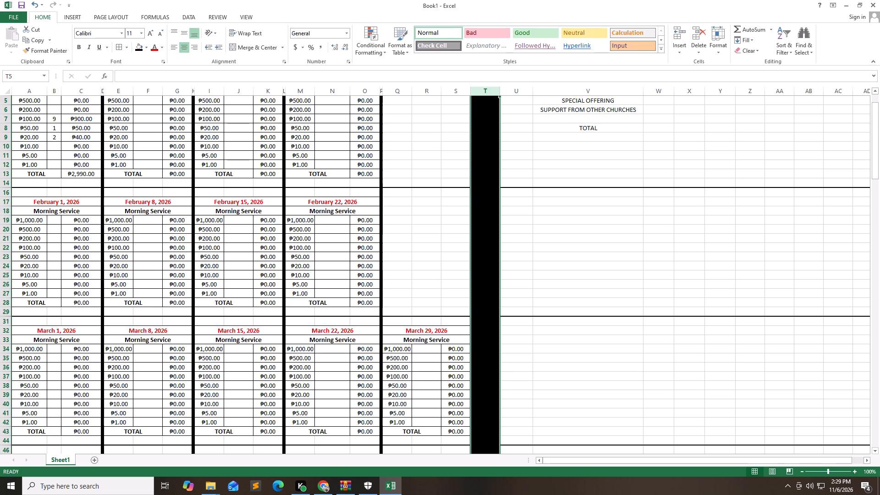
pyautogui.rightClick(484, 90)
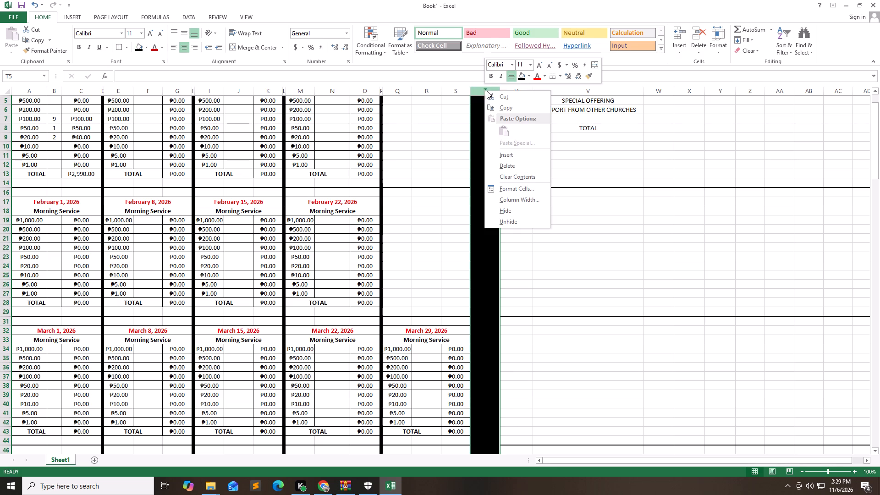
pyautogui.click(515, 204)
pyautogui.write('.5')
pyautogui.press('Return')
pyautogui.click(533, 222)
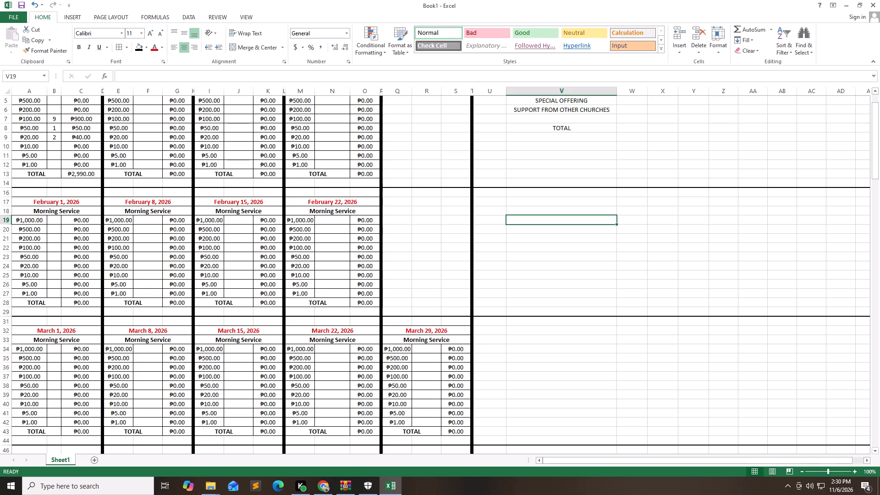
# Copy the May 24, 2026 Morning Service table into columns Q to S, starting at cell Q62.
pyautogui.moveTo(876, 172); pyautogui.dragTo(879, 193)
pyautogui.click(879, 194)
pyautogui.click(879, 208)
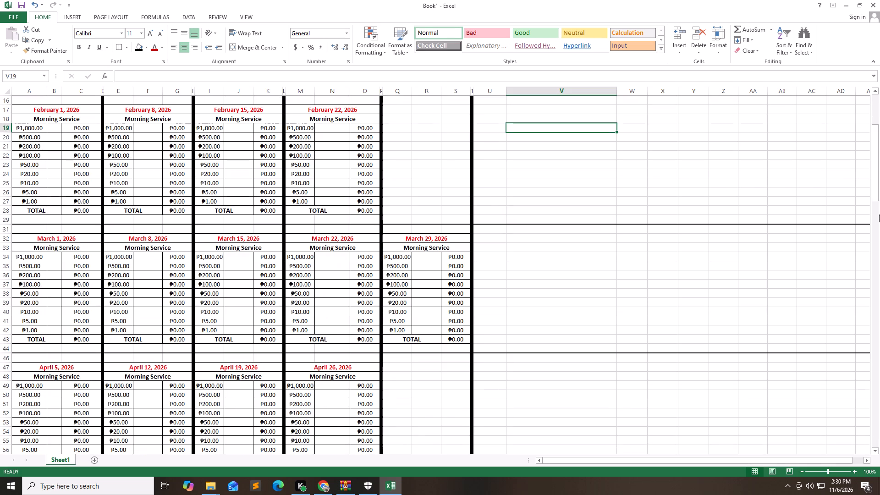
pyautogui.click(879, 214)
pyautogui.click(874, 230)
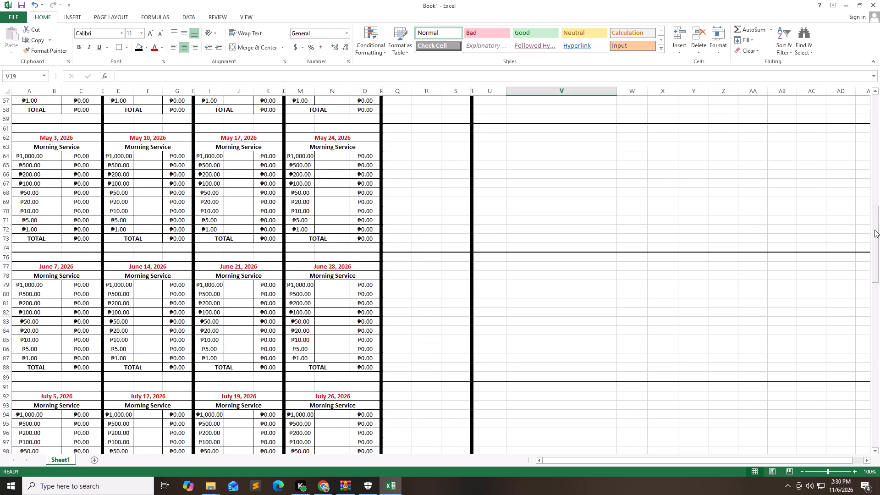
pyautogui.doubleClick(874, 230)
pyautogui.moveTo(875, 230); pyautogui.dragTo(876, 224)
pyautogui.click(340, 165)
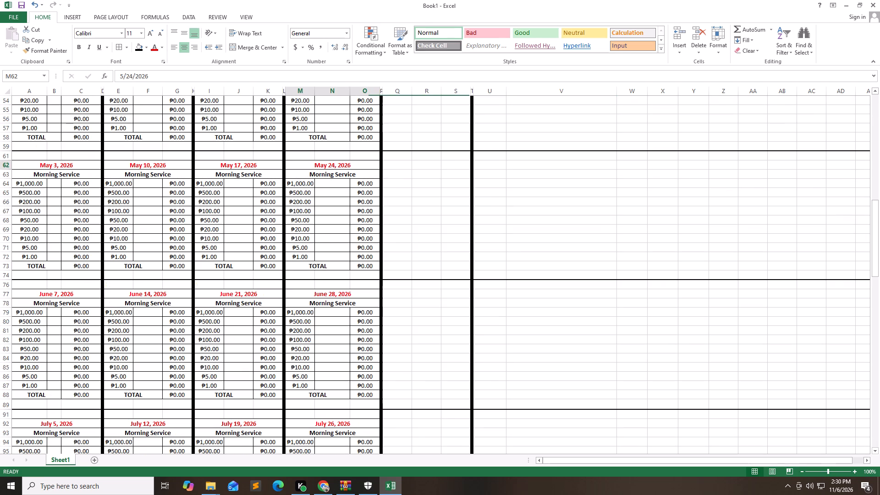
pyautogui.hotkey('shift', 'Down')
pyautogui.hotkey('shift', 'Down')
pyautogui.hotkey('shift', 'Down')
pyautogui.hotkey('shift', 'Down')
pyautogui.hotkey('shift', 'Down')
pyautogui.hotkey('shift', 'Down')
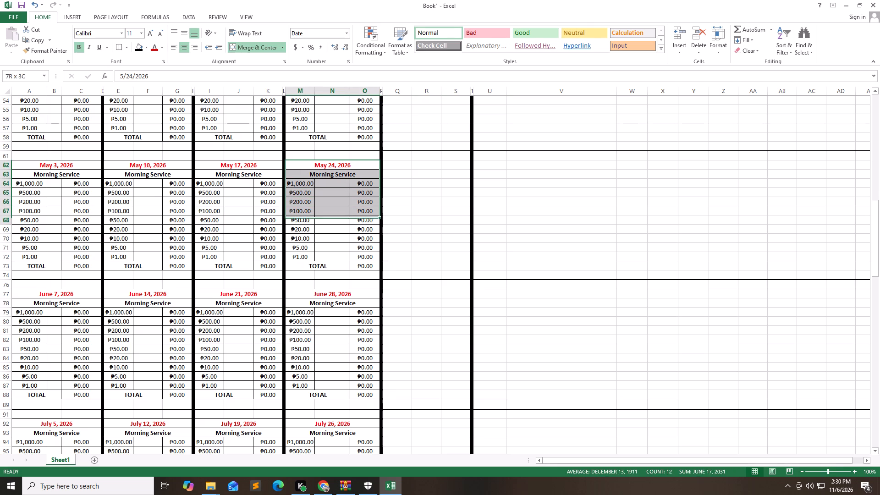
pyautogui.hotkey('shift', 'Down')
pyautogui.hotkey('shift', 'Down')
pyautogui.hotkey('shift', 'Down')
pyautogui.hotkey('shift', 'Down')
pyautogui.hotkey('shift', 'Down')
pyautogui.hotkey('ctrl', 'c')
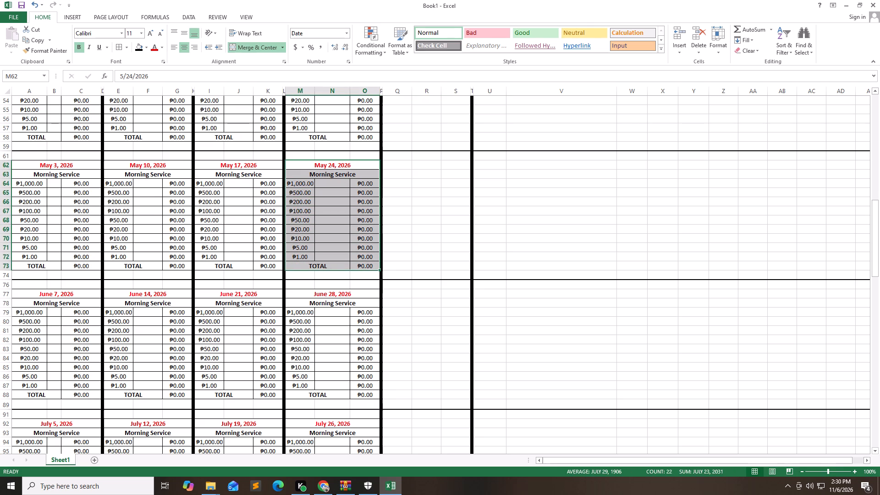
pyautogui.press('Right')
pyautogui.press('Right')
pyautogui.hotkey('ctrl', 'v')
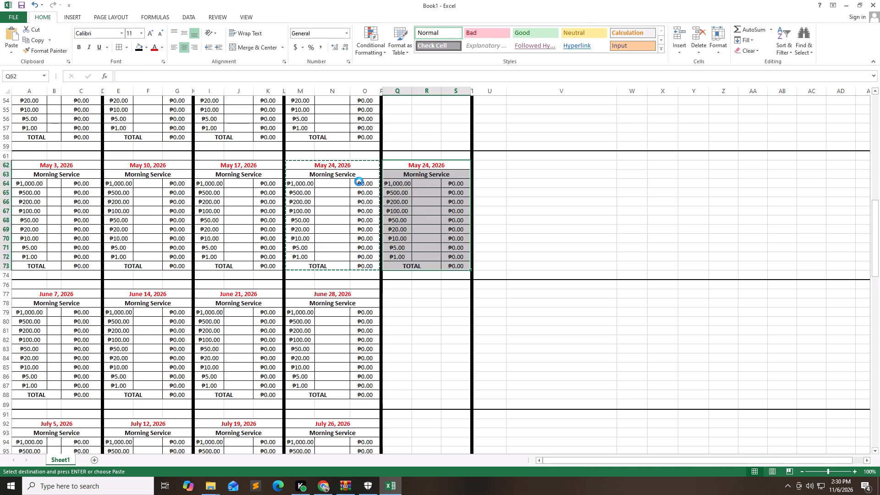
# Set the date heading of the copied fifth May table to May 31.
pyautogui.press('Up')
pyautogui.press('Down')
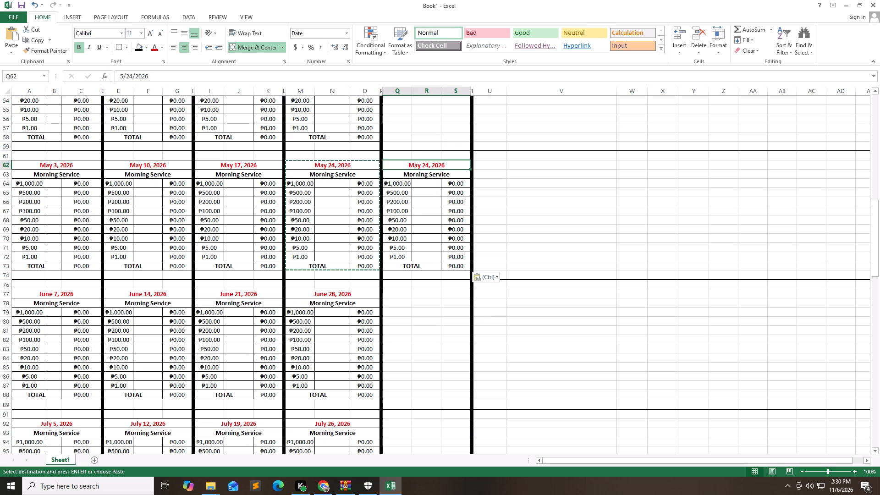
pyautogui.write('MAY')
pyautogui.press('space')
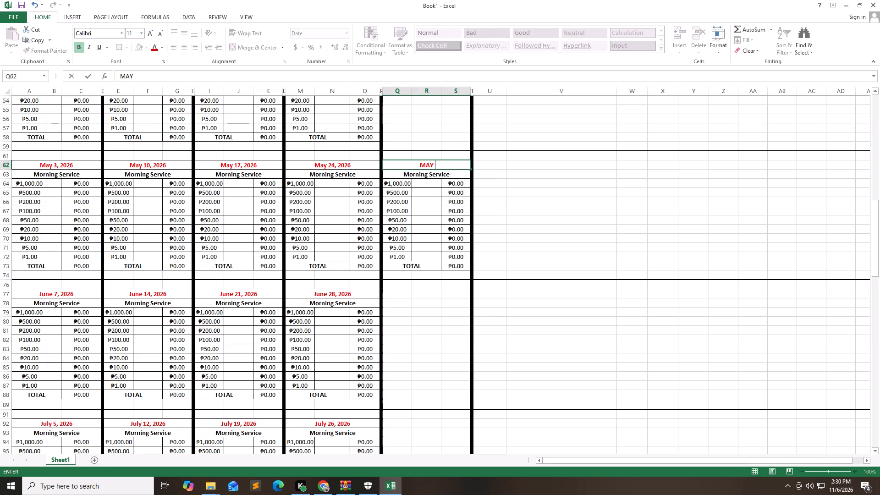
pyautogui.write('31')
pyautogui.press('Return')
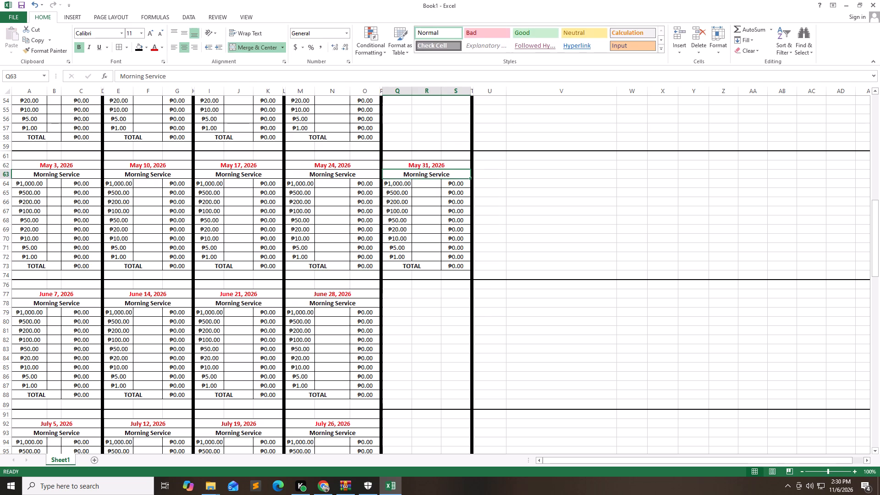
# Copy the August 23, 2026 Morning Service table into columns Q to S, starting at cell Q107.
pyautogui.press('Down')
pyautogui.press('Down')
pyautogui.press('Down')
pyautogui.press('Down')
pyautogui.press('Down')
pyautogui.press('Down')
pyautogui.press('Down')
pyautogui.press('Down')
pyautogui.press('Down')
pyautogui.press('Down')
pyautogui.press('Down')
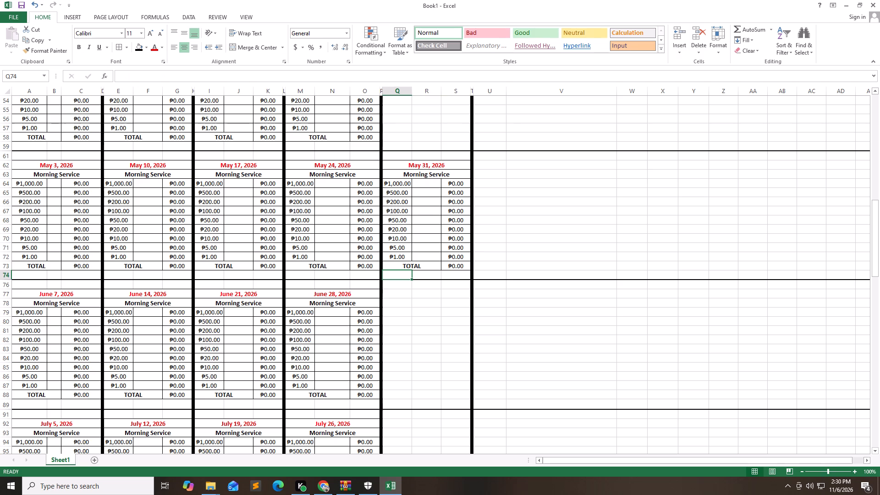
pyautogui.press('Down')
pyautogui.press('Down')
pyautogui.press('Down')
pyautogui.press('Down')
pyautogui.press('Down')
pyautogui.press('Down')
pyautogui.press('Down')
pyautogui.press('Down')
pyautogui.press('Down')
pyautogui.press('Down')
pyautogui.press('Down')
pyautogui.press('Down')
pyautogui.press('Down')
pyautogui.press('Down')
pyautogui.press('Down')
pyautogui.press('Down')
pyautogui.press('Down')
pyautogui.press('Down')
pyautogui.press('Down')
pyautogui.press('Down')
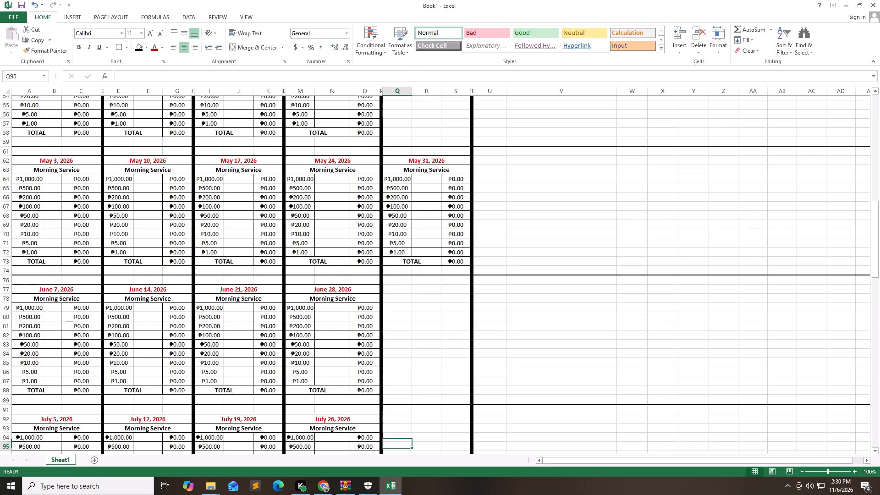
pyautogui.press('Up')
pyautogui.press('Up')
pyautogui.press('Up')
pyautogui.press('Up')
pyautogui.press('Up')
pyautogui.press('Up')
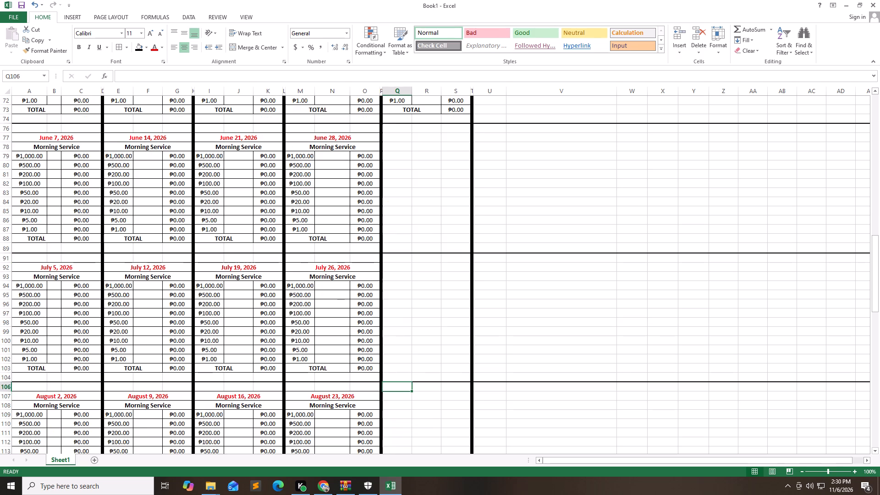
pyautogui.press('Down')
pyautogui.press('Left')
pyautogui.press('Left')
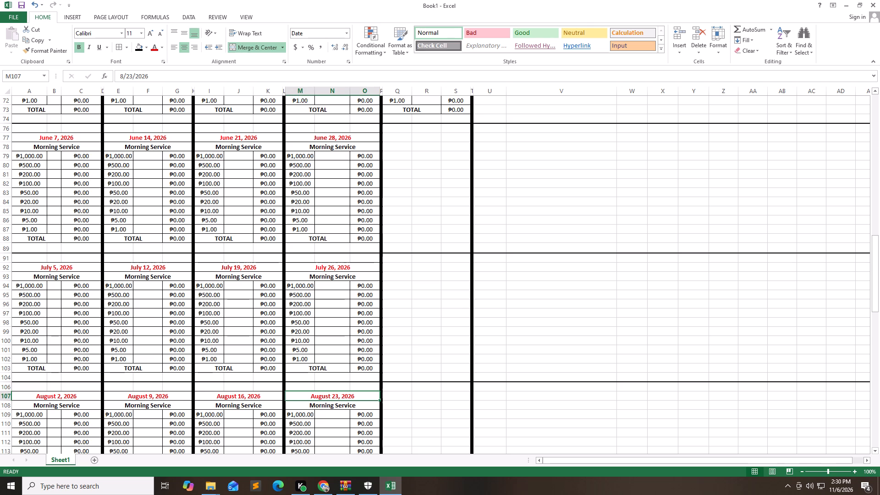
pyautogui.hotkey('shift', 'Down')
pyautogui.hotkey('shift', 'Down')
pyautogui.hotkey('shift', 'Down')
pyautogui.hotkey('shift', 'Down')
pyautogui.hotkey('shift', 'Down')
pyautogui.hotkey('shift', 'Down')
pyautogui.hotkey('shift', 'Down')
pyautogui.hotkey('shift', 'Down')
pyautogui.hotkey('shift', 'Down')
pyautogui.hotkey('shift', 'Down')
pyautogui.hotkey('shift', 'Down')
pyautogui.hotkey('shift', 'Down')
pyautogui.hotkey('shift', 'Down')
pyautogui.hotkey('shift', 'Down')
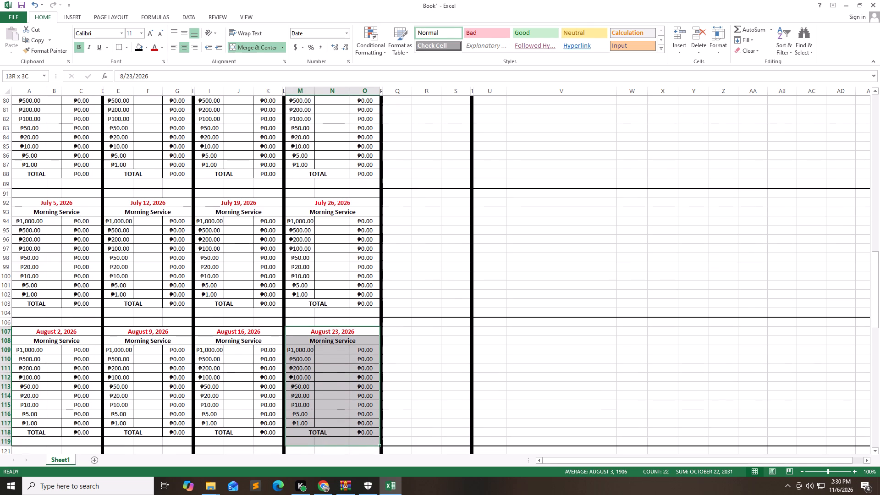
pyautogui.hotkey('shift', 'Up')
pyautogui.hotkey('ctrl', 'c')
pyautogui.press('Up')
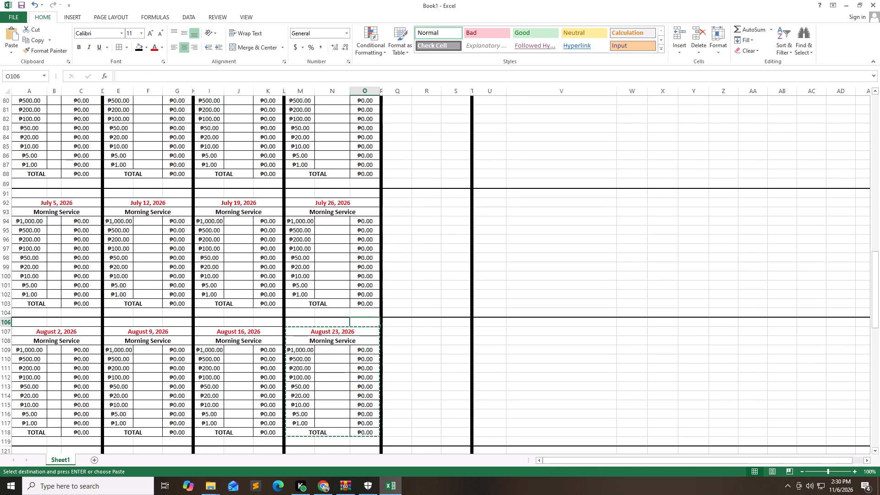
pyautogui.press('Right')
pyautogui.press('Down')
pyautogui.press('Right')
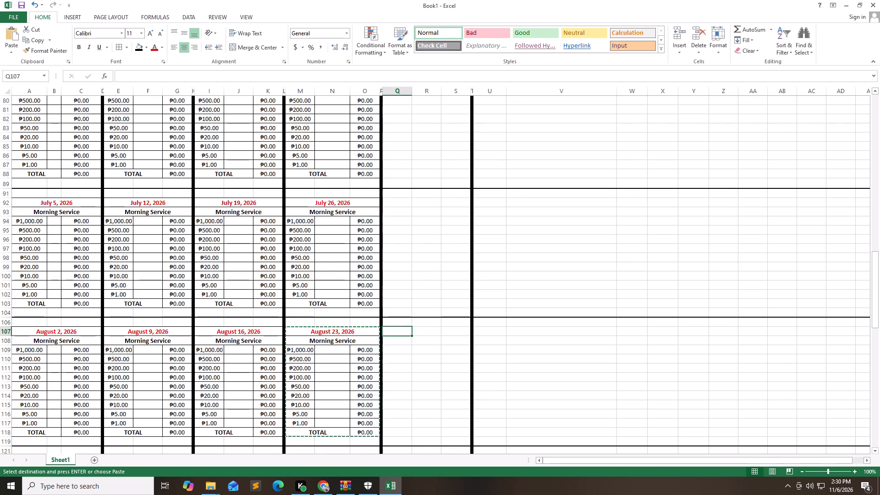
pyautogui.hotkey('ctrl', 'v')
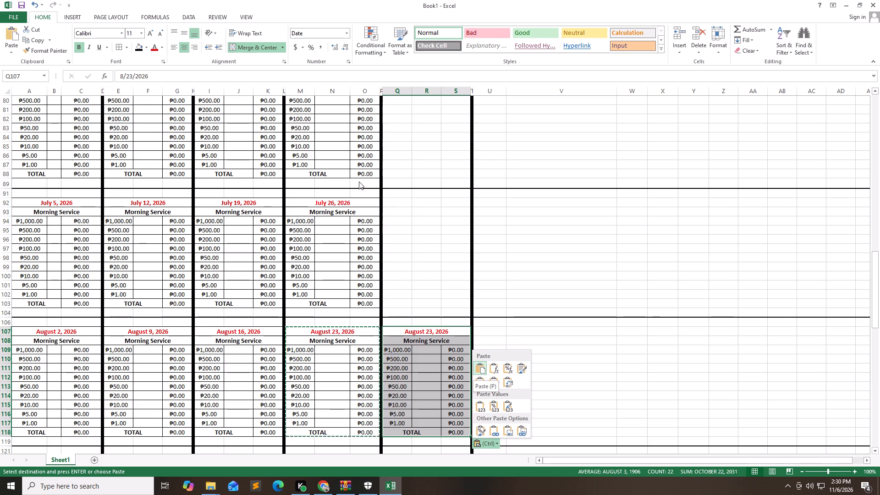
# Set the date heading of the copied fifth August table to August 30.
pyautogui.press('Right')
pyautogui.press('Up')
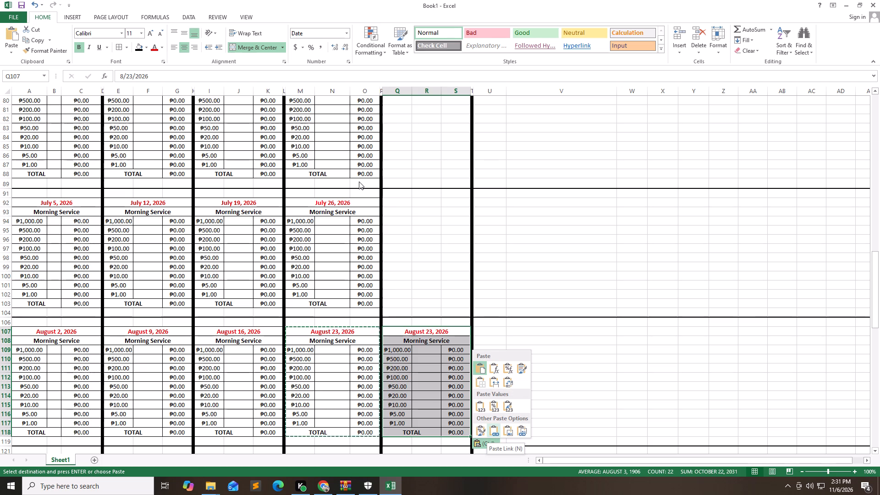
pyautogui.press('Tab')
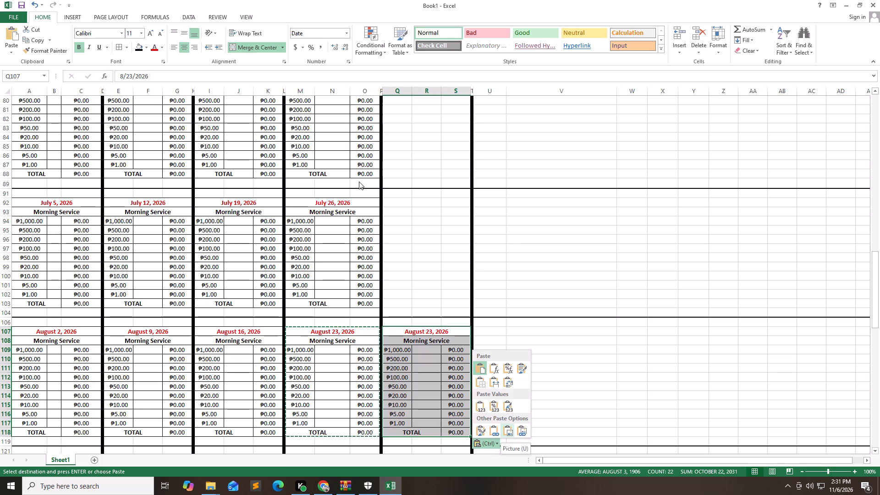
pyautogui.click(419, 331)
pyautogui.click(419, 331)
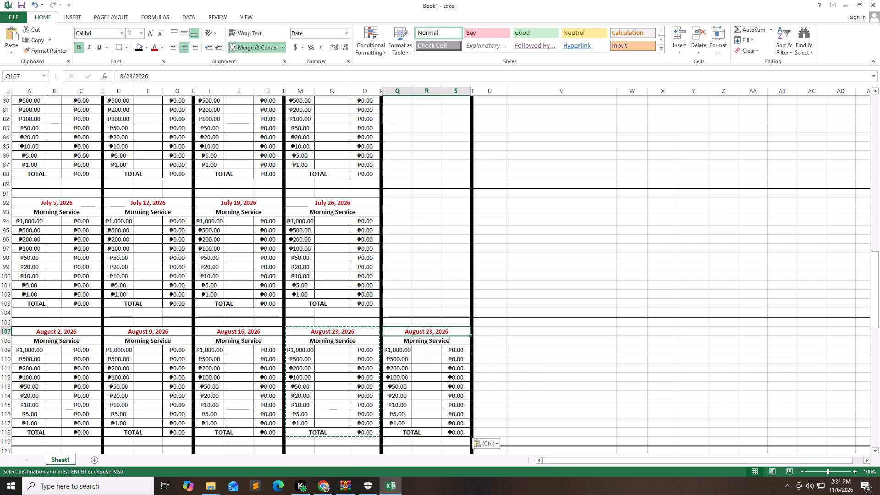
pyautogui.write('AUG 30')
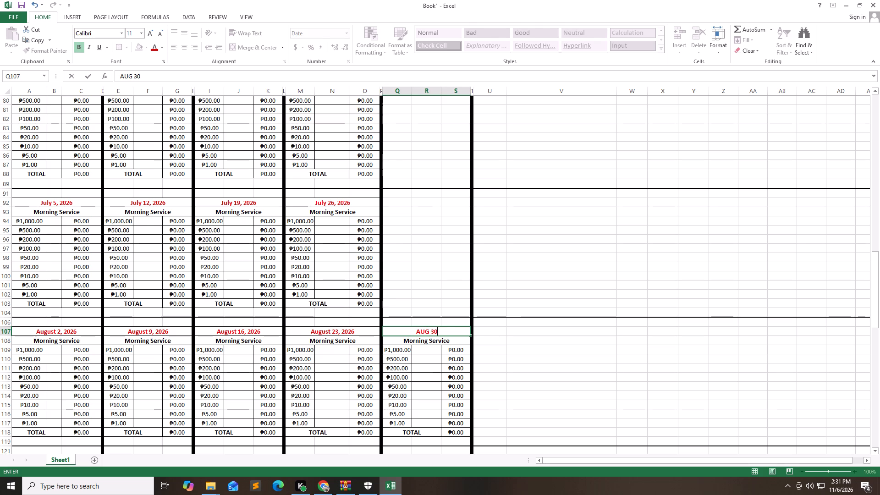
pyautogui.press('Tab')
# Copy the November 22, 2026 Morning Service table into columns Q to S, starting at cell Q152.
pyautogui.press('Down')
pyautogui.press('Down')
pyautogui.press('Down')
pyautogui.press('Down')
pyautogui.press('Down')
pyautogui.press('Down')
pyautogui.press('Down')
pyautogui.press('Down')
pyautogui.press('Down')
pyautogui.press('Down')
pyautogui.press('Down')
pyautogui.press('Down')
pyautogui.press('Down')
pyautogui.press('Down')
pyautogui.press('Down')
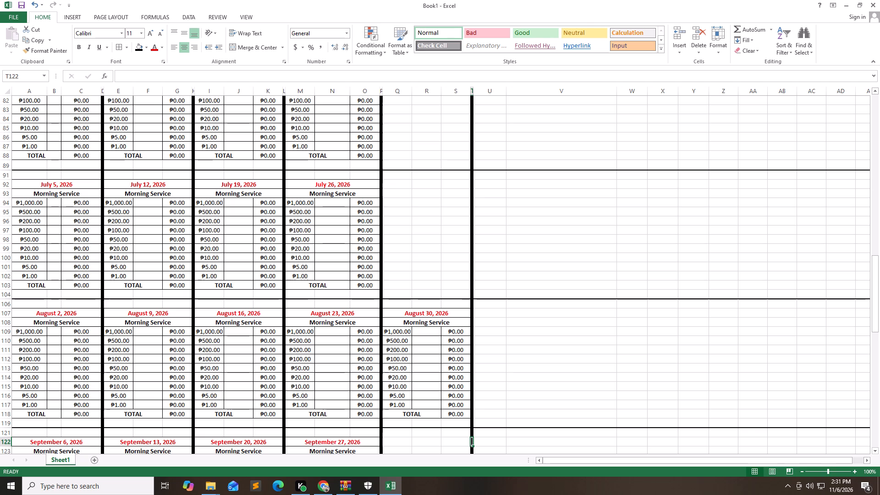
pyautogui.press('Down')
pyautogui.press('Down')
pyautogui.press('Down')
pyautogui.press('Down')
pyautogui.press('Down')
pyautogui.press('Down')
pyautogui.press('Down')
pyautogui.press('Down')
pyautogui.press('Down')
pyautogui.press('Down')
pyautogui.press('Down')
pyautogui.press('Down')
pyautogui.press('Down')
pyautogui.press('Down')
pyautogui.press('Down')
pyautogui.press('Down')
pyautogui.press('Down')
pyautogui.press('Down')
pyautogui.press('Down')
pyautogui.press('Down')
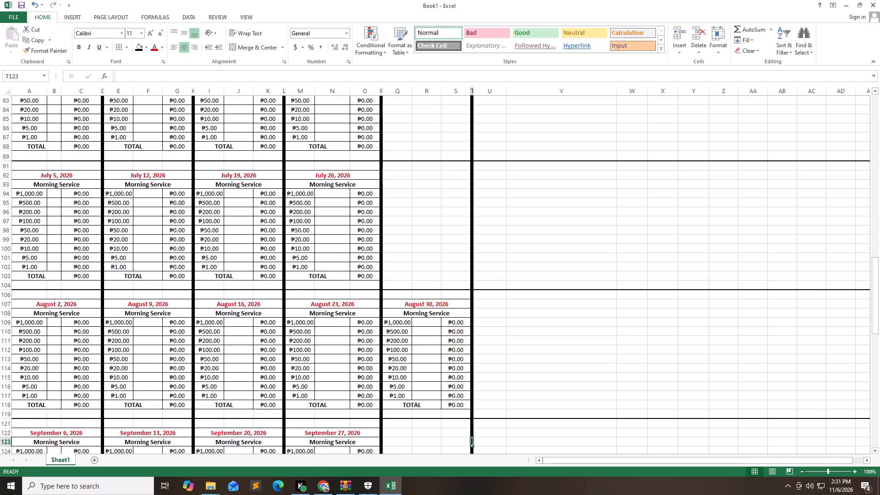
pyautogui.press('Down')
pyautogui.press('Down')
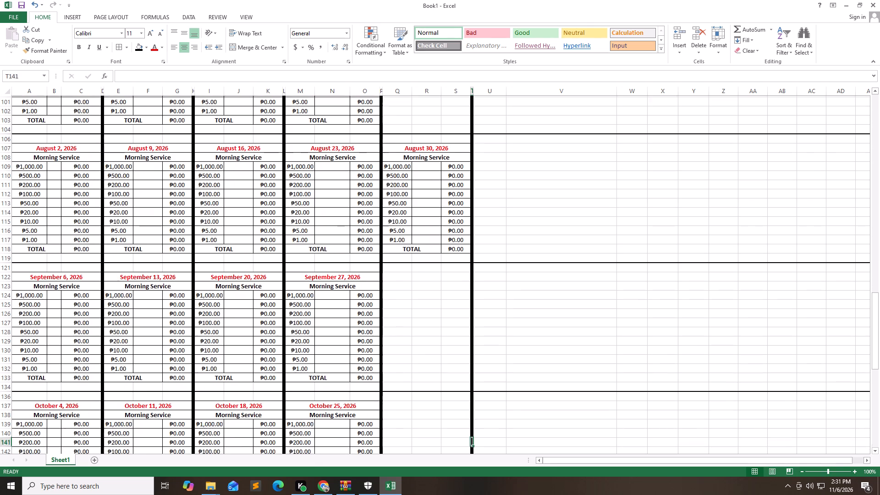
pyautogui.press('Down')
pyautogui.press('Down')
pyautogui.press('Down')
pyautogui.press('Down')
pyautogui.press('Down')
pyautogui.press('Down')
pyautogui.press('Down')
pyautogui.press('Down')
pyautogui.press('Down')
pyautogui.press('Down')
pyautogui.press('Down')
pyautogui.press('Down')
pyautogui.press('Down')
pyautogui.press('Down')
pyautogui.press('Down')
pyautogui.press('Down')
pyautogui.press('Down')
pyautogui.press('Down')
pyautogui.press('Down')
pyautogui.press('Down')
pyautogui.press('Down')
pyautogui.press('Down')
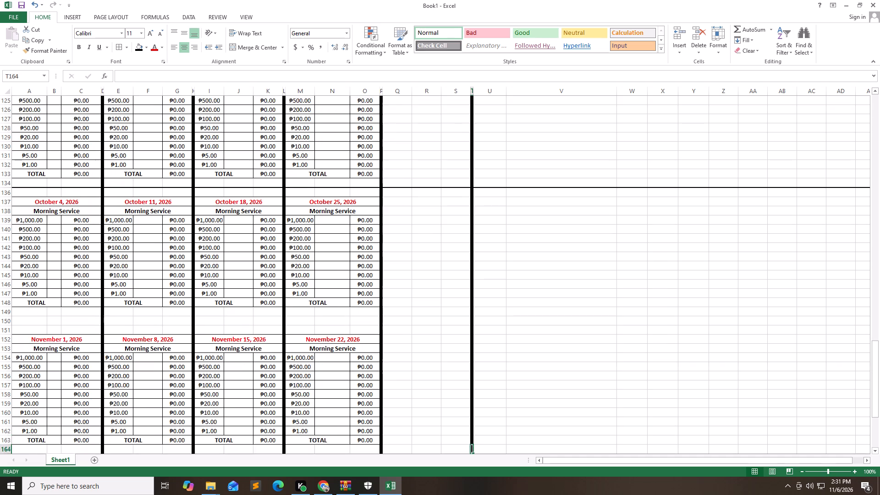
pyautogui.press('Down')
pyautogui.press('Down')
pyautogui.press('Down')
pyautogui.press('Down')
pyautogui.press('Down')
pyautogui.press('Down')
pyautogui.press('Down')
pyautogui.press('Down')
pyautogui.press('Down')
pyautogui.press('Down')
pyautogui.press('Down')
pyautogui.press('Down')
pyautogui.press('Down')
pyautogui.press('Down')
pyautogui.press('Down')
pyautogui.press('Down')
pyautogui.press('Down')
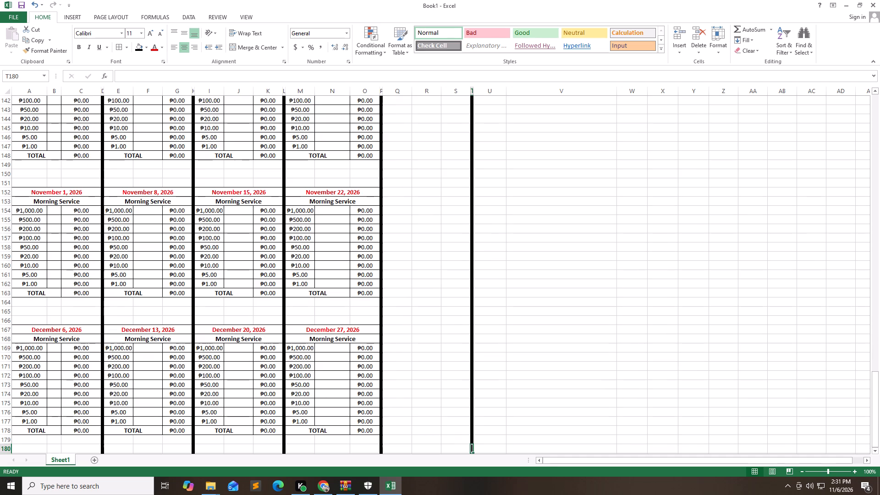
pyautogui.press('Up')
pyautogui.press('Up')
pyautogui.press('Up')
pyautogui.press('Up')
pyautogui.press('Up')
pyautogui.press('Up')
pyautogui.press('Up')
pyautogui.press('Up')
pyautogui.press('Up')
pyautogui.press('Up')
pyautogui.press('Up')
pyautogui.press('Up')
pyautogui.press('Up')
pyautogui.press('Up')
pyautogui.press('Up')
pyautogui.press('Up')
pyautogui.press('Up')
pyautogui.press('Up')
pyautogui.press('Up')
pyautogui.press('Up')
pyautogui.press('Up')
pyautogui.press('Up')
pyautogui.press('Up')
pyautogui.press('Up')
pyautogui.press('Up')
pyautogui.press('Up')
pyautogui.press('Up')
pyautogui.press('Up')
pyautogui.press('Up')
pyautogui.press('Up')
pyautogui.press('Up')
pyautogui.press('Up')
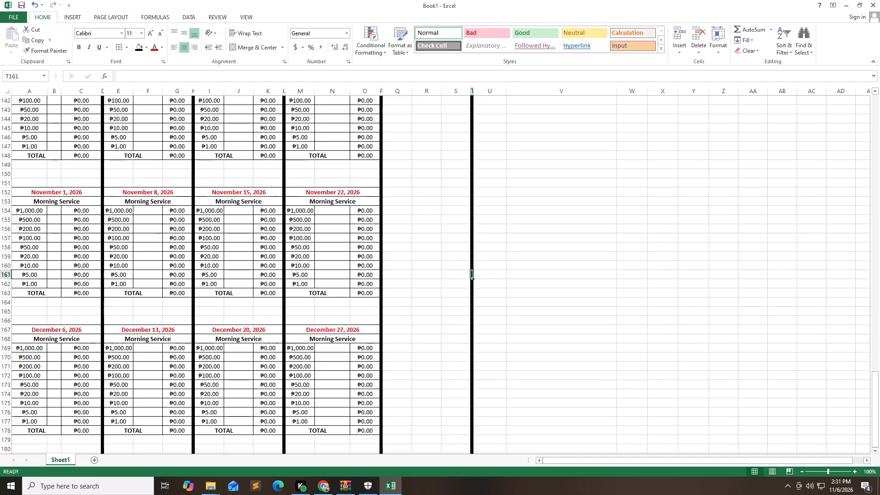
pyautogui.press('Down')
pyautogui.press('Down')
pyautogui.press('Down')
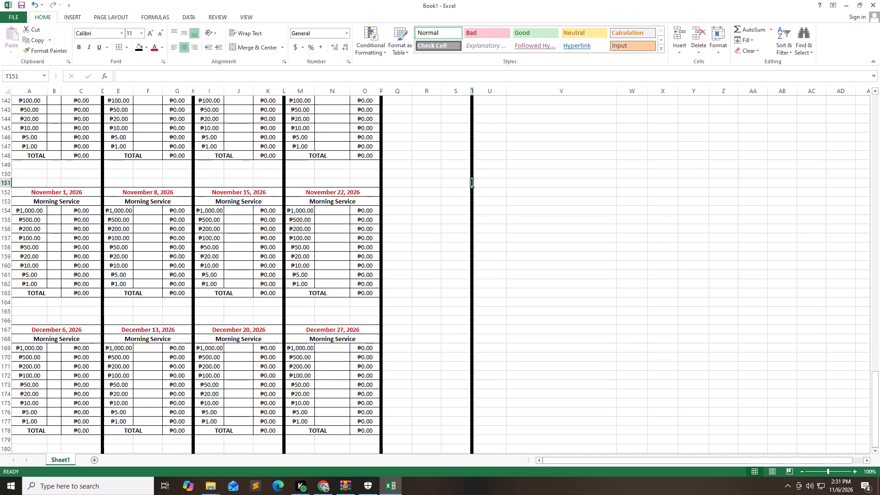
pyautogui.press('Left')
pyautogui.press('Left')
pyautogui.press('Left')
pyautogui.press('Left')
pyautogui.press('Left')
pyautogui.press('Left')
pyautogui.press('Left')
pyautogui.press('Down')
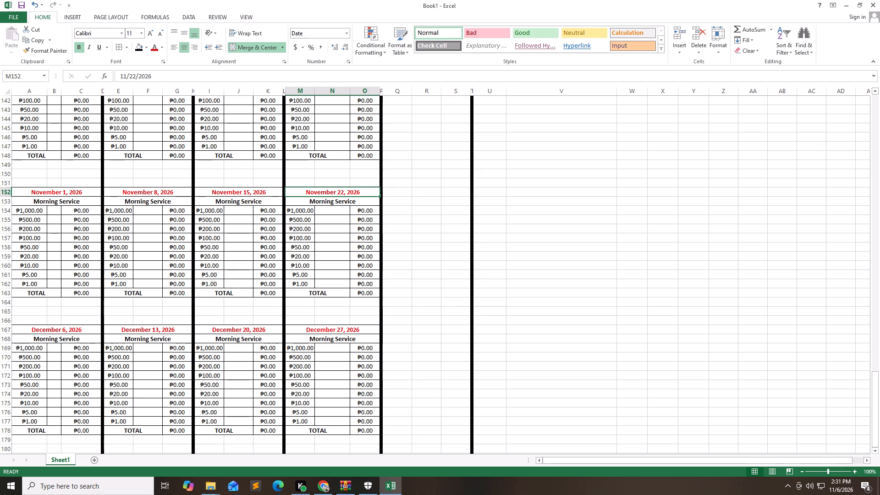
pyautogui.hotkey('shift', 'Down')
pyautogui.hotkey('shift', 'Down')
pyautogui.hotkey('shift', 'Down')
pyautogui.hotkey('shift', 'Down')
pyautogui.hotkey('shift', 'Down')
pyautogui.hotkey('shift', 'Down')
pyautogui.hotkey('shift', 'Down')
pyautogui.hotkey('shift', 'Down')
pyautogui.hotkey('shift', 'Down')
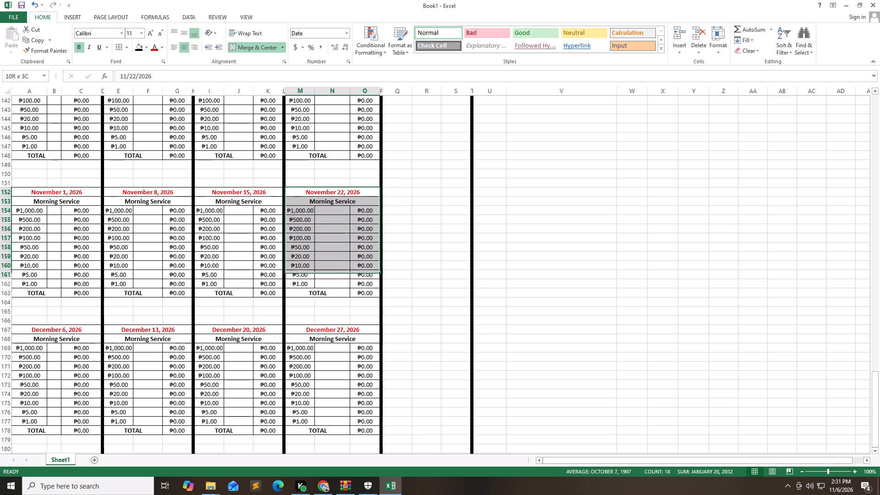
pyautogui.hotkey('shift', 'Down')
pyautogui.hotkey('shift', 'Down')
pyautogui.hotkey('ctrl', 'c')
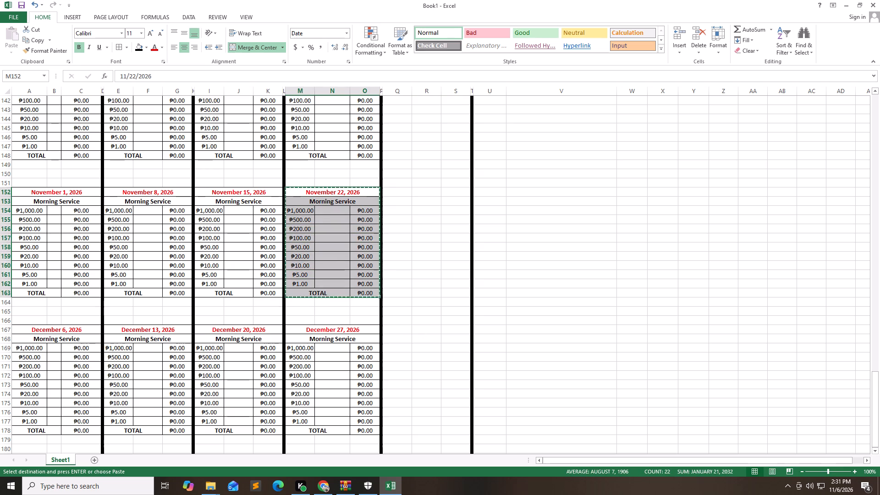
pyautogui.press('Up')
pyautogui.press('Down')
pyautogui.press('Right')
pyautogui.press('Right')
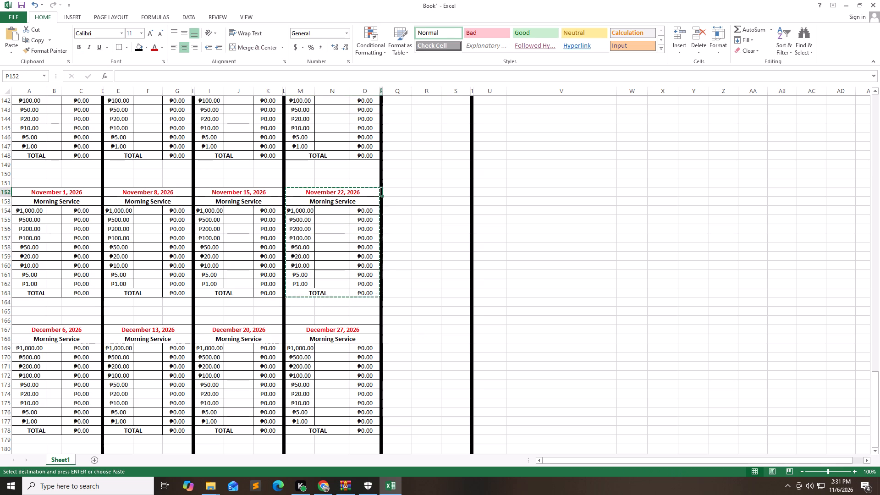
pyautogui.hotkey('ctrl', 'v')
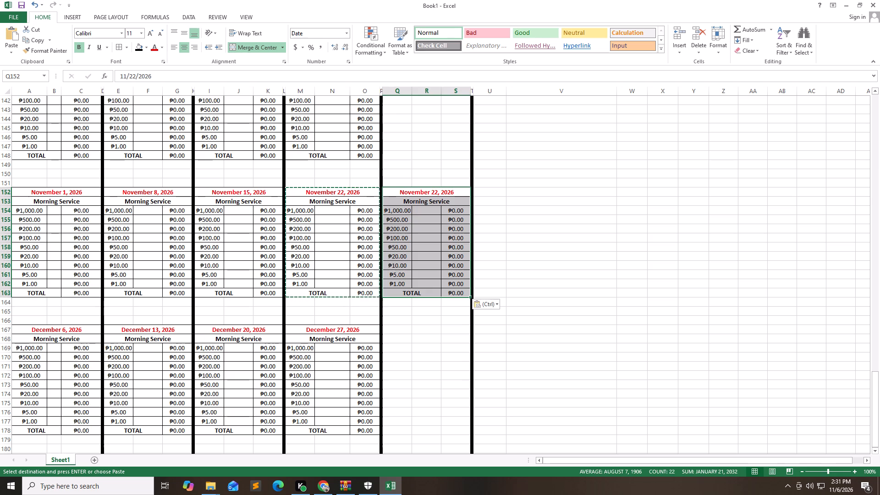
# Set the date heading of the copied fifth November table to November 29.
pyautogui.press('Up')
pyautogui.press('Down')
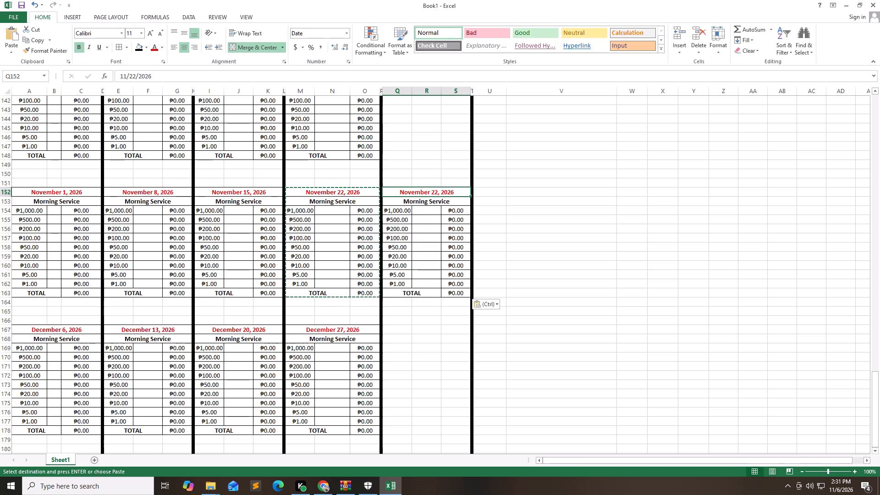
pyautogui.write('NO')
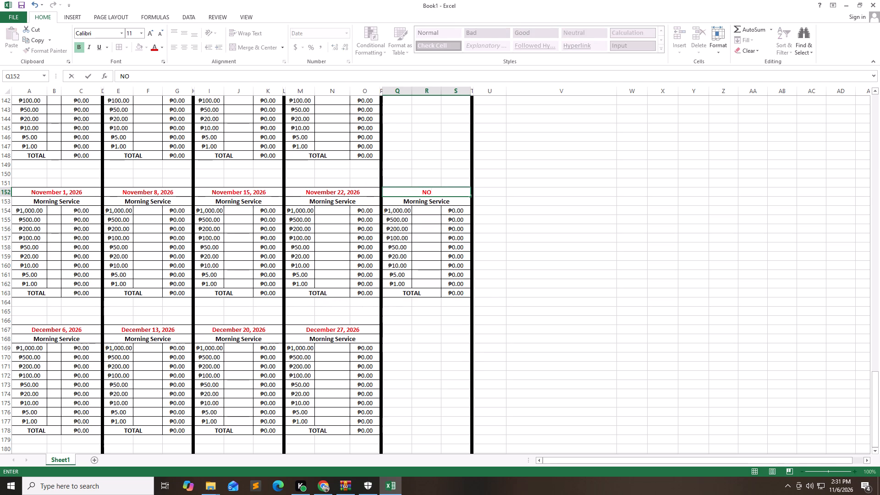
pyautogui.write('V 29')
pyautogui.press('Return')
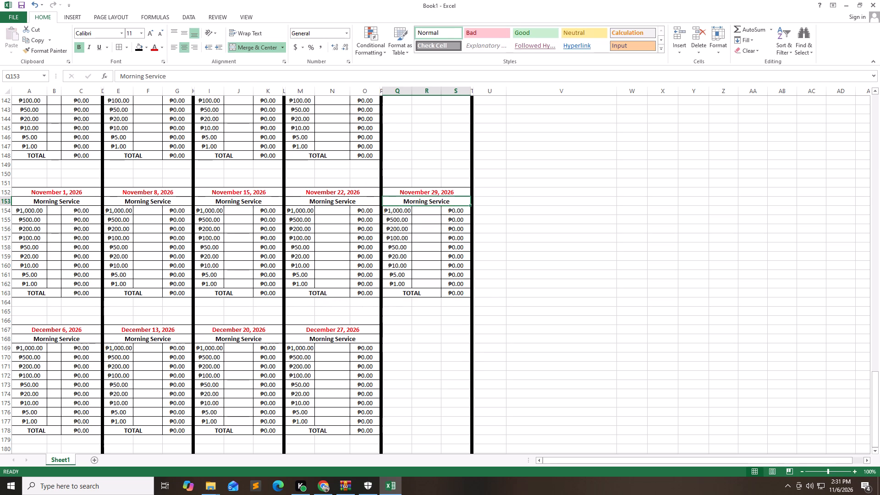
pyautogui.press('Left')
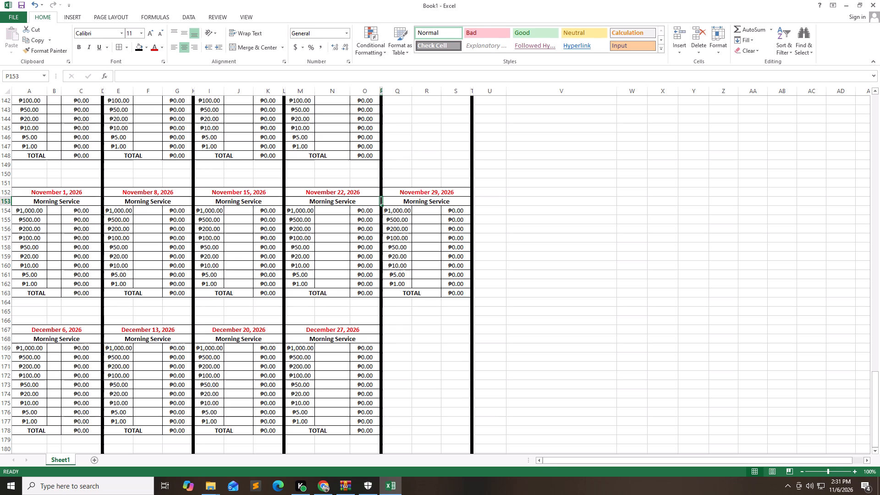
# Look back up from the November tables through October to September to check the divider rows between months.
pyautogui.press('Left')
pyautogui.press('Left')
pyautogui.press('Left')
pyautogui.press('Left')
pyautogui.press('Left')
pyautogui.press('Left')
pyautogui.press('Left')
pyautogui.press('Left')
pyautogui.press('Left')
pyautogui.press('Left')
pyautogui.press('Left')
pyautogui.press('Left')
pyautogui.press('Left')
pyautogui.press('Left')
pyautogui.press('Left')
pyautogui.press('Left')
pyautogui.press('Left')
pyautogui.press('Left')
pyautogui.press('Left')
pyautogui.press('Left')
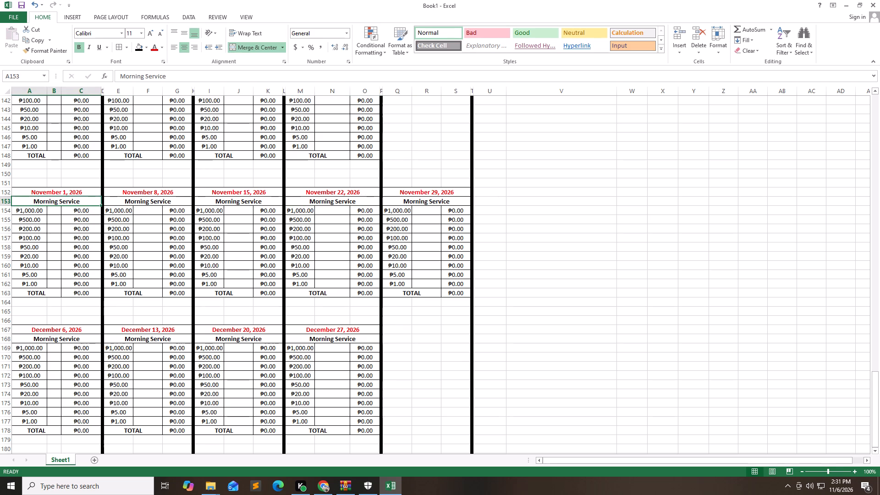
pyautogui.press('Up')
pyautogui.press('Up')
pyautogui.press('Up')
pyautogui.press('Up')
pyautogui.press('Up')
pyautogui.press('Up')
pyautogui.press('Up')
pyautogui.press('Up')
pyautogui.press('Up')
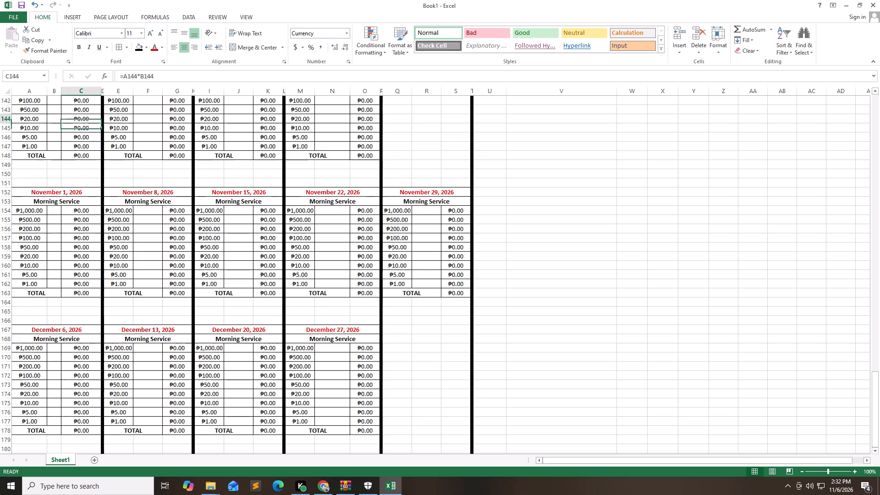
pyautogui.press('Up')
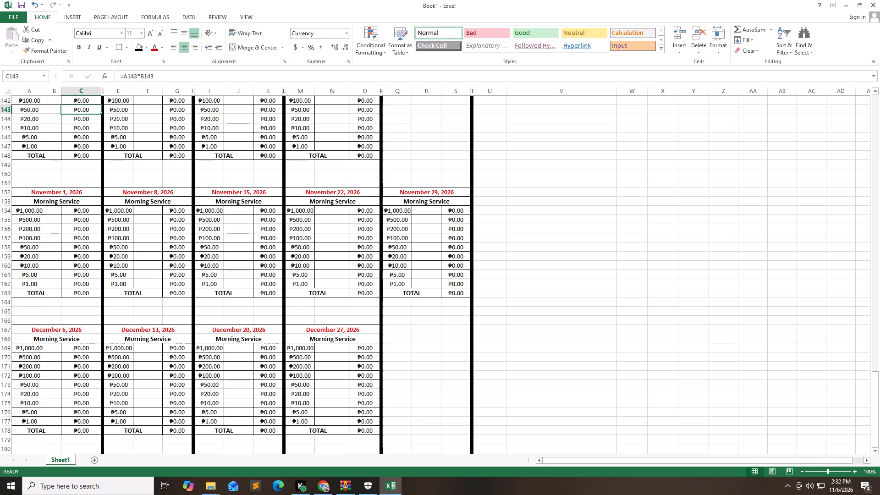
pyautogui.press('Up')
pyautogui.press('Up')
pyautogui.press('Up')
pyautogui.press('Up')
pyautogui.press('Up')
pyautogui.press('Up')
pyautogui.press('Up')
pyautogui.press('Up')
pyautogui.press('Up')
pyautogui.press('Up')
pyautogui.press('Up')
pyautogui.press('Up')
pyautogui.press('Up')
pyautogui.press('Up')
pyautogui.press('Up')
pyautogui.press('Up')
pyautogui.press('Up')
pyautogui.press('Up')
pyautogui.press('Up')
pyautogui.press('Up')
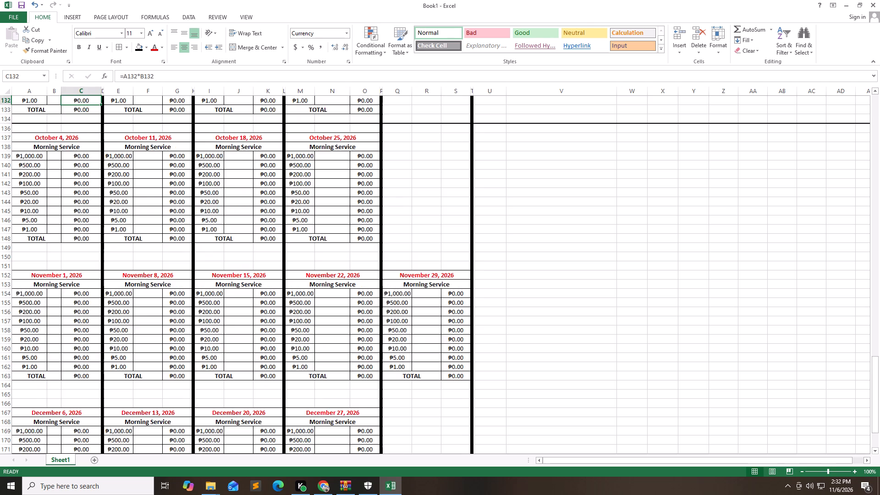
# Make row 150, between the October and November tables, a thin divider line with black fill and row height 1.
pyautogui.press('Down')
pyautogui.press('Down')
pyautogui.press('Down')
pyautogui.press('Down')
pyautogui.press('Down')
pyautogui.press('Down')
pyautogui.press('Down')
pyautogui.press('Down')
pyautogui.press('Down')
pyautogui.press('Down')
pyautogui.press('Down')
pyautogui.press('Down')
pyautogui.press('Down')
pyautogui.press('Down')
pyautogui.press('Down')
pyautogui.press('Down')
pyautogui.press('Down')
pyautogui.press('Down')
pyautogui.press('Down')
pyautogui.press('Down')
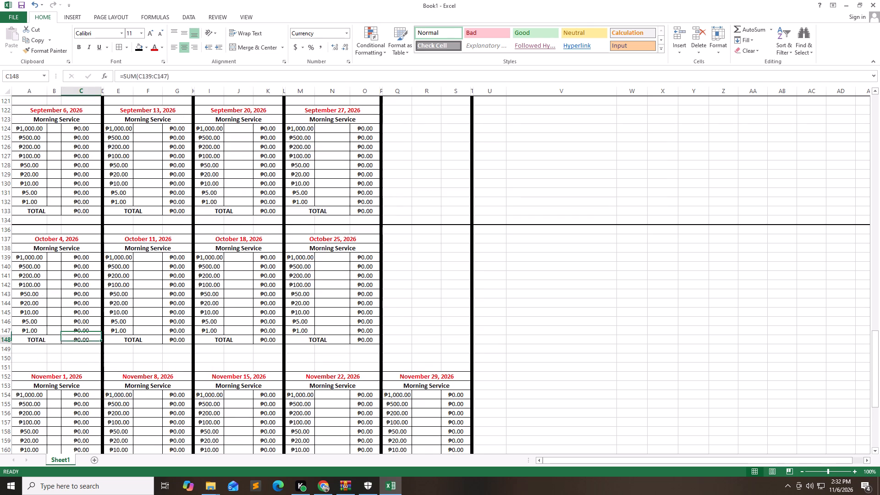
pyautogui.press('Down')
pyautogui.press('Up')
pyautogui.press('Left')
pyautogui.press('Left')
pyautogui.press('Left')
pyautogui.press('Left')
pyautogui.press('Left')
pyautogui.press('Left')
pyautogui.press('Left')
pyautogui.press('Left')
pyautogui.press('Left')
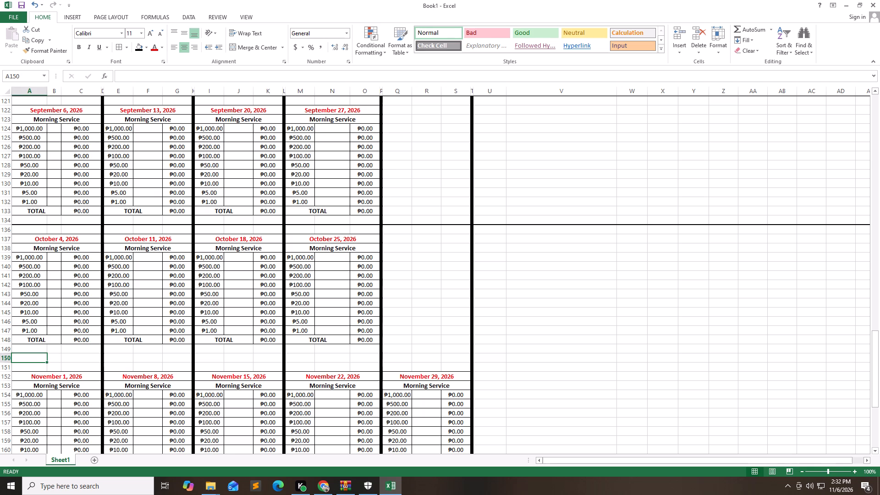
pyautogui.click(5, 357)
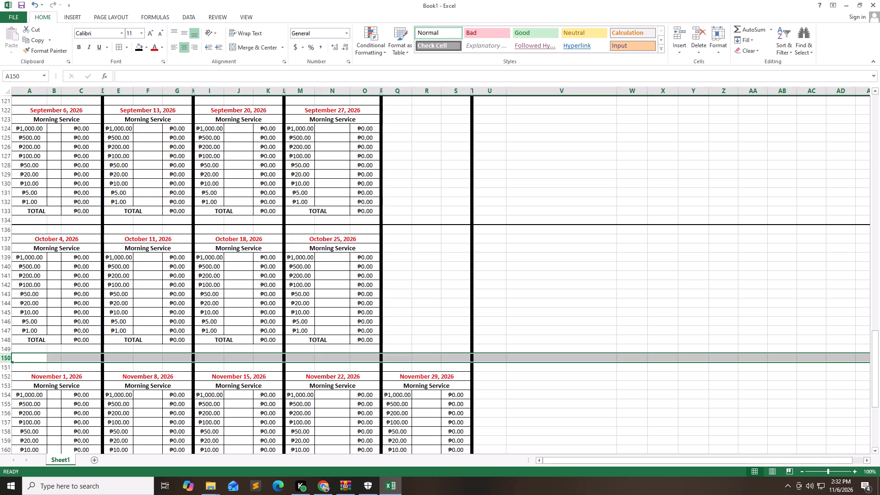
pyautogui.doubleClick(138, 45)
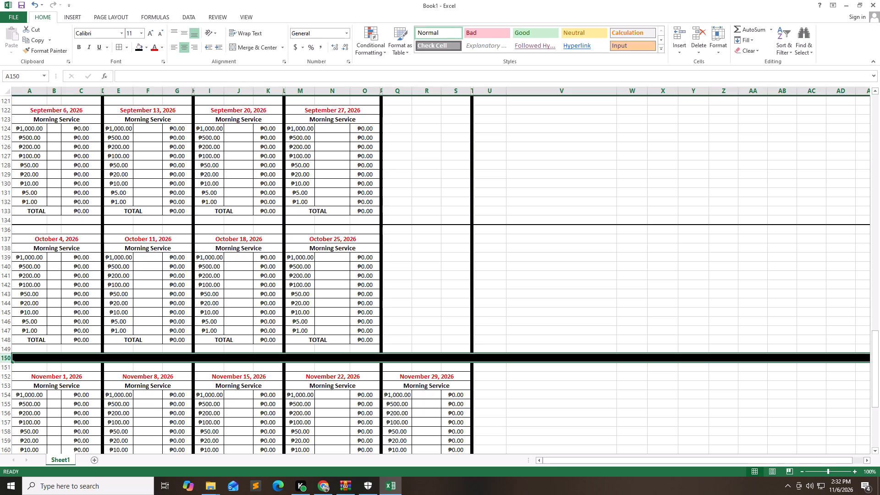
pyautogui.rightClick(7, 360)
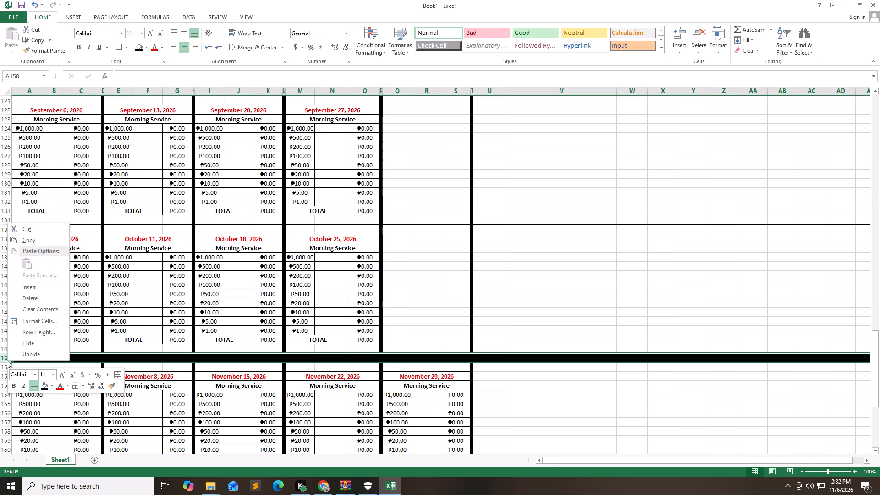
pyautogui.click(20, 331)
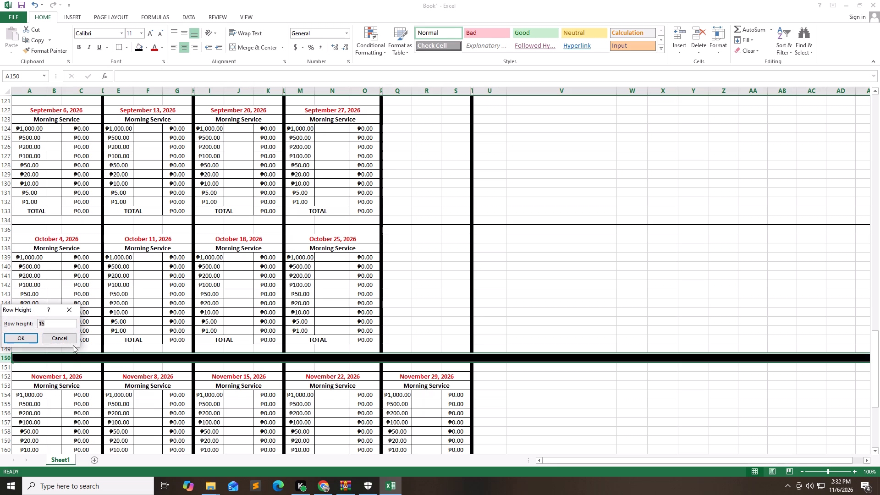
pyautogui.press('1')
pyautogui.press('Return')
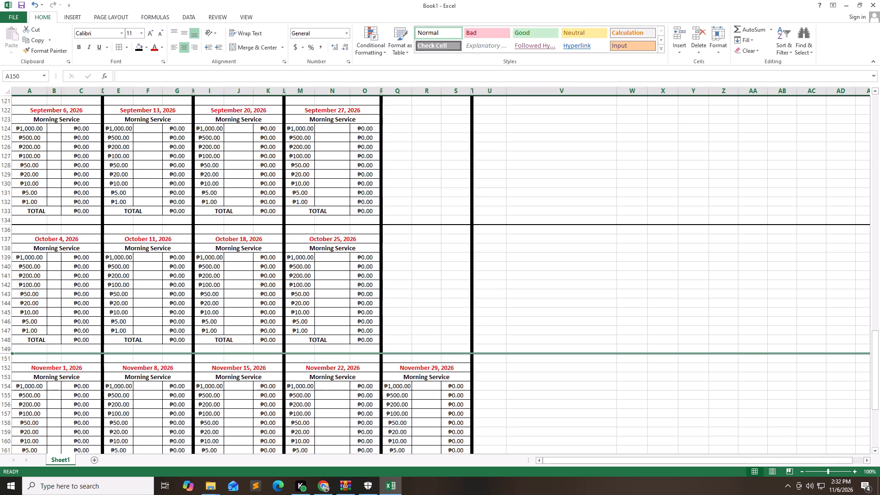
# Make row 165, between the November and December tables, a thin divider line with black fill and row height 1.
pyautogui.scroll(-2, 97, 349)
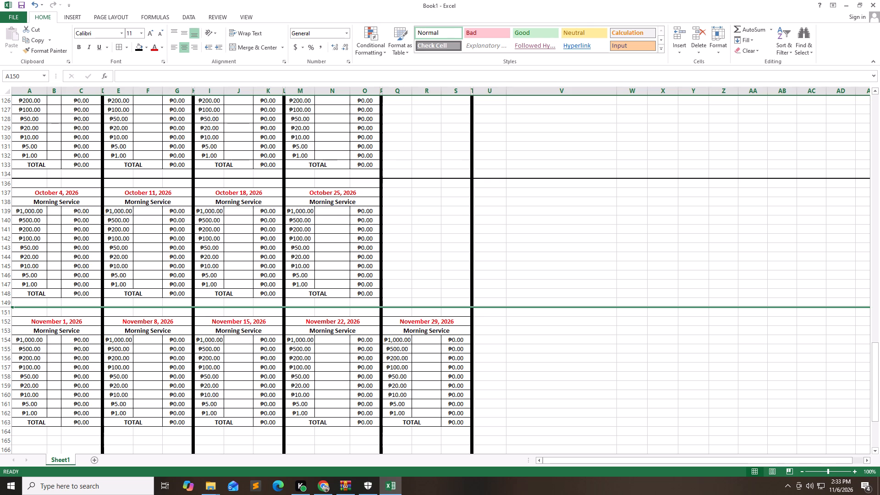
pyautogui.click(2, 441)
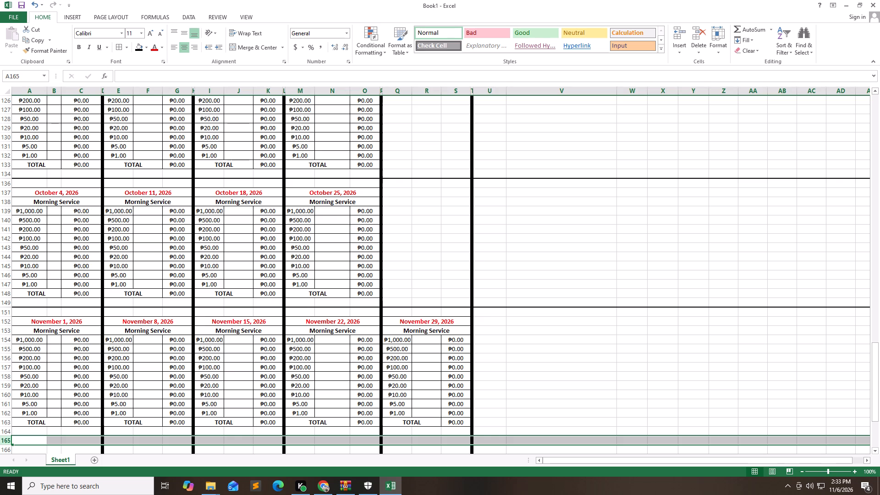
pyautogui.click(134, 47)
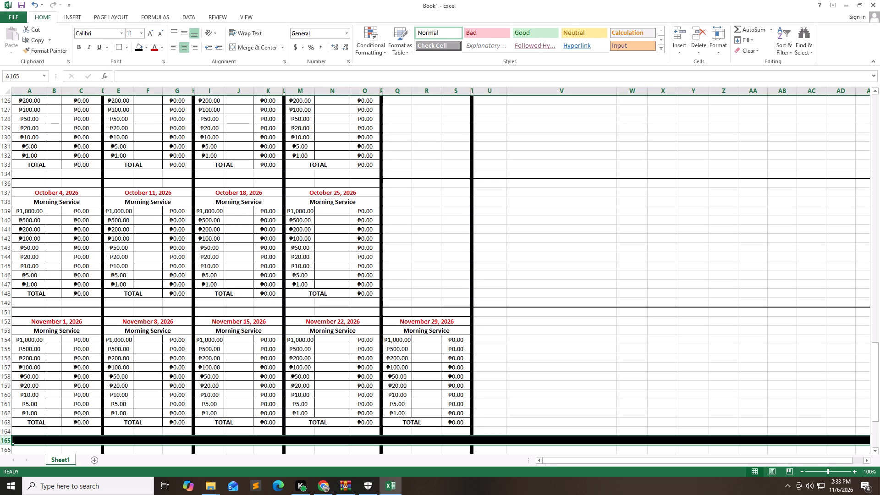
pyautogui.rightClick(6, 440)
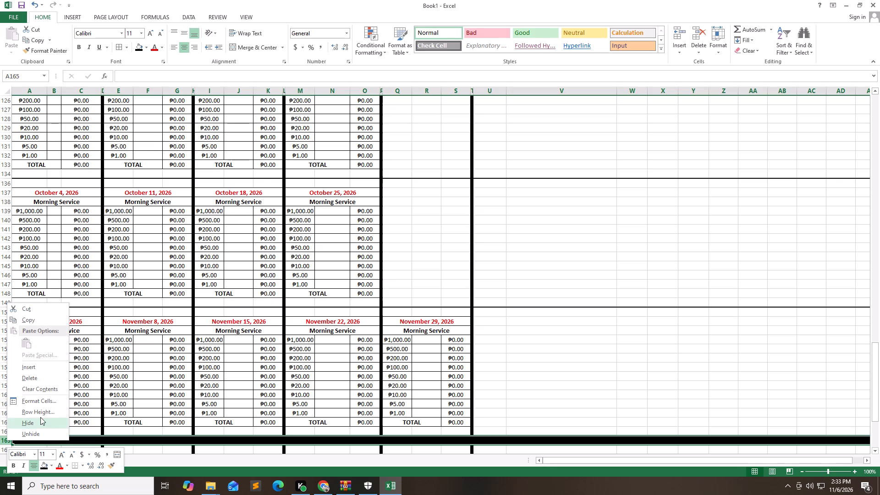
pyautogui.click(41, 412)
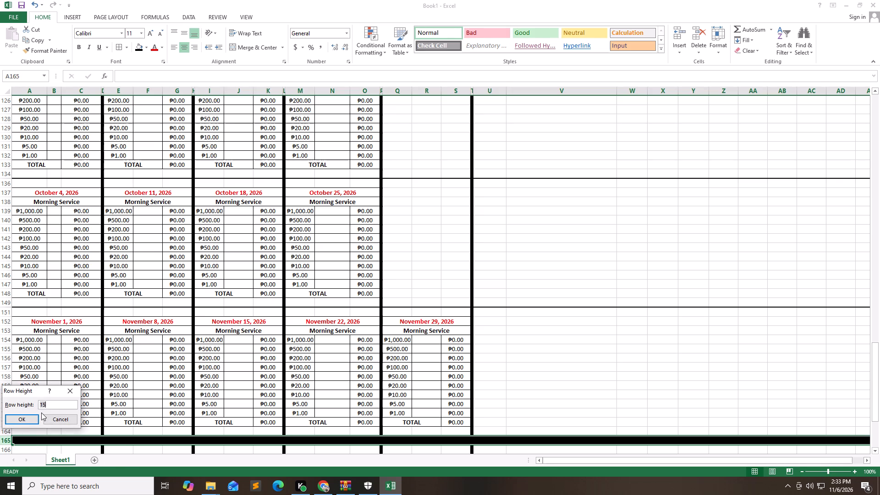
pyautogui.press('1')
pyautogui.press('Return')
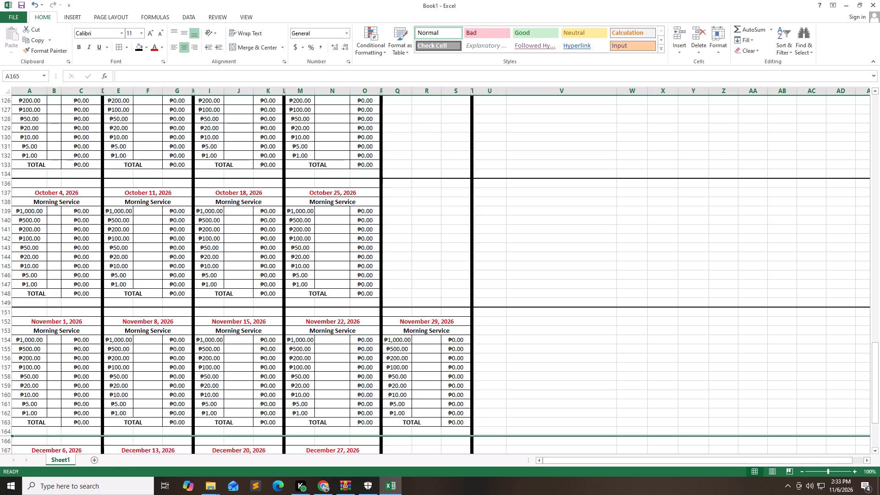
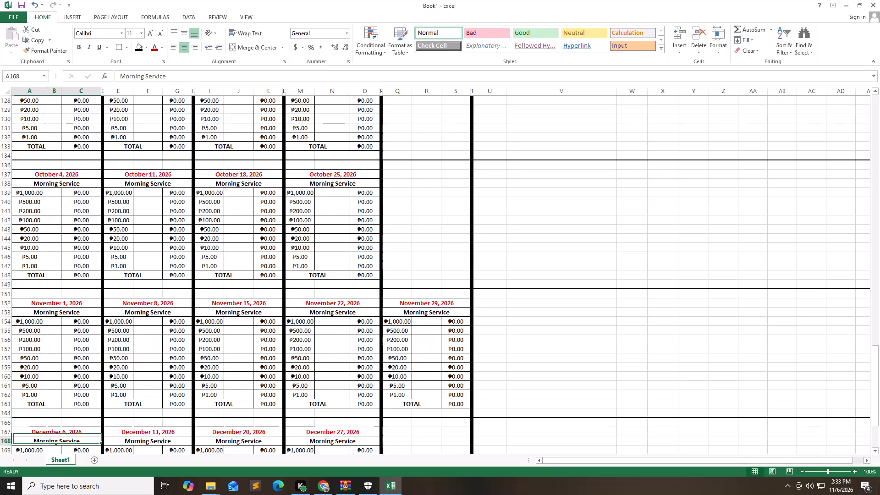
# Make row 180, below the December tables, a thin divider line with black fill and row height 1.
pyautogui.press('Down')
pyautogui.press('Down')
pyautogui.press('Down')
pyautogui.press('Down')
pyautogui.press('Down')
pyautogui.press('Down')
pyautogui.press('Down')
pyautogui.press('Down')
pyautogui.press('Down')
pyautogui.press('Down')
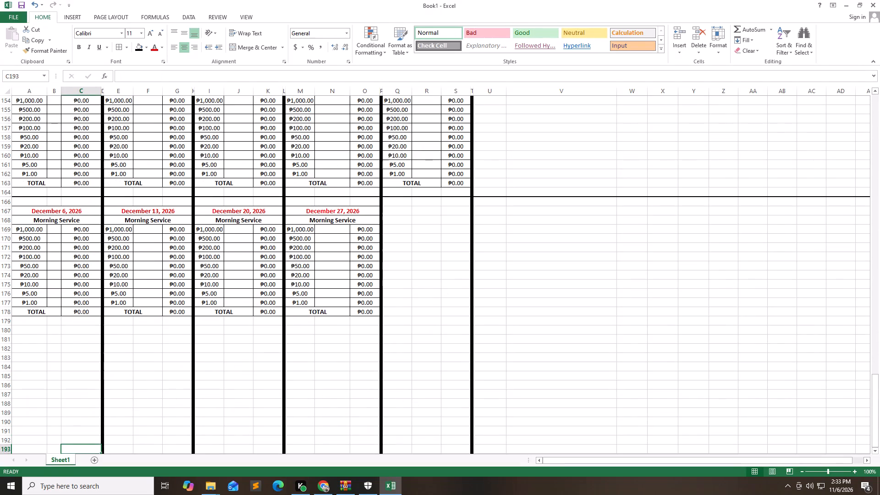
pyautogui.press('Up')
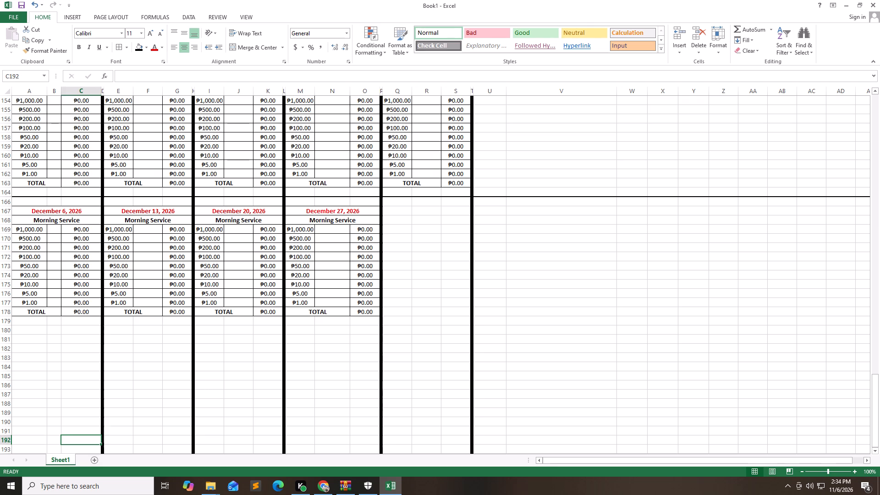
pyautogui.click(5, 329)
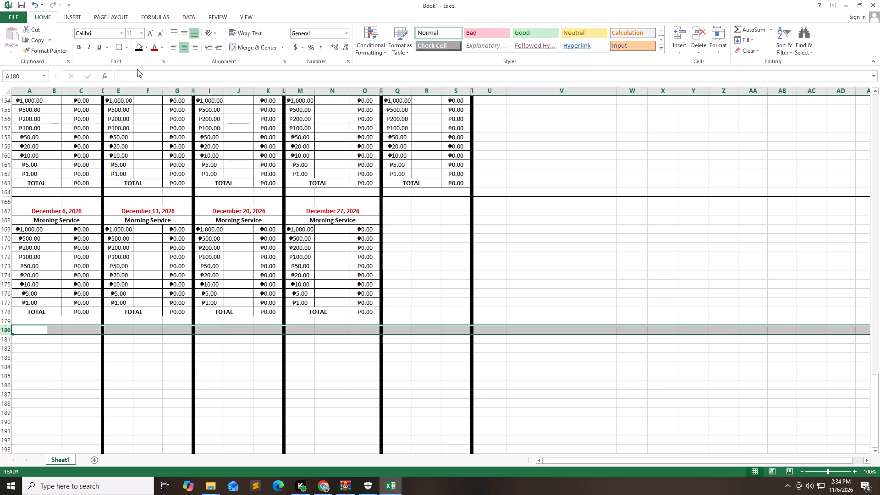
pyautogui.tripleClick(136, 49)
pyautogui.click(136, 49)
pyautogui.rightClick(5, 332)
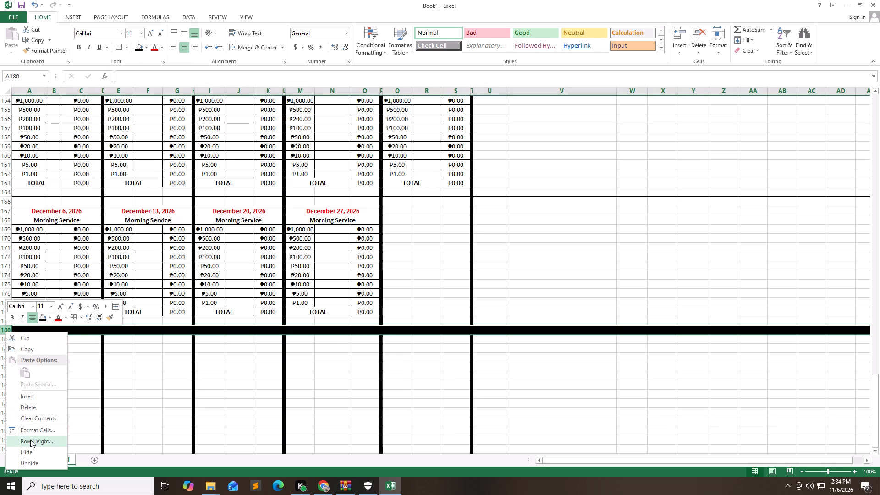
pyautogui.click(30, 440)
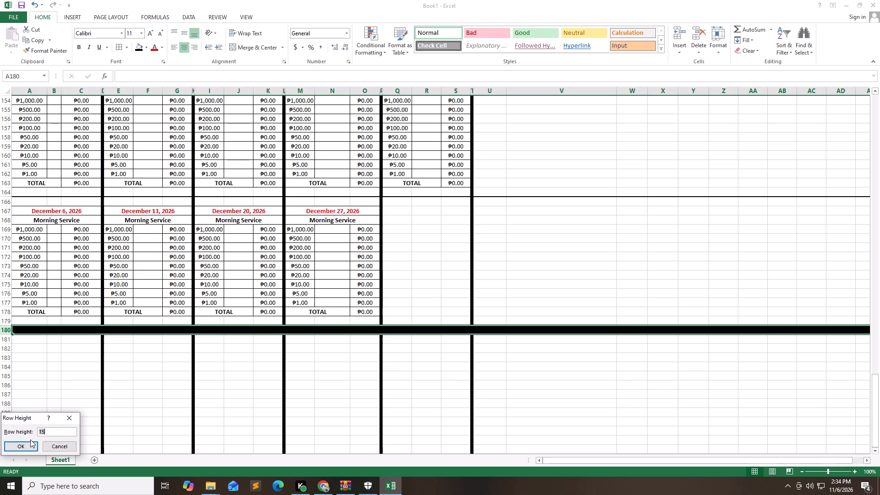
pyautogui.press('1')
pyautogui.press('Return')
pyautogui.press('Return')
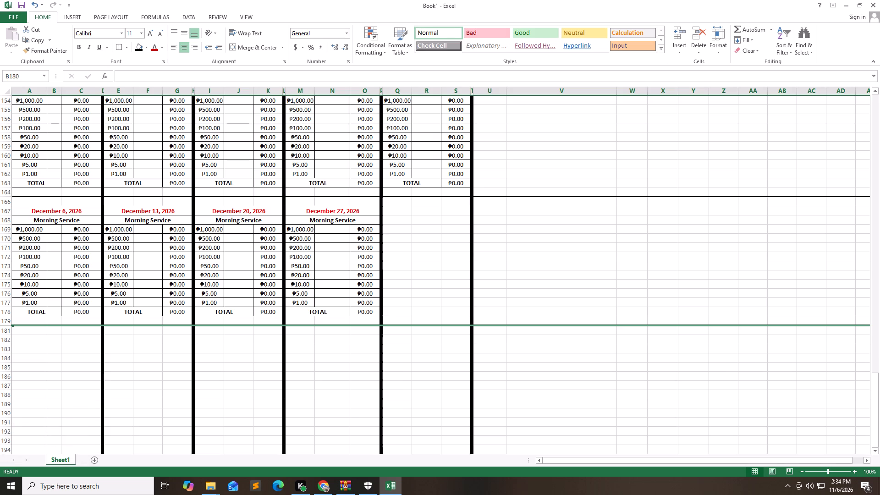
pyautogui.click(157, 397)
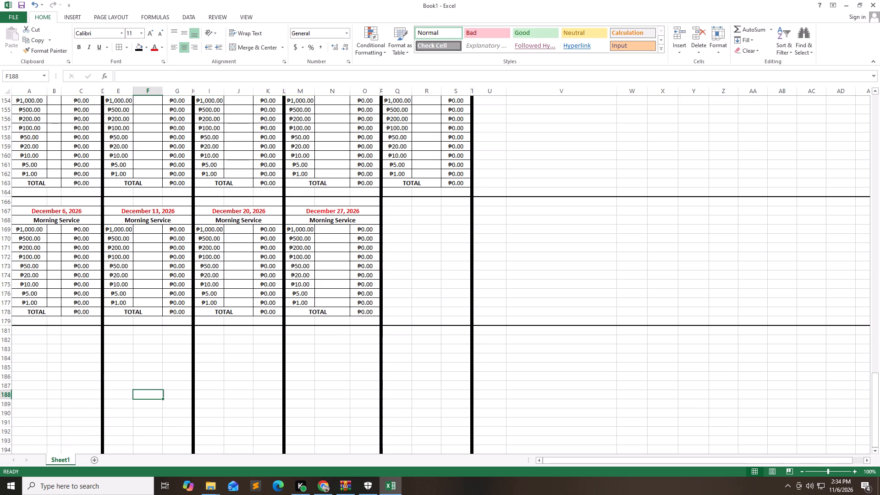
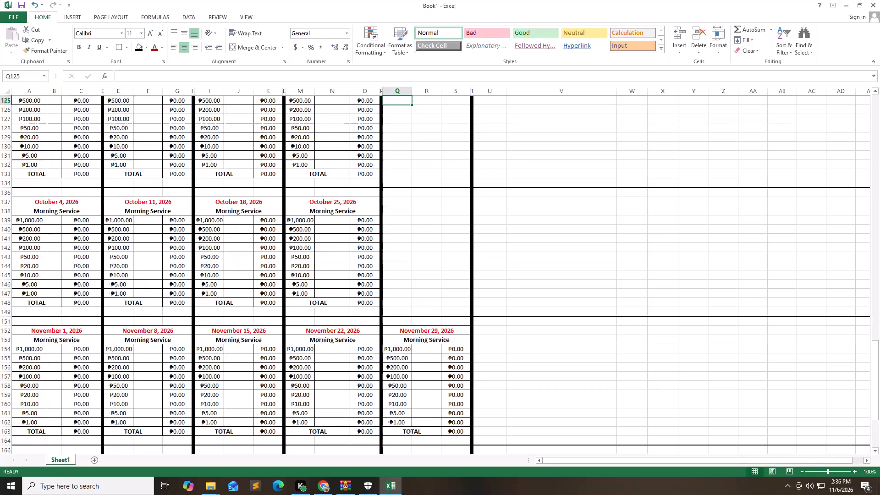
# Set the width of columns W to AA, which hold the giving summary's date headers, to 18.
pyautogui.press('Up')
pyautogui.press('Up')
pyautogui.press('Up')
pyautogui.press('Up')
pyautogui.press('Up')
pyautogui.press('Up')
pyautogui.press('Up')
pyautogui.press('Up')
pyautogui.press('Up')
pyautogui.press('Up')
pyautogui.press('Up')
pyautogui.press('Up')
pyautogui.press('Up')
pyautogui.press('Up')
pyautogui.press('Up')
pyautogui.press('Up')
pyautogui.press('Up')
pyautogui.press('Up')
pyautogui.press('Up')
pyautogui.press('Up')
pyautogui.press('Up')
pyautogui.press('Up')
pyautogui.press('Up')
pyautogui.press('Up')
pyautogui.press('Up')
pyautogui.press('Up')
pyautogui.press('Up')
pyautogui.press('Up')
pyautogui.press('Up')
pyautogui.press('Up')
pyautogui.press('Up')
pyautogui.press('Up')
pyautogui.press('Up')
pyautogui.press('Up')
pyautogui.press('Up')
pyautogui.press('Up')
pyautogui.press('Up')
pyautogui.press('Up')
pyautogui.press('Up')
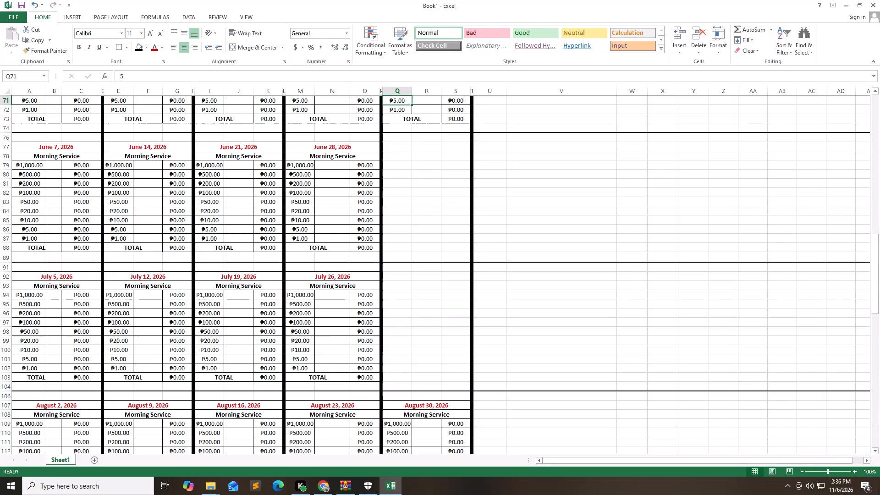
pyautogui.press('Up')
pyautogui.press('Up')
pyautogui.press('Up')
pyautogui.press('Up')
pyautogui.press('Up')
pyautogui.press('Up')
pyautogui.press('Up')
pyautogui.press('Up')
pyautogui.press('Up')
pyautogui.press('Up')
pyautogui.press('Up')
pyautogui.press('Up')
pyautogui.press('Up')
pyautogui.press('Up')
pyautogui.press('Up')
pyautogui.press('Up')
pyautogui.press('Up')
pyautogui.press('Up')
pyautogui.press('Up')
pyautogui.press('Up')
pyautogui.press('Up')
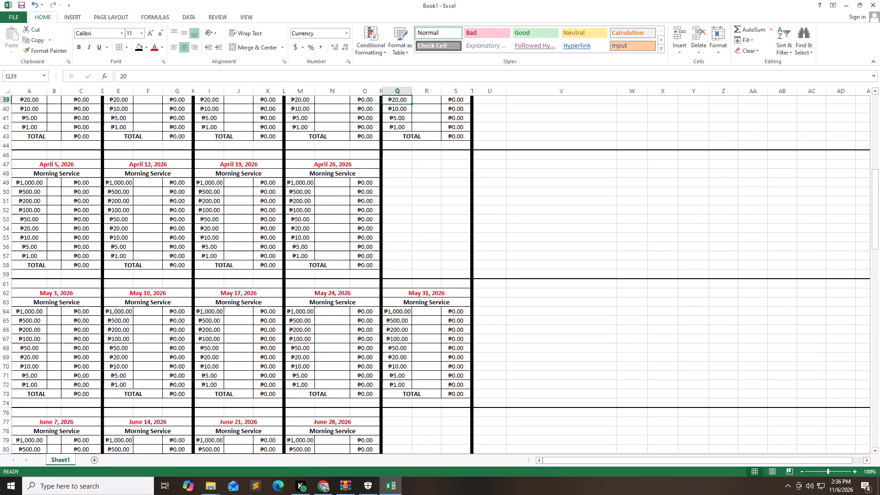
pyautogui.press('Up')
pyautogui.press('Up')
pyautogui.press('Up')
pyautogui.press('Up')
pyautogui.press('Up')
pyautogui.press('Up')
pyautogui.press('Up')
pyautogui.press('Up')
pyautogui.press('Up')
pyautogui.press('Up')
pyautogui.press('Up')
pyautogui.press('Up')
pyautogui.press('Up')
pyautogui.press('Up')
pyautogui.press('Up')
pyautogui.press('Up')
pyautogui.press('Up')
pyautogui.press('Up')
pyautogui.press('Up')
pyautogui.press('Up')
pyautogui.press('Up')
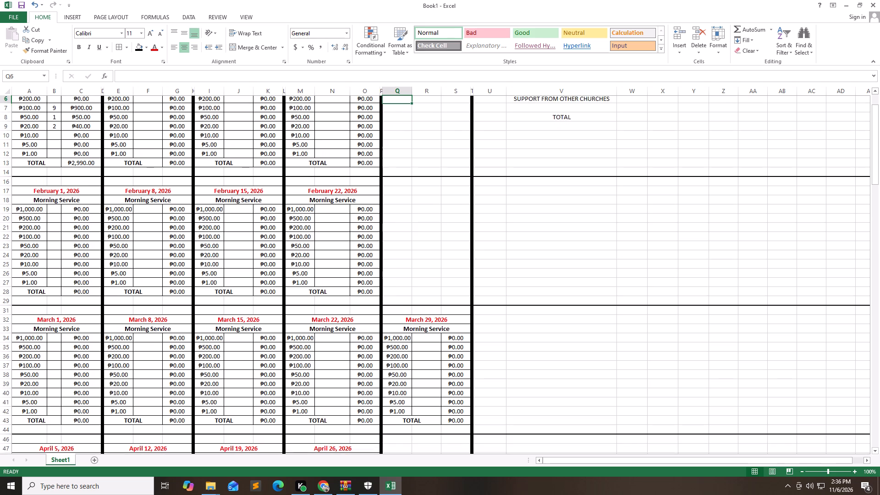
pyautogui.press('Right')
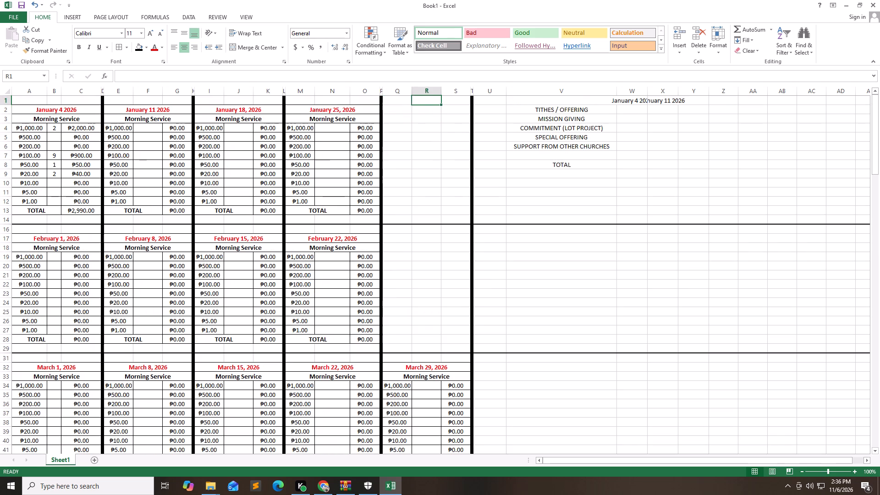
pyautogui.press('Right')
pyautogui.press('Right')
pyautogui.press('Right')
pyautogui.press('Right')
pyautogui.press('Right')
pyautogui.press('Right')
pyautogui.press('Right')
pyautogui.press('Right')
pyautogui.press('Right')
pyautogui.press('Right')
pyautogui.press('Right')
pyautogui.press('Right')
pyautogui.press('Left')
pyautogui.press('Left')
pyautogui.press('Left')
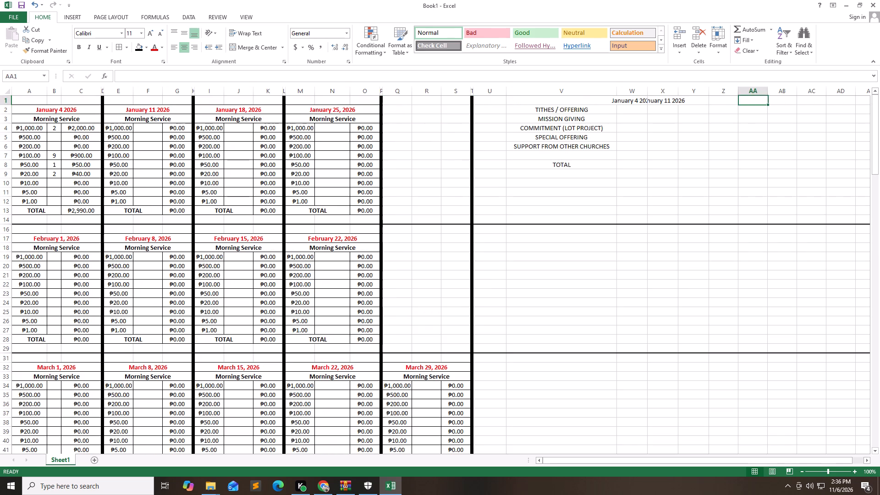
pyautogui.press('Left')
pyautogui.press('Left')
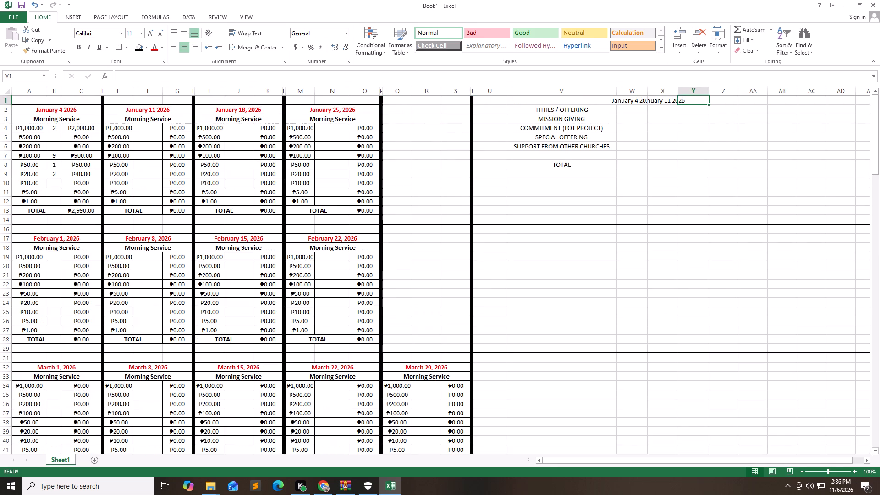
pyautogui.click(638, 93)
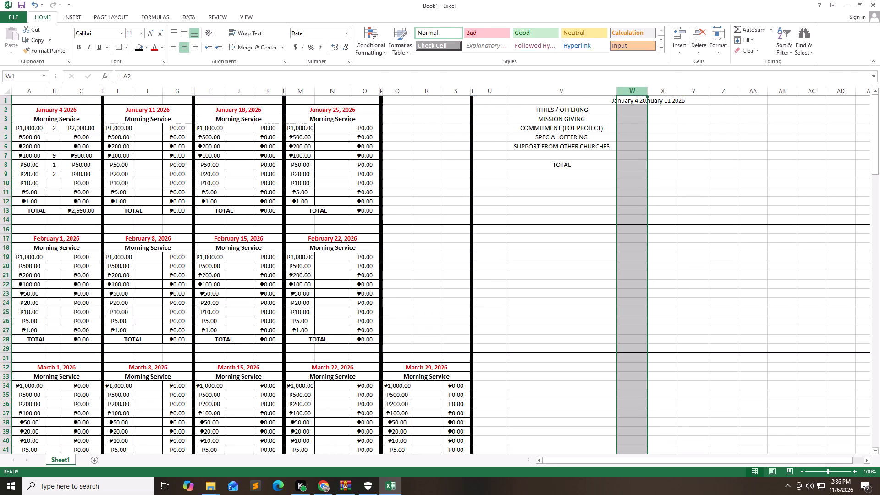
pyautogui.keyDown('shift'); pyautogui.click(662, 94); pyautogui.keyUp('shift')
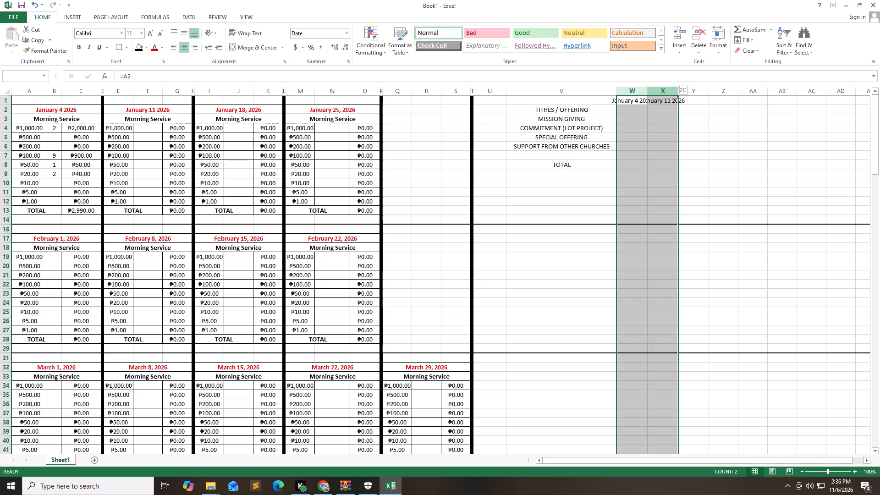
pyautogui.keyDown('shift'); pyautogui.click(690, 92); pyautogui.keyUp('shift')
pyautogui.keyDown('shift'); pyautogui.click(720, 93); pyautogui.keyUp('shift')
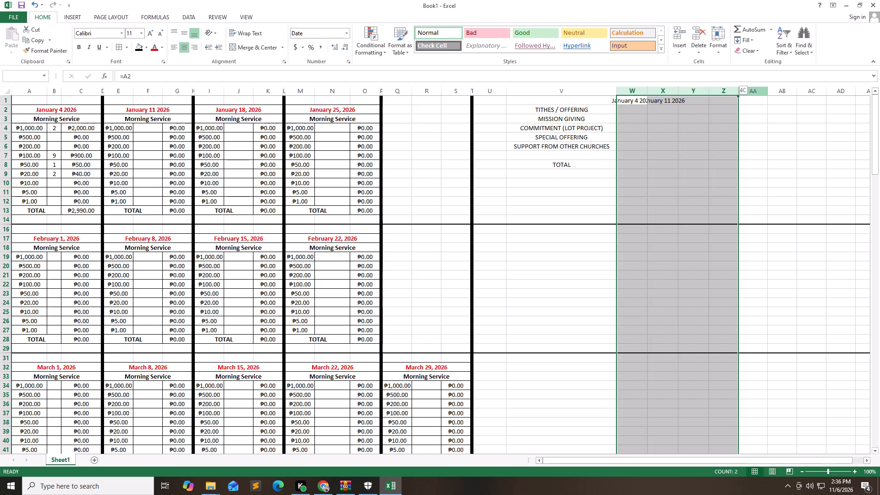
pyautogui.keyDown('shift'); pyautogui.click(748, 92); pyautogui.keyUp('shift')
pyautogui.rightClick(728, 91)
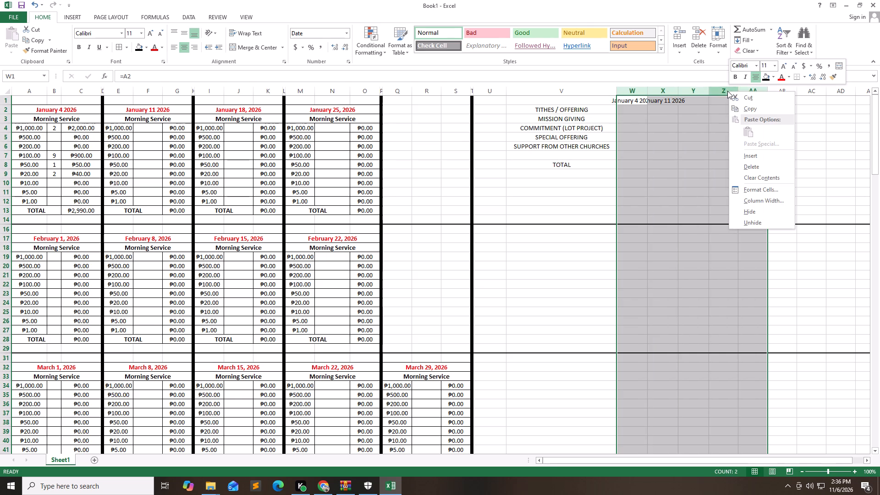
pyautogui.click(764, 198)
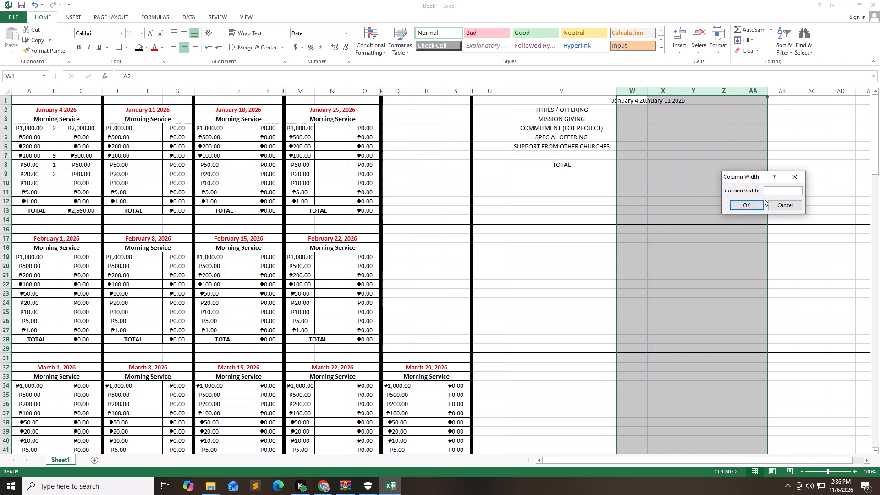
pyautogui.write('18')
pyautogui.press('Return')
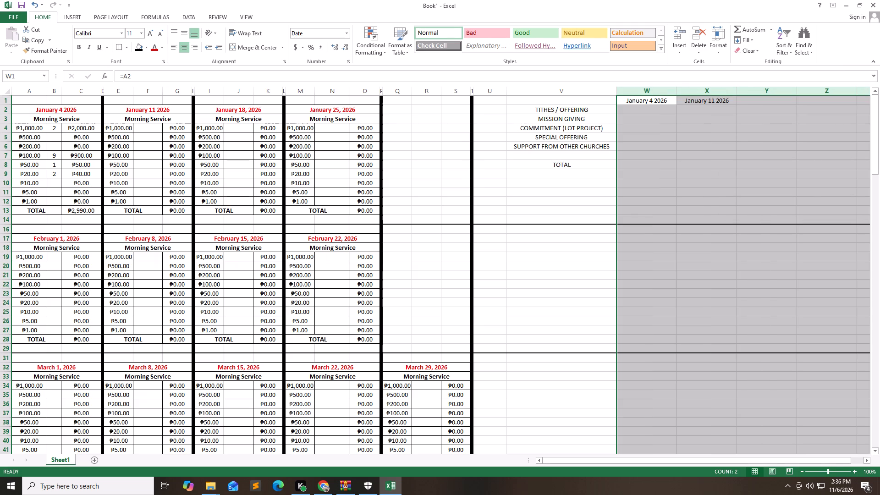
# Link summary headers Y1 and Z1 to the January 18 and January 25 table dates with =I2 and =M2.
pyautogui.click(772, 103)
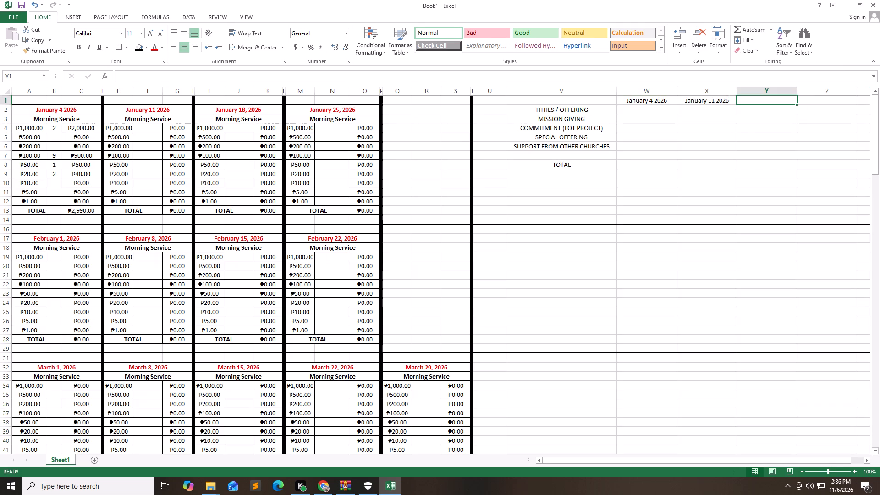
pyautogui.press('=')
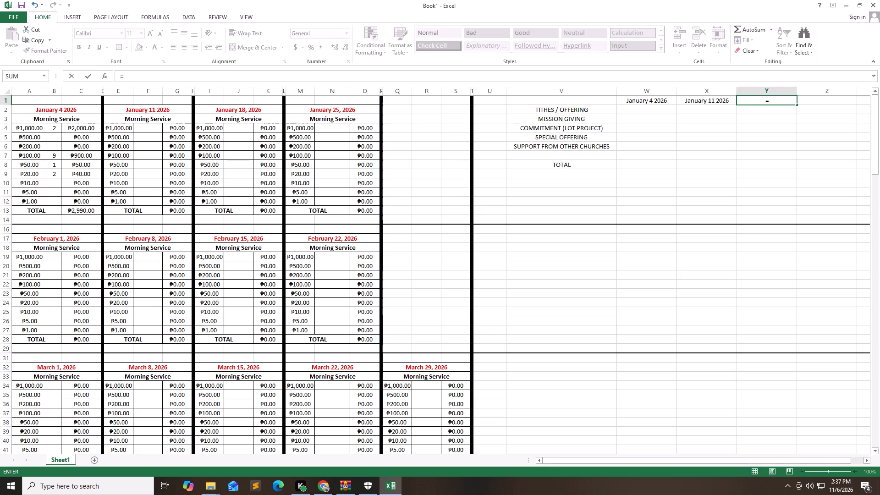
pyautogui.click(260, 113)
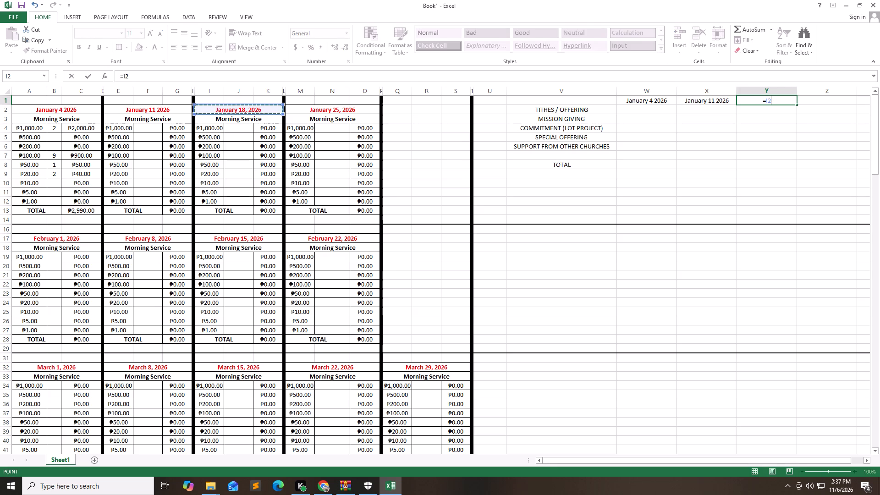
pyautogui.press('Return')
pyautogui.click(814, 100)
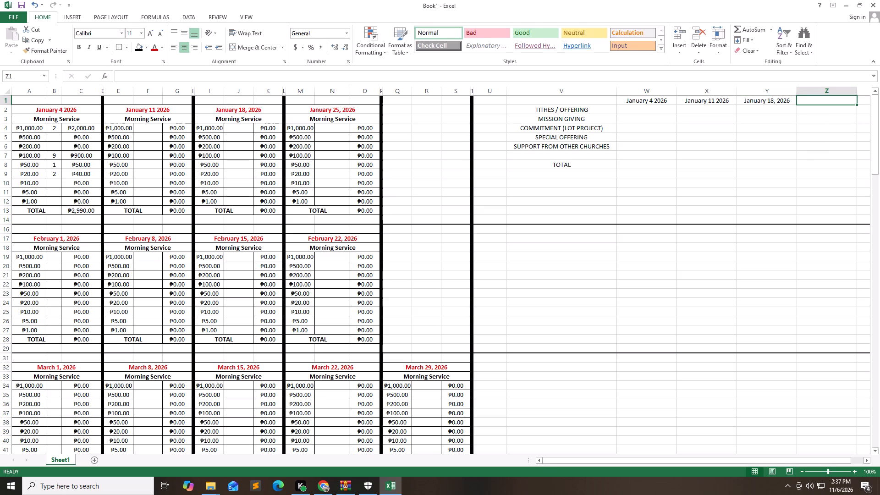
pyautogui.press('=')
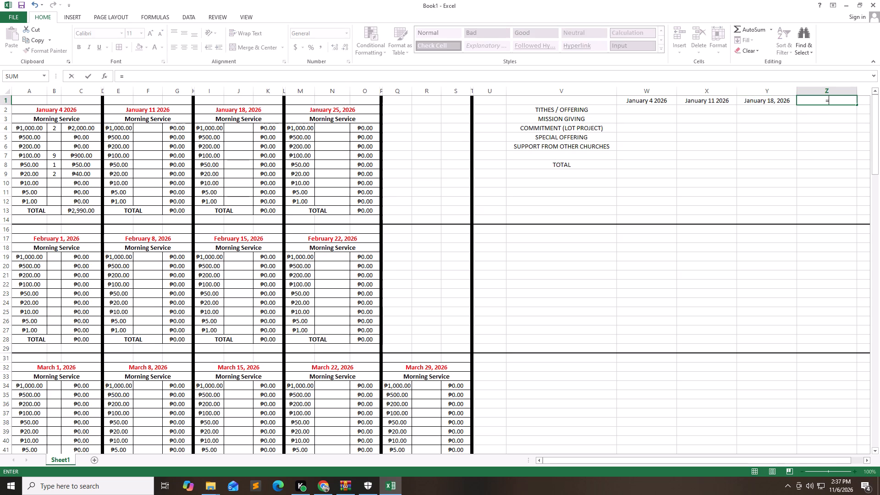
pyautogui.click(350, 111)
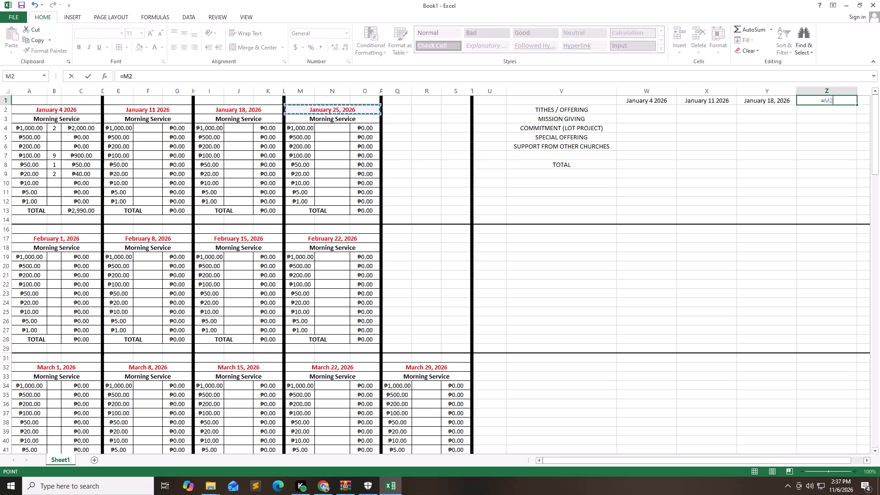
pyautogui.press('Return')
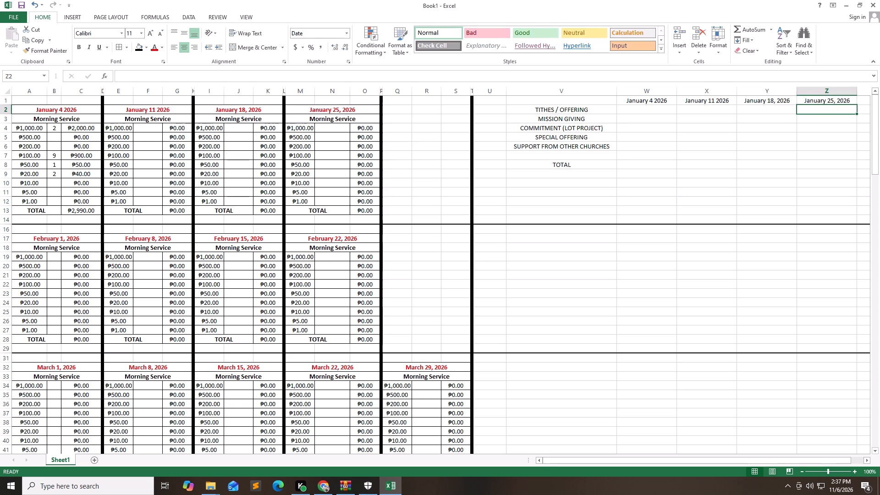
# Copy the whole January 25, 2026 table, M2 to O13, into the empty fifth-Sunday block starting at Q2.
pyautogui.moveTo(367, 111); pyautogui.dragTo(365, 139)
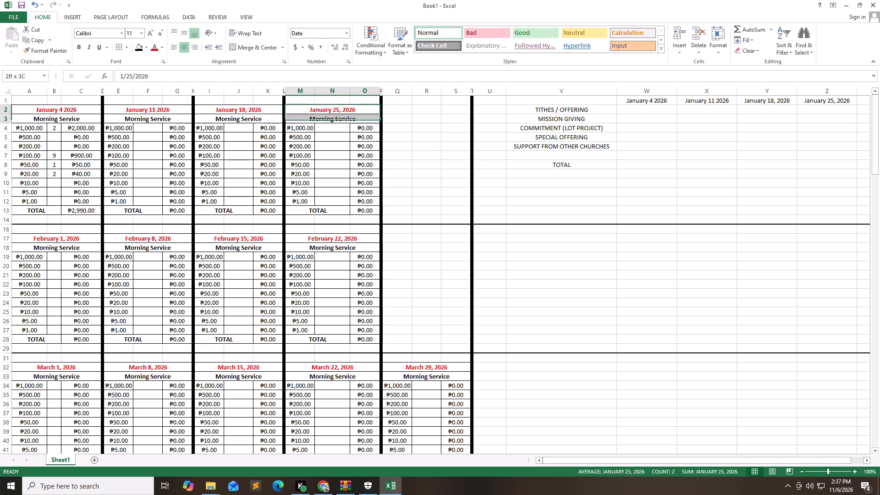
pyautogui.moveTo(365, 139); pyautogui.dragTo(360, 193)
pyautogui.doubleClick(360, 193)
pyautogui.click(363, 205)
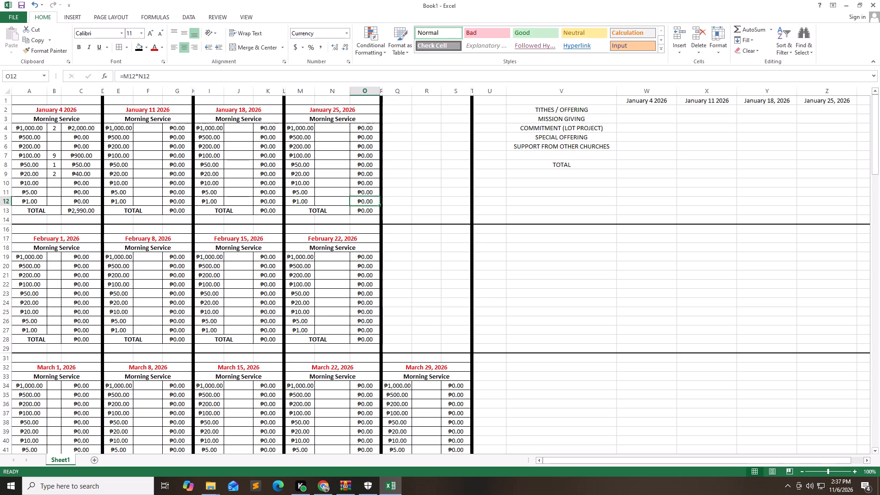
pyautogui.click(337, 107)
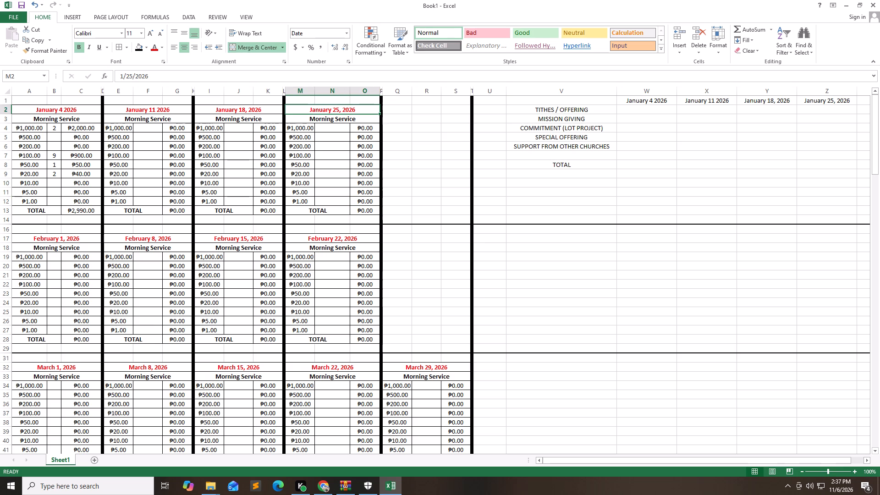
pyautogui.hotkey('shift', 'Down')
pyautogui.hotkey('shift', 'Down')
pyautogui.hotkey('shift', 'Down')
pyautogui.hotkey('shift', 'Down')
pyautogui.hotkey('shift', 'Down')
pyautogui.hotkey('shift', 'Down')
pyautogui.hotkey('shift', 'Down')
pyautogui.hotkey('shift', 'Down')
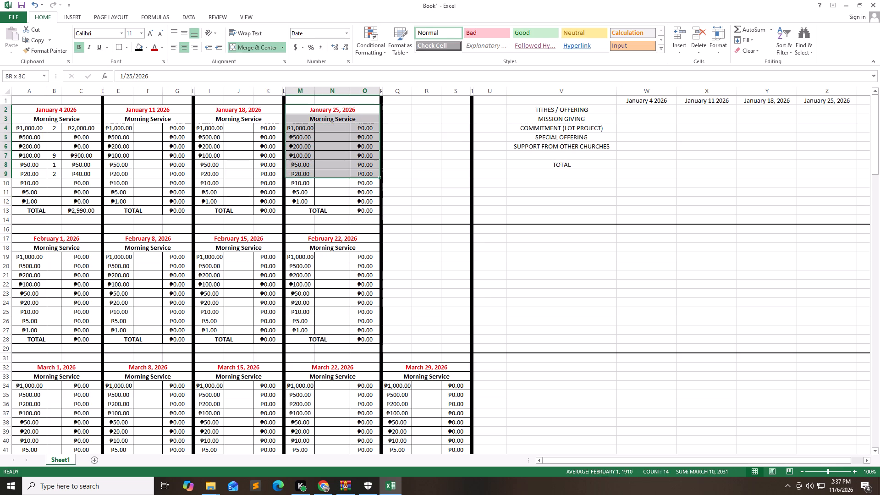
pyautogui.hotkey('shift', 'Down')
pyautogui.hotkey('shift', 'Down')
pyautogui.hotkey('shift', 'Down')
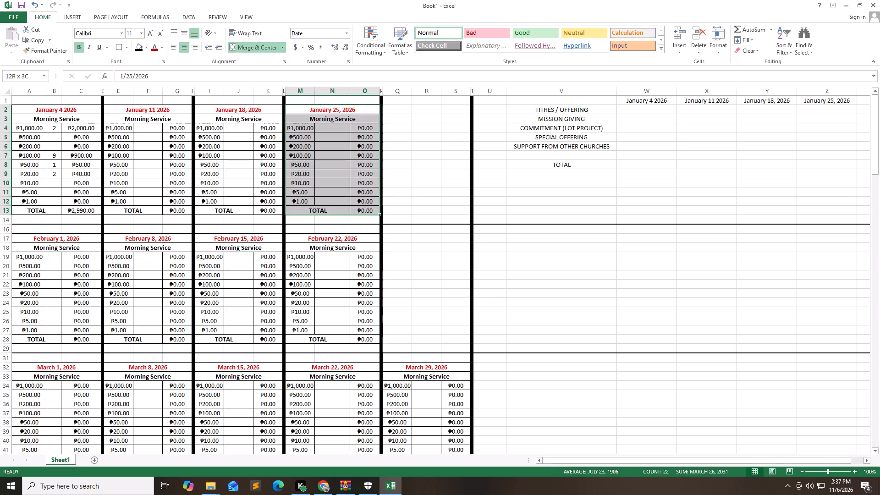
pyautogui.hotkey('ctrl', 'c')
pyautogui.press('Right')
pyautogui.press('Right')
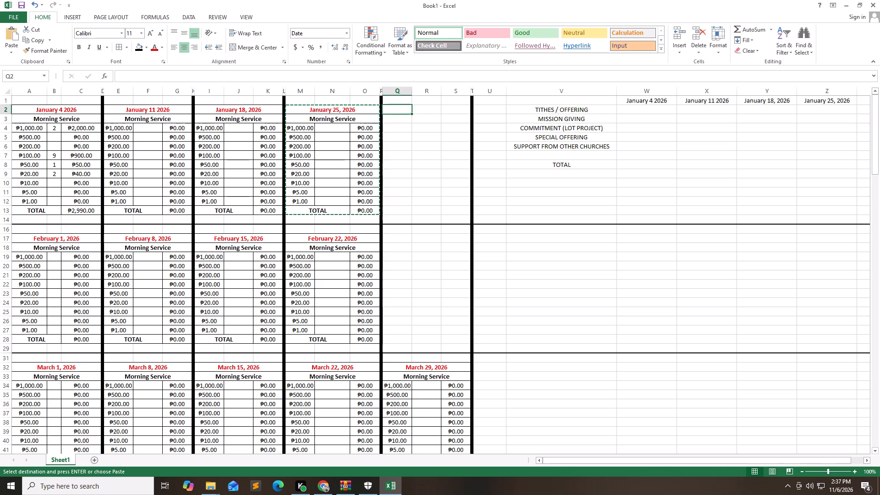
pyautogui.hotkey('ctrl', 'v')
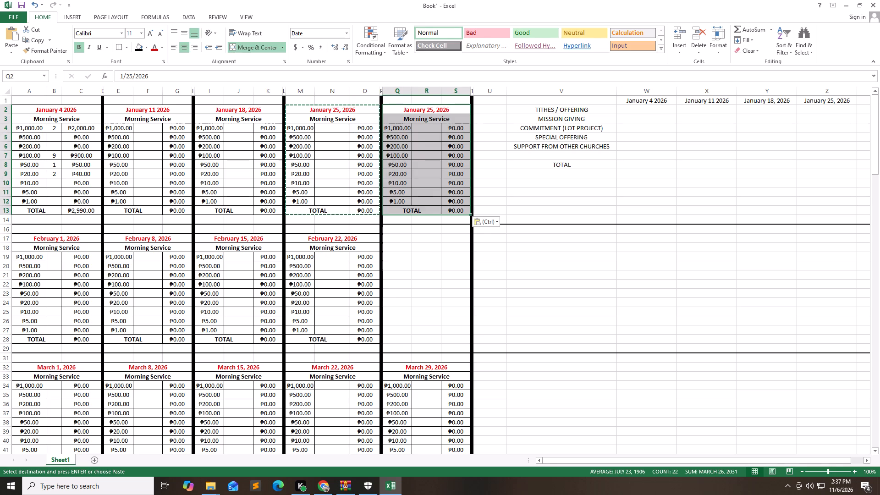
# Clear the date and the Morning Service heading from the copied table in Q2 and Q3.
pyautogui.press('Right')
pyautogui.press('Down')
pyautogui.press('Left')
pyautogui.press('Up')
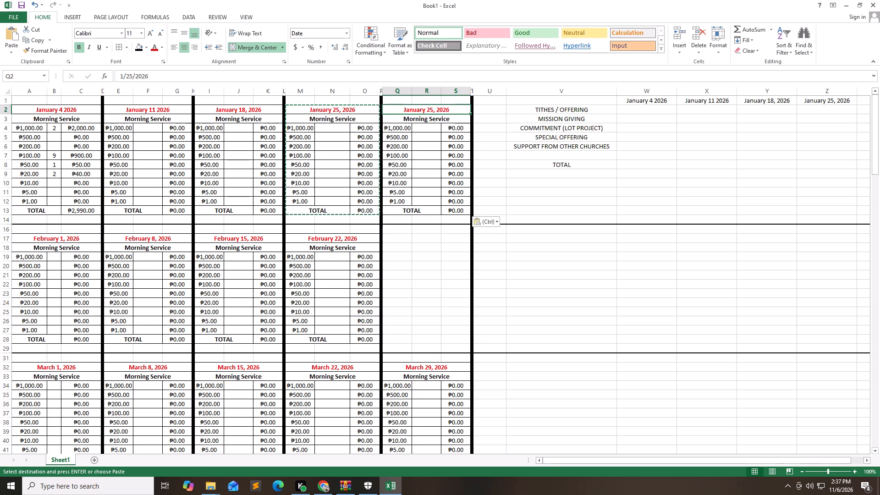
pyautogui.press('Delete')
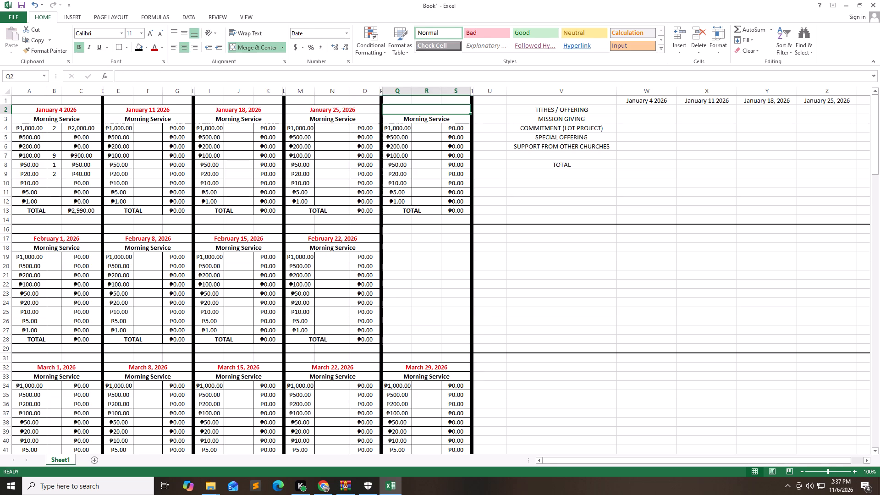
pyautogui.press('Down')
pyautogui.press('Delete')
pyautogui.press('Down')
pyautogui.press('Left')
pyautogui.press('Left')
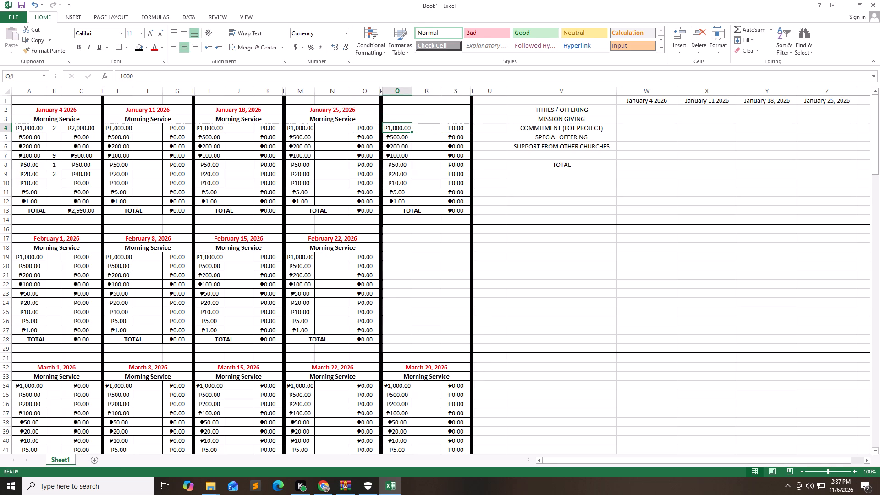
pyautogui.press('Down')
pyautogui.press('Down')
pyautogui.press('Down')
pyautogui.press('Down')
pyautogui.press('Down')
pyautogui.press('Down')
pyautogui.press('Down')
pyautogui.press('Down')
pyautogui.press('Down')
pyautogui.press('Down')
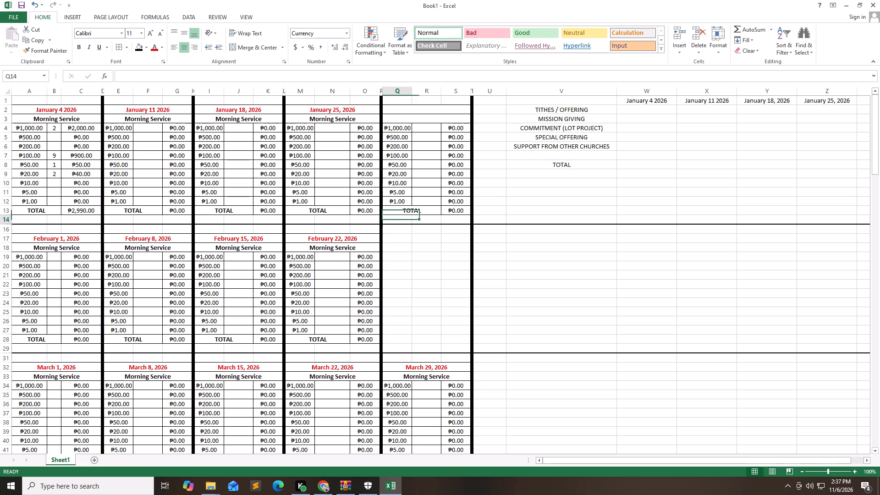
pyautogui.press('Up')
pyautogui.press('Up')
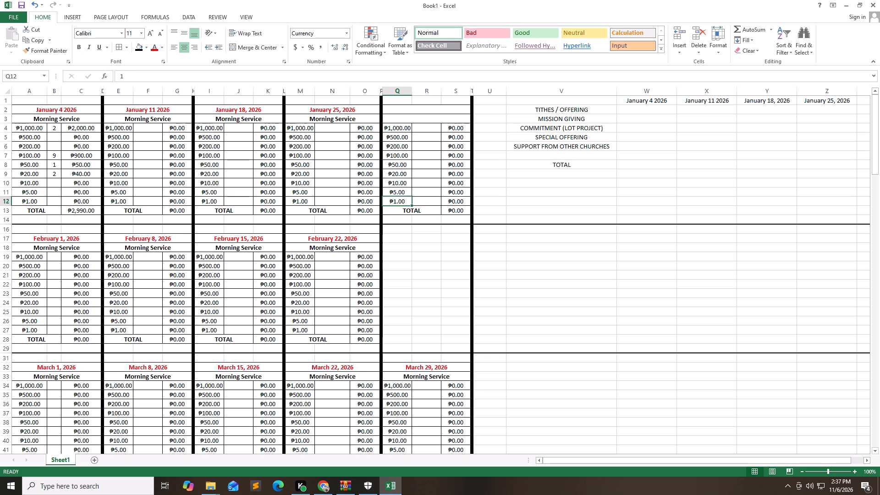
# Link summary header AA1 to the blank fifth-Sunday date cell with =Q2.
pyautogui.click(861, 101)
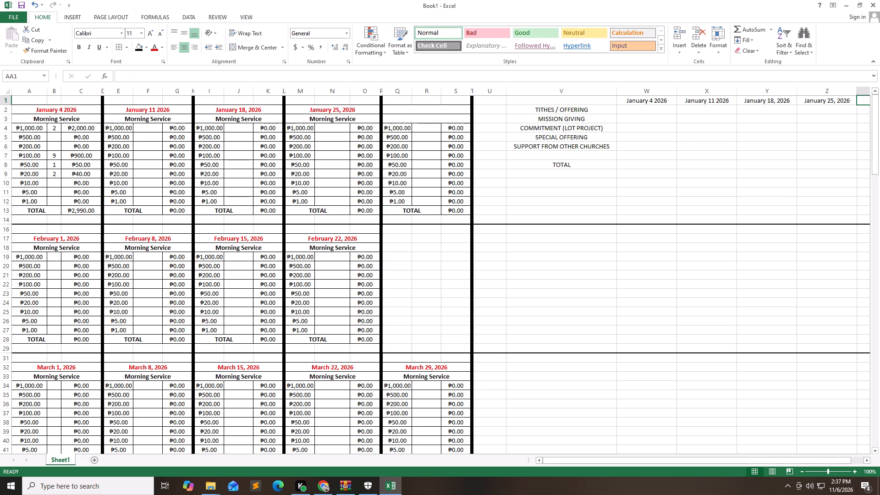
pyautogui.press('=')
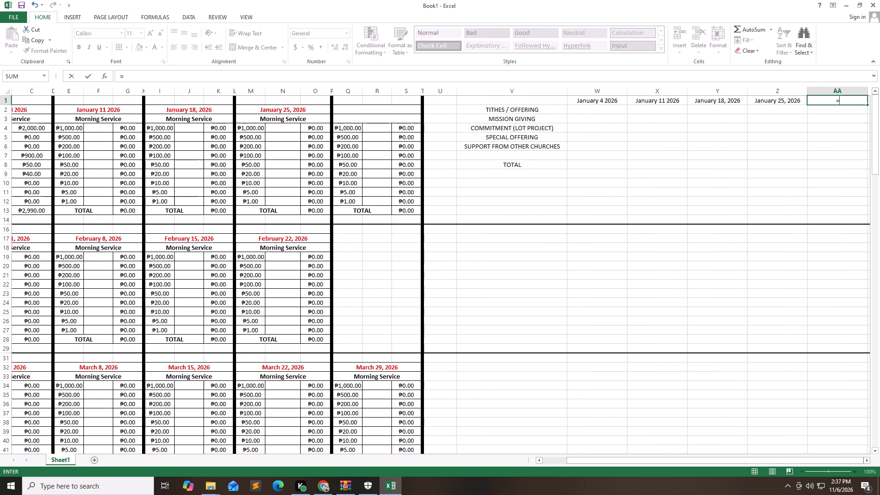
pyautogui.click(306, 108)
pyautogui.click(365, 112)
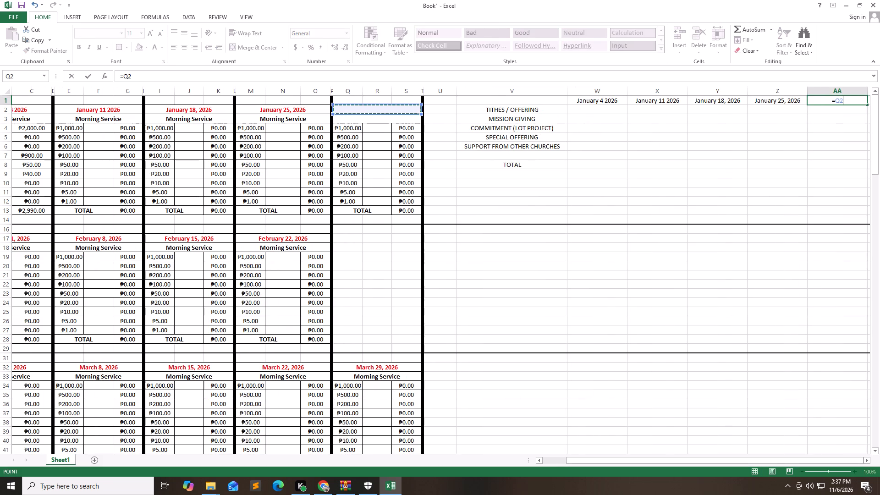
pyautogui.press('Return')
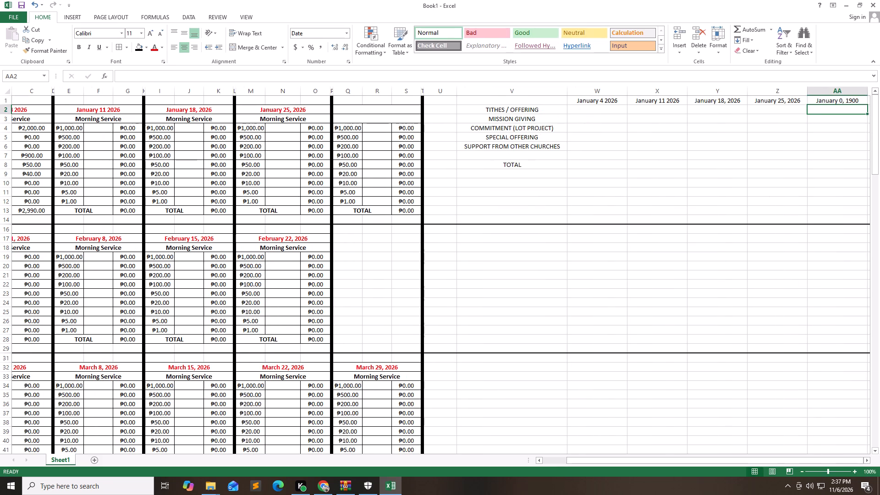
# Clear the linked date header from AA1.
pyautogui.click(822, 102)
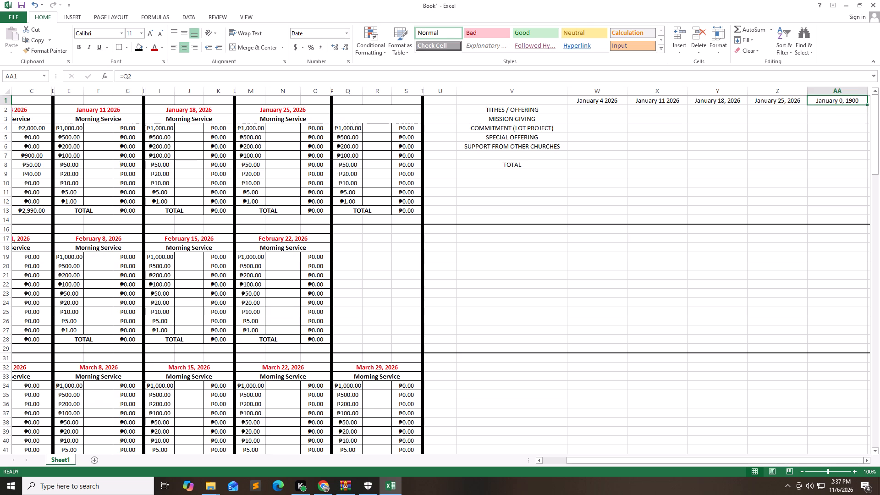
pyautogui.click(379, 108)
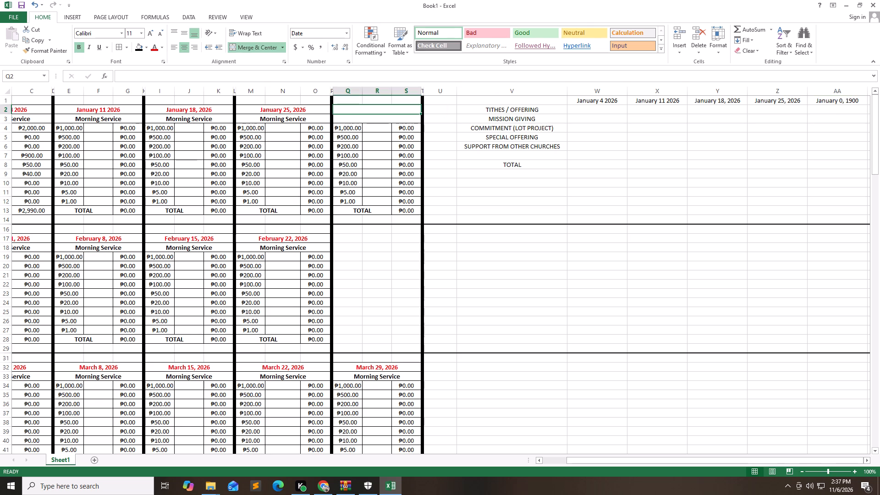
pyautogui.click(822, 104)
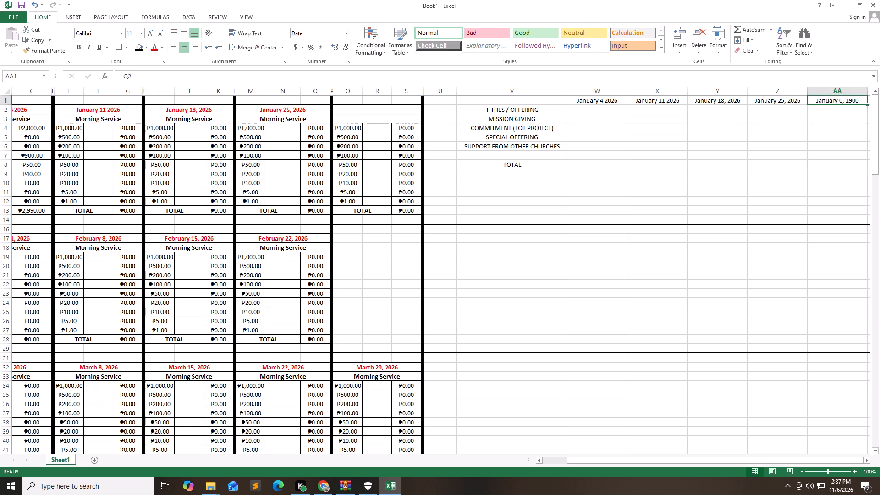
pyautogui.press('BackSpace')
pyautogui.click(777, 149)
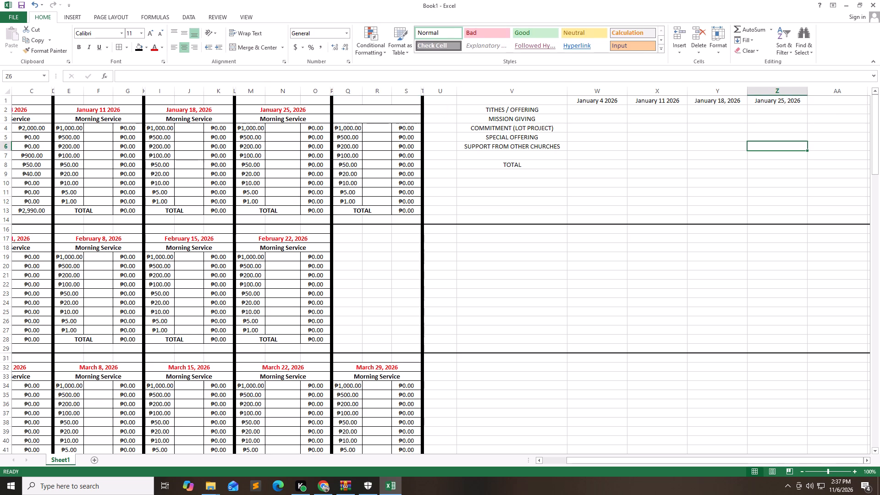
# Link summary header AA1 to the fifth-Sunday table's date cell with =Q2.
pyautogui.click(820, 101)
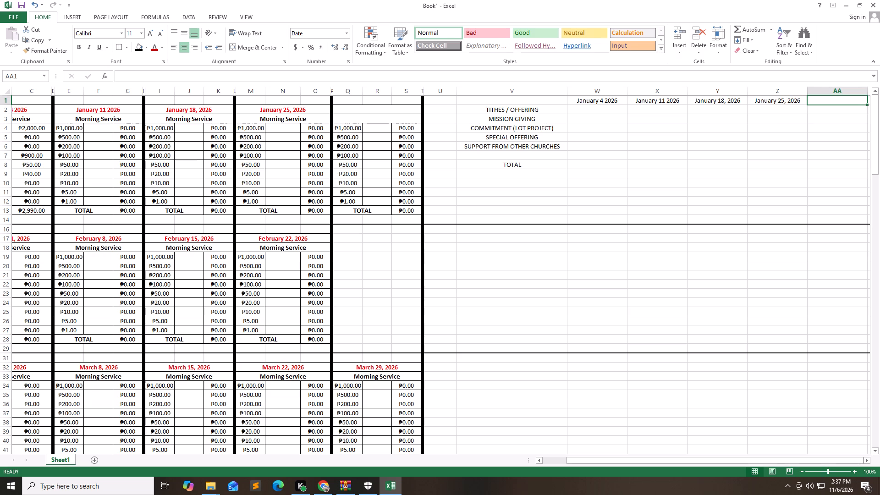
pyautogui.press('=')
pyautogui.click(409, 110)
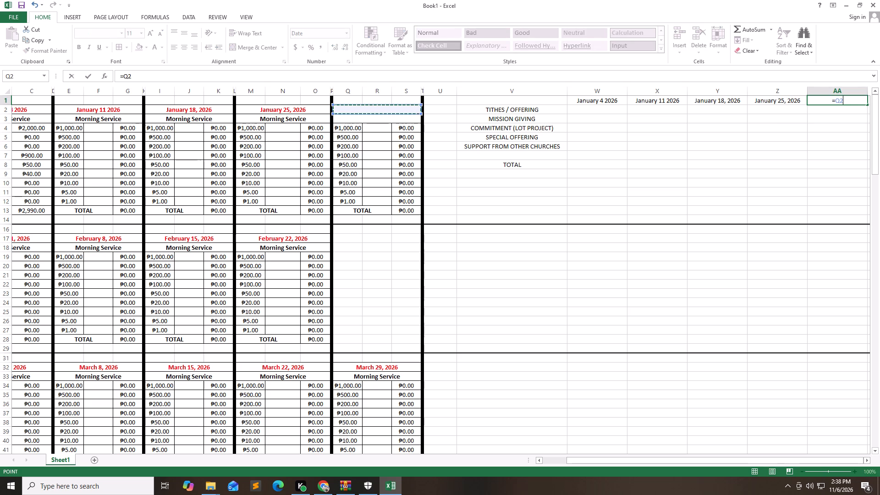
pyautogui.press('Return')
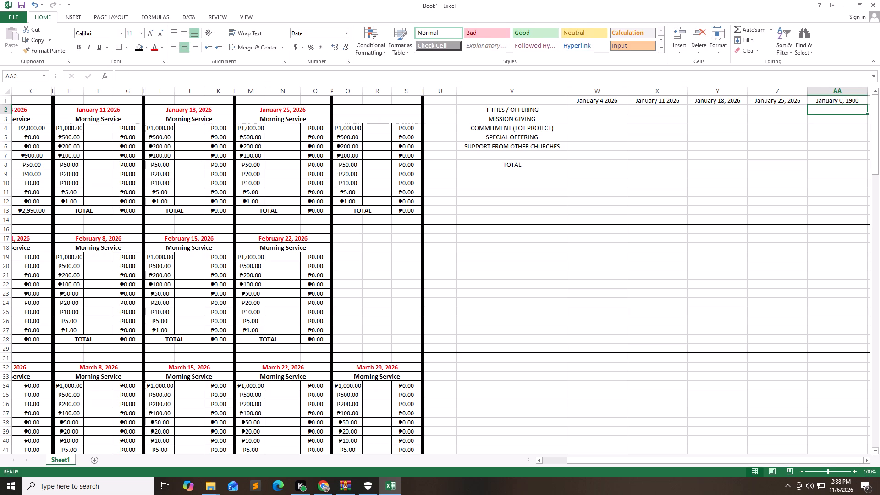
# Enter a hyphen as the placeholder date in Q2 of January's fifth-Sunday table.
pyautogui.click(385, 108)
pyautogui.press('BackSpace')
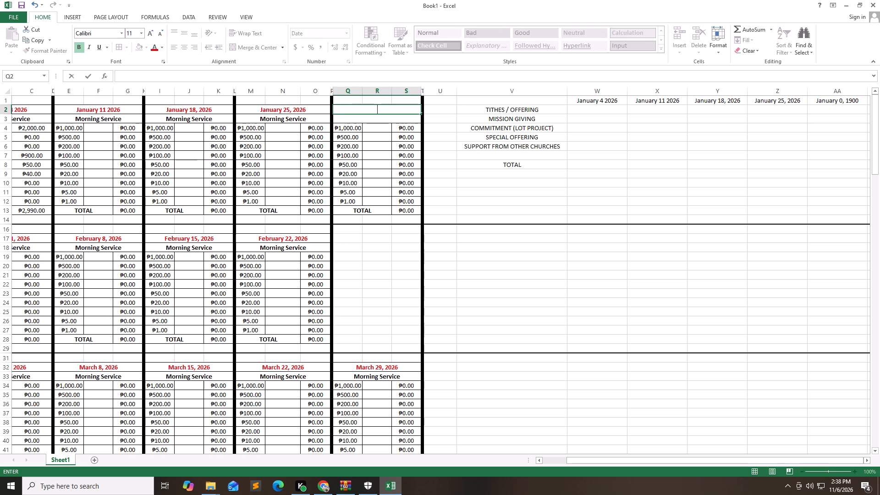
pyautogui.press('-')
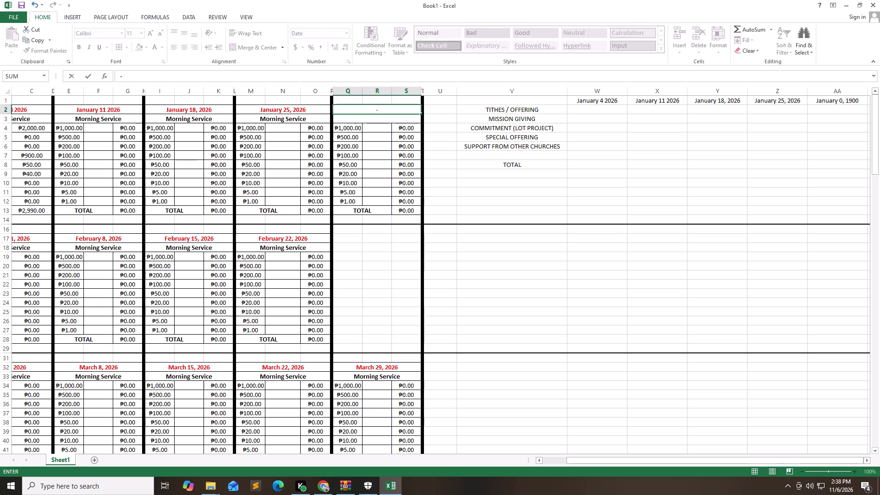
pyautogui.doubleClick(519, 182)
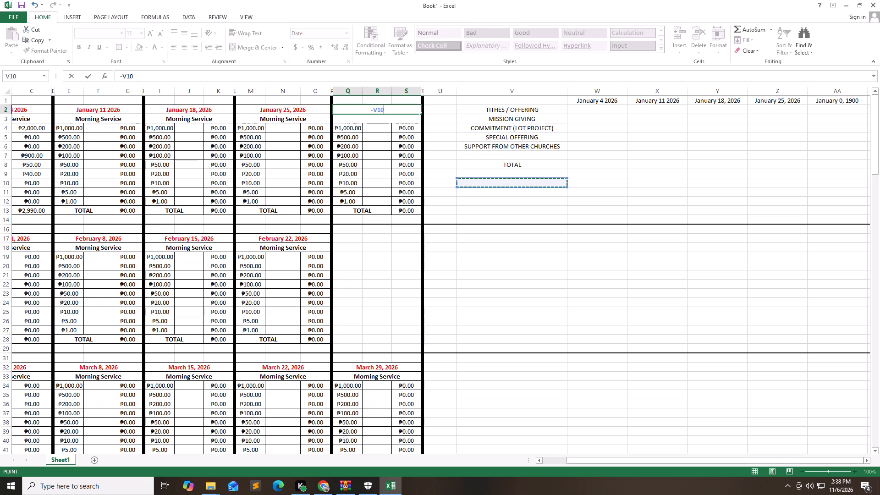
pyautogui.press('BackSpace')
pyautogui.press('BackSpace')
pyautogui.press('BackSpace')
pyautogui.press('Return')
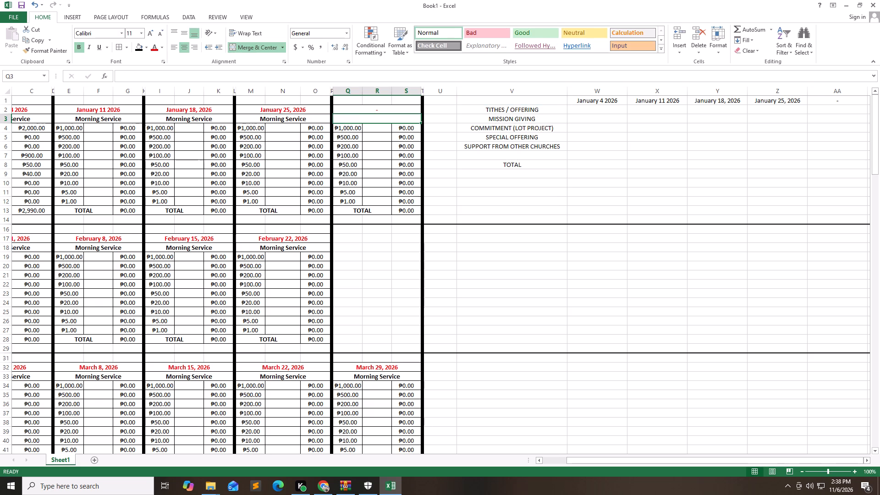
# Apply all borders to the whole giving summary, V1 to AA8.
pyautogui.click(516, 102)
pyautogui.hotkey('shift', 'Down')
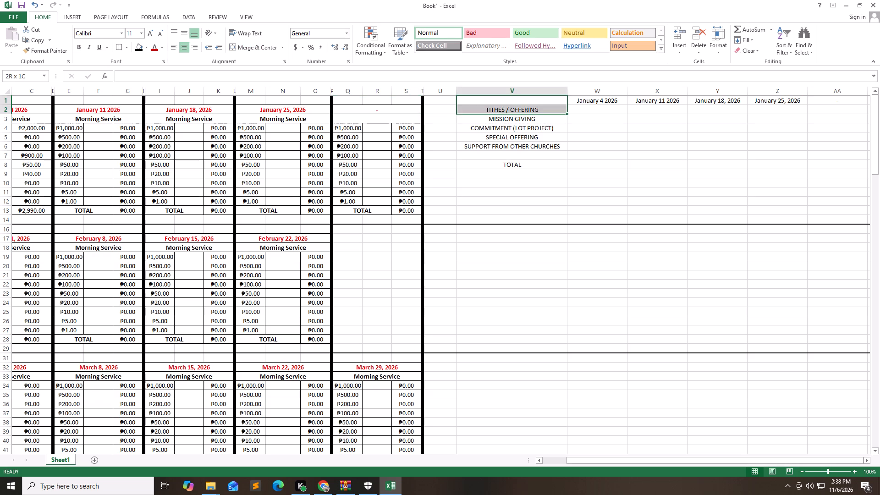
pyautogui.hotkey('shift', 'Down')
pyautogui.hotkey('shift', 'Down')
pyautogui.hotkey('shift', 'Down')
pyautogui.hotkey('shift', 'Down')
pyautogui.hotkey('shift', 'Down')
pyautogui.hotkey('shift', 'Down')
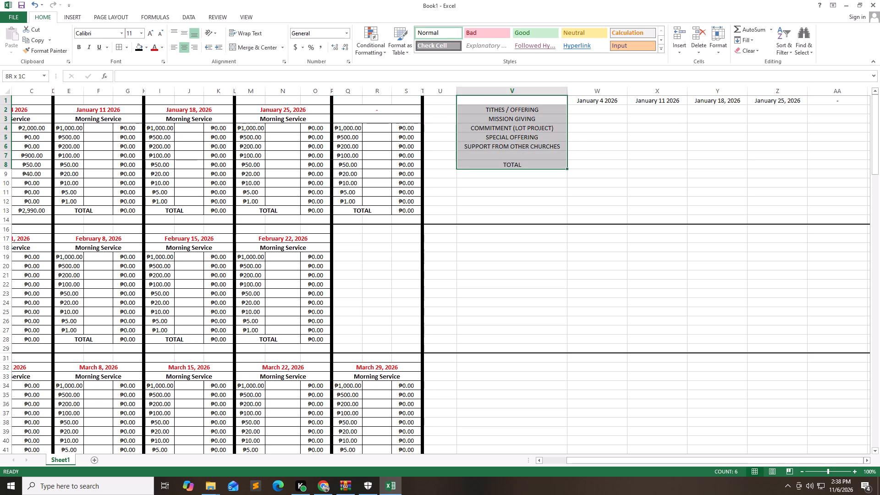
pyautogui.hotkey('shift', 'Right')
pyautogui.hotkey('shift', 'Right')
pyautogui.hotkey('shift', 'Right')
pyautogui.hotkey('shift', 'Right')
pyautogui.hotkey('shift', 'Right')
pyautogui.hotkey('shift', 'Right')
pyautogui.hotkey('shift', 'Right')
pyautogui.hotkey('shift', 'Left')
pyautogui.hotkey('shift', 'Left')
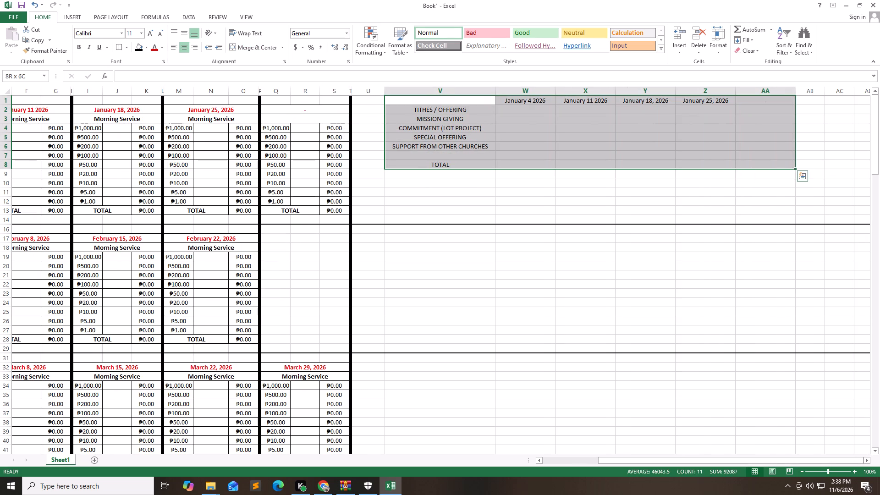
pyautogui.click(120, 44)
pyautogui.click(448, 199)
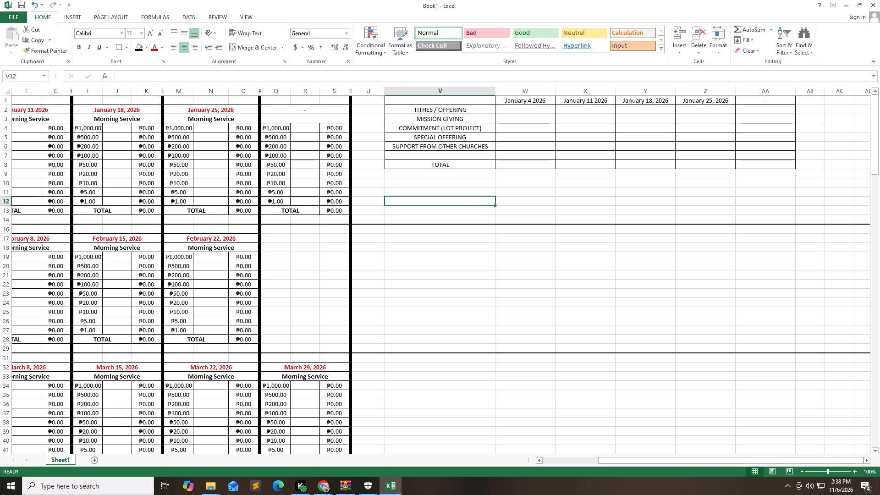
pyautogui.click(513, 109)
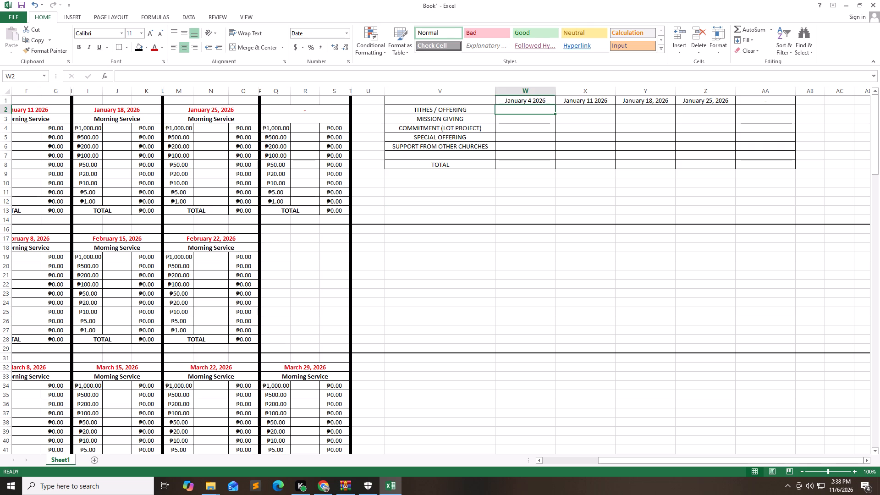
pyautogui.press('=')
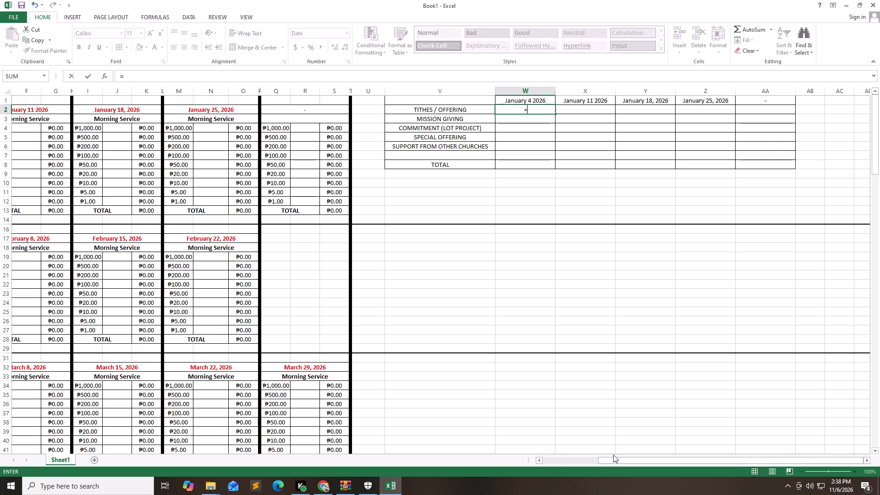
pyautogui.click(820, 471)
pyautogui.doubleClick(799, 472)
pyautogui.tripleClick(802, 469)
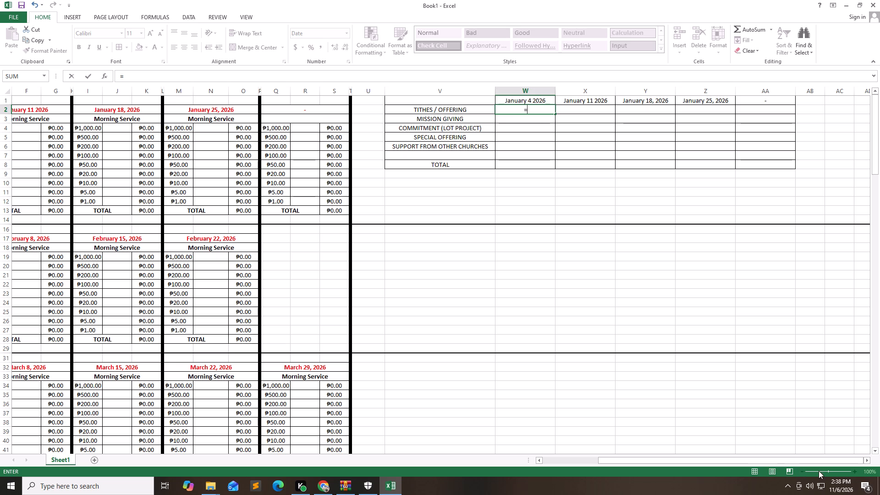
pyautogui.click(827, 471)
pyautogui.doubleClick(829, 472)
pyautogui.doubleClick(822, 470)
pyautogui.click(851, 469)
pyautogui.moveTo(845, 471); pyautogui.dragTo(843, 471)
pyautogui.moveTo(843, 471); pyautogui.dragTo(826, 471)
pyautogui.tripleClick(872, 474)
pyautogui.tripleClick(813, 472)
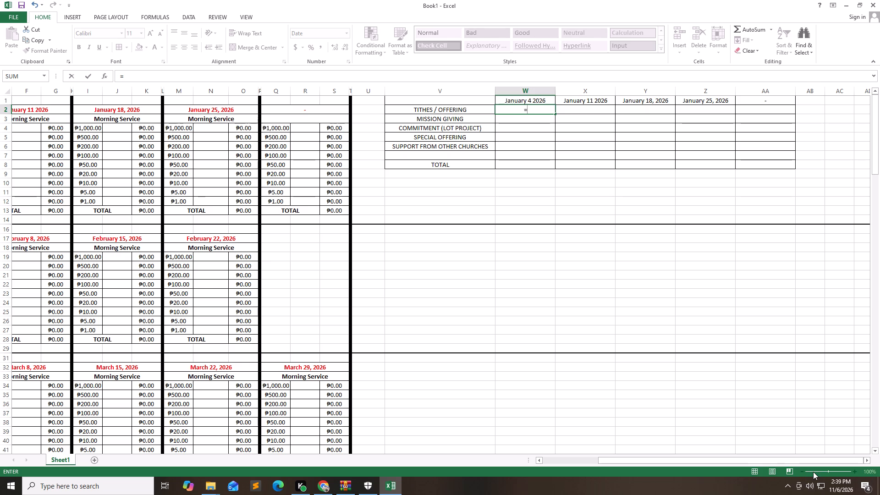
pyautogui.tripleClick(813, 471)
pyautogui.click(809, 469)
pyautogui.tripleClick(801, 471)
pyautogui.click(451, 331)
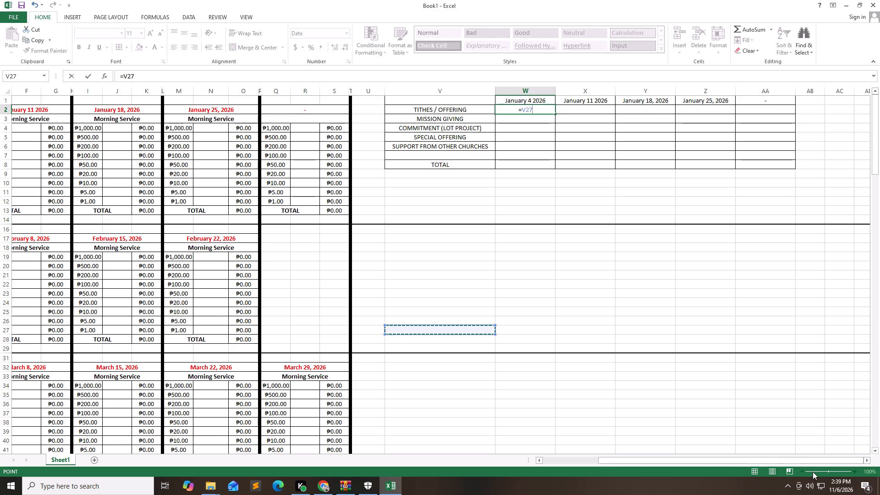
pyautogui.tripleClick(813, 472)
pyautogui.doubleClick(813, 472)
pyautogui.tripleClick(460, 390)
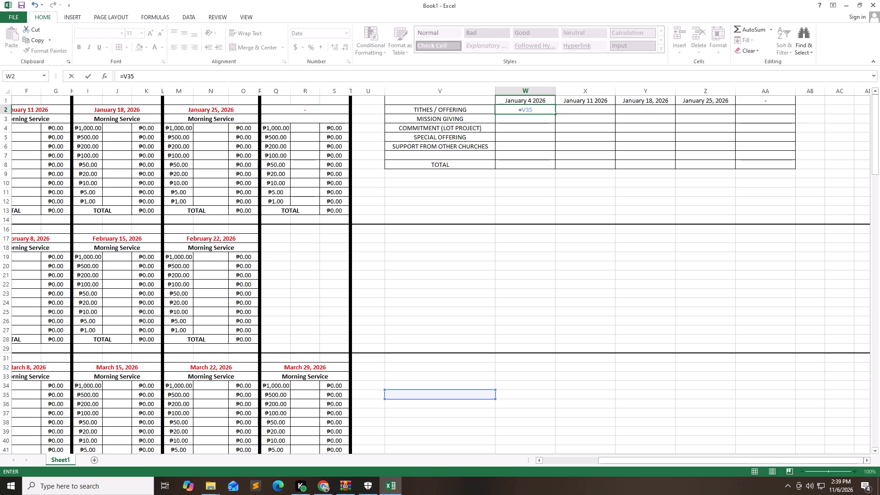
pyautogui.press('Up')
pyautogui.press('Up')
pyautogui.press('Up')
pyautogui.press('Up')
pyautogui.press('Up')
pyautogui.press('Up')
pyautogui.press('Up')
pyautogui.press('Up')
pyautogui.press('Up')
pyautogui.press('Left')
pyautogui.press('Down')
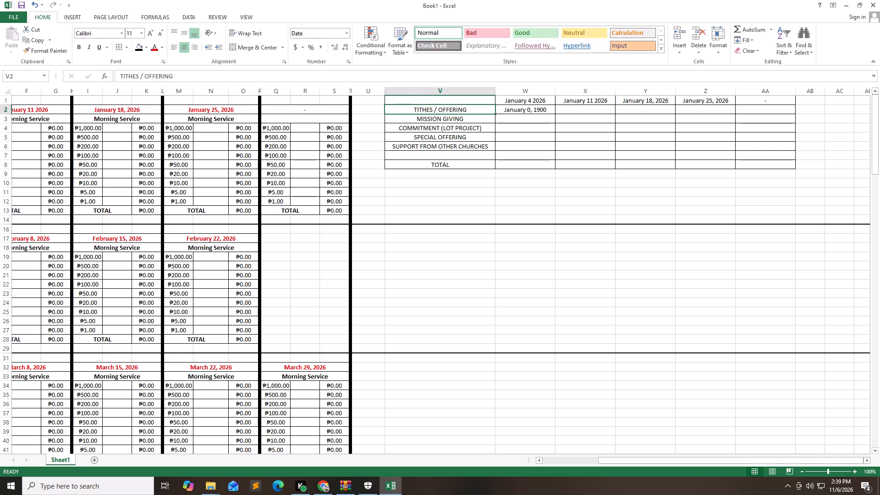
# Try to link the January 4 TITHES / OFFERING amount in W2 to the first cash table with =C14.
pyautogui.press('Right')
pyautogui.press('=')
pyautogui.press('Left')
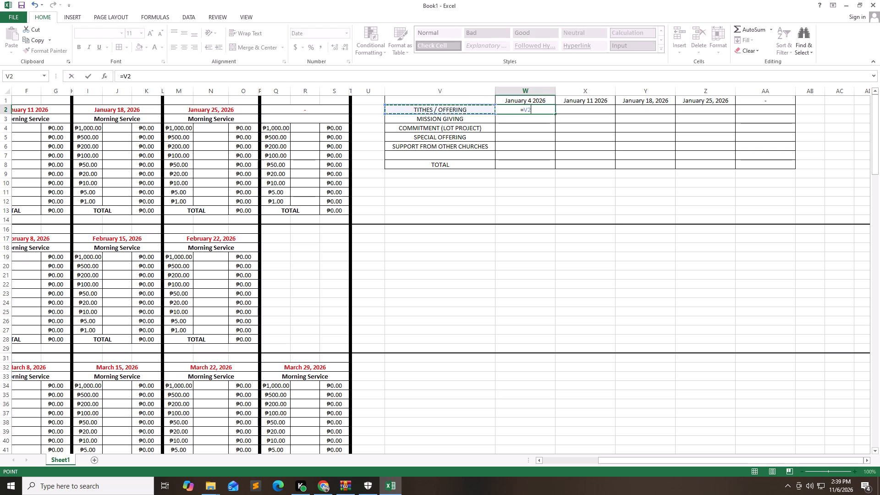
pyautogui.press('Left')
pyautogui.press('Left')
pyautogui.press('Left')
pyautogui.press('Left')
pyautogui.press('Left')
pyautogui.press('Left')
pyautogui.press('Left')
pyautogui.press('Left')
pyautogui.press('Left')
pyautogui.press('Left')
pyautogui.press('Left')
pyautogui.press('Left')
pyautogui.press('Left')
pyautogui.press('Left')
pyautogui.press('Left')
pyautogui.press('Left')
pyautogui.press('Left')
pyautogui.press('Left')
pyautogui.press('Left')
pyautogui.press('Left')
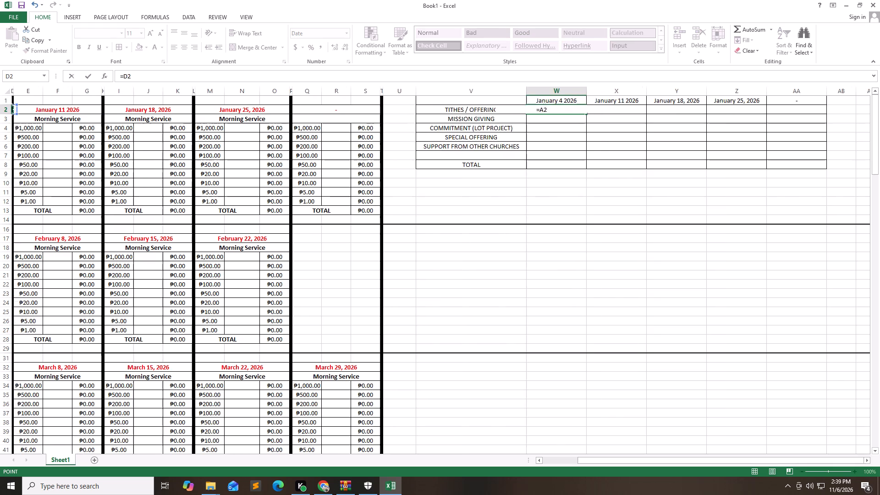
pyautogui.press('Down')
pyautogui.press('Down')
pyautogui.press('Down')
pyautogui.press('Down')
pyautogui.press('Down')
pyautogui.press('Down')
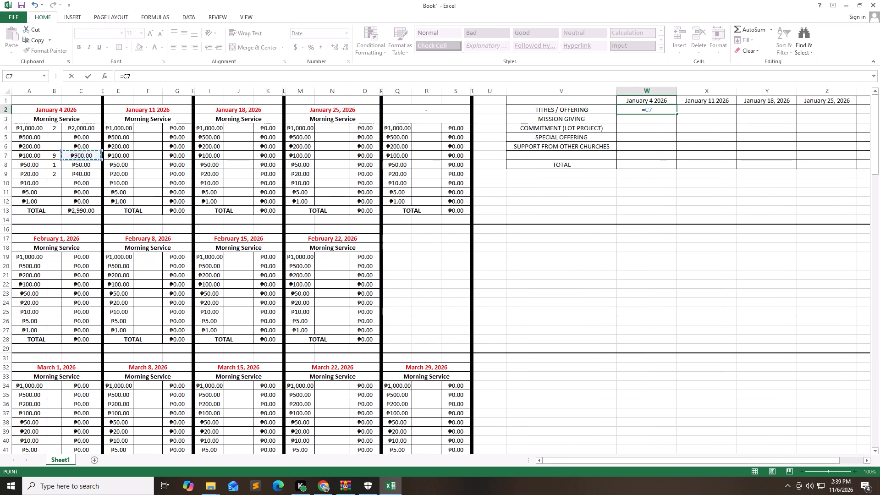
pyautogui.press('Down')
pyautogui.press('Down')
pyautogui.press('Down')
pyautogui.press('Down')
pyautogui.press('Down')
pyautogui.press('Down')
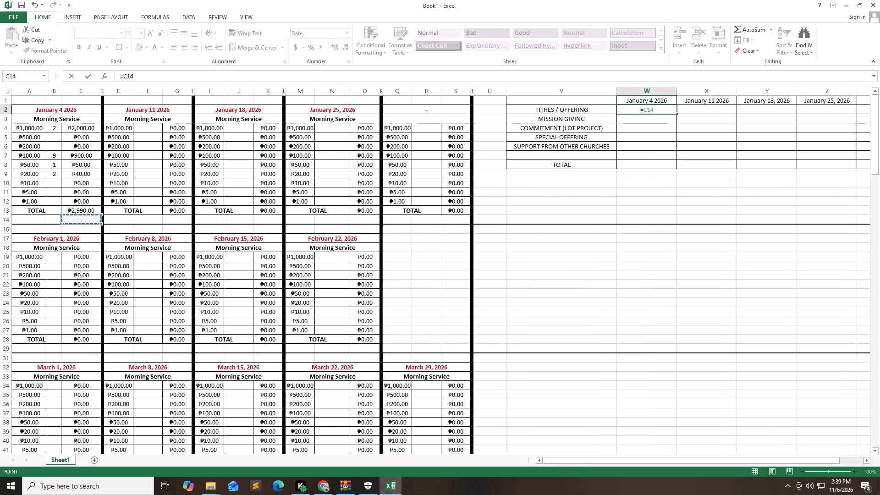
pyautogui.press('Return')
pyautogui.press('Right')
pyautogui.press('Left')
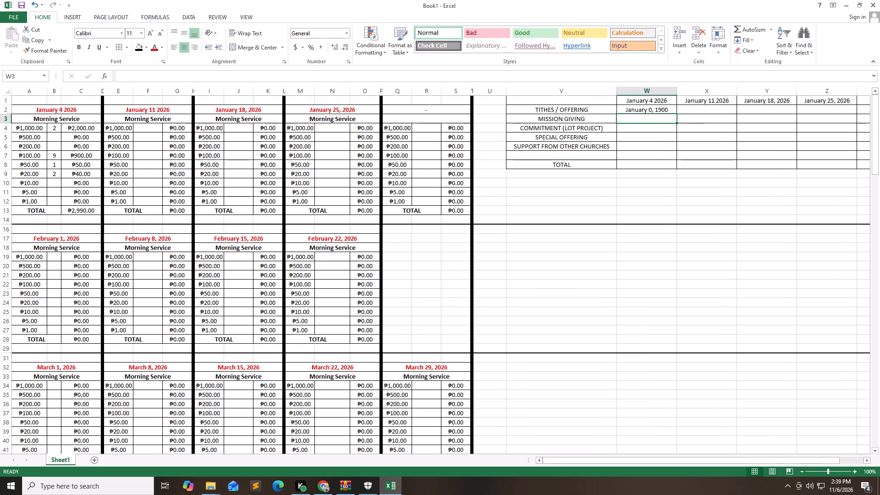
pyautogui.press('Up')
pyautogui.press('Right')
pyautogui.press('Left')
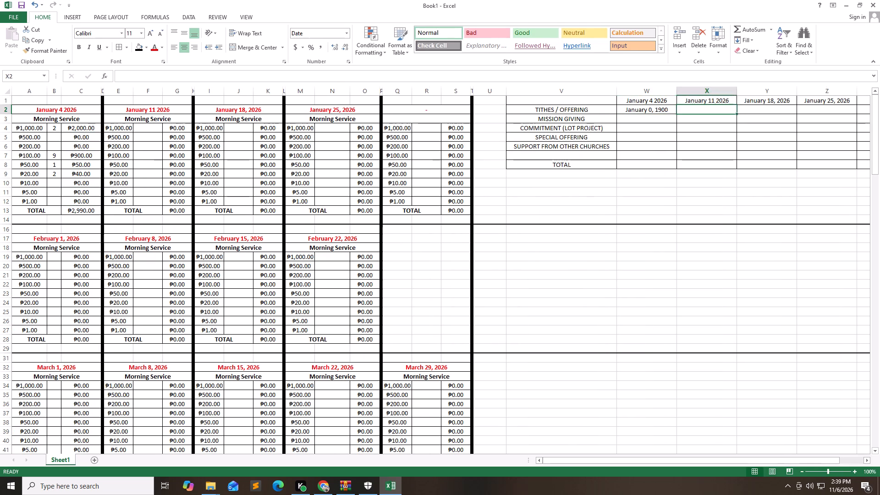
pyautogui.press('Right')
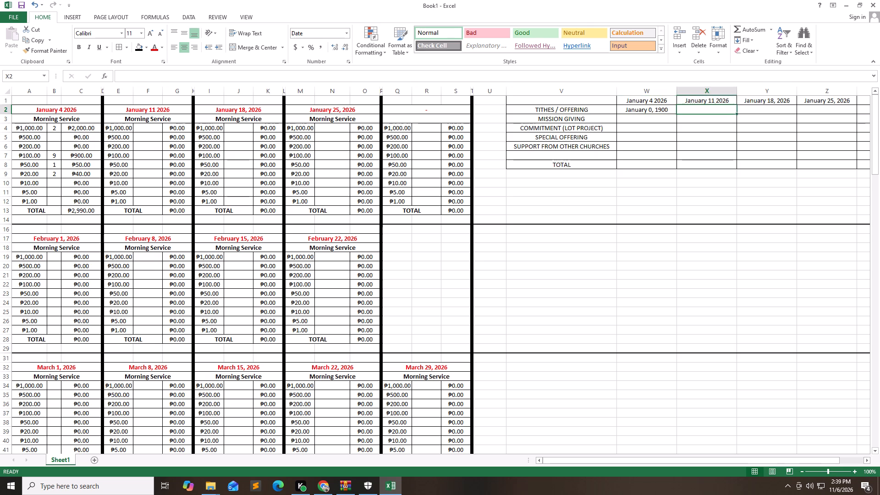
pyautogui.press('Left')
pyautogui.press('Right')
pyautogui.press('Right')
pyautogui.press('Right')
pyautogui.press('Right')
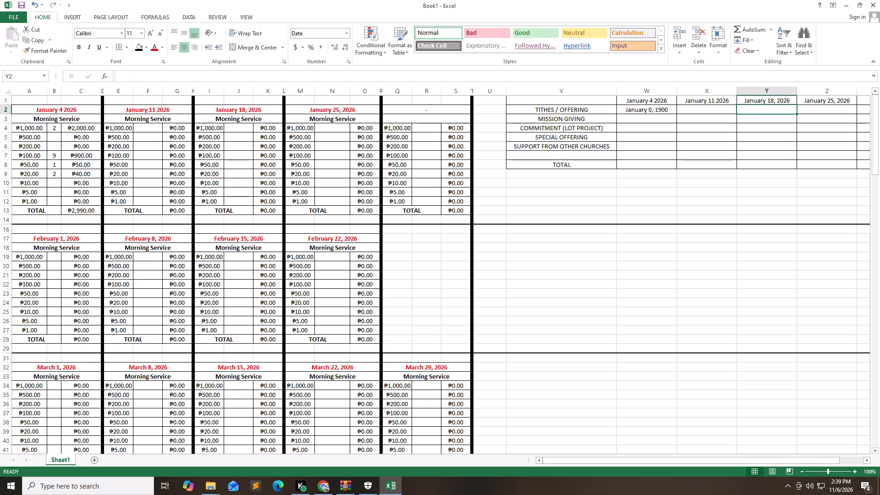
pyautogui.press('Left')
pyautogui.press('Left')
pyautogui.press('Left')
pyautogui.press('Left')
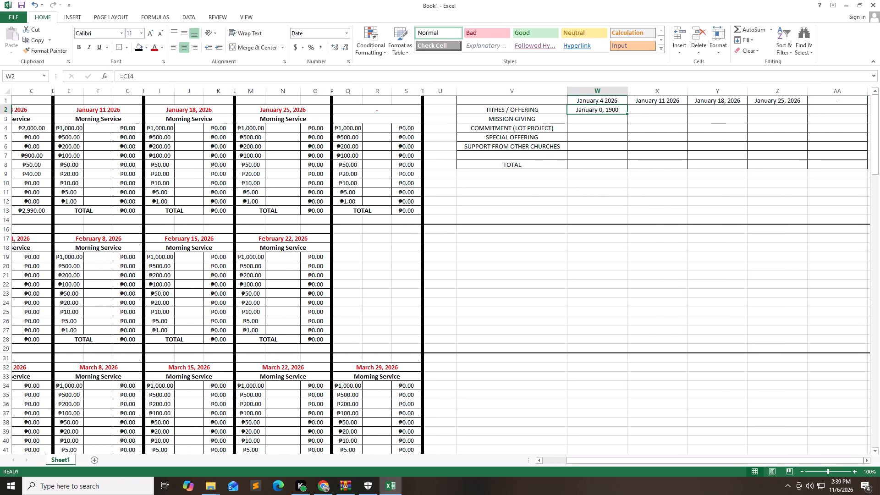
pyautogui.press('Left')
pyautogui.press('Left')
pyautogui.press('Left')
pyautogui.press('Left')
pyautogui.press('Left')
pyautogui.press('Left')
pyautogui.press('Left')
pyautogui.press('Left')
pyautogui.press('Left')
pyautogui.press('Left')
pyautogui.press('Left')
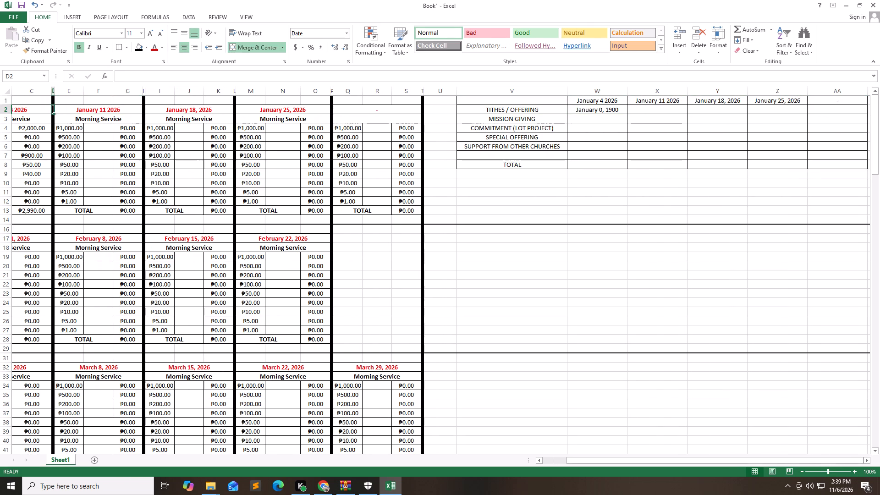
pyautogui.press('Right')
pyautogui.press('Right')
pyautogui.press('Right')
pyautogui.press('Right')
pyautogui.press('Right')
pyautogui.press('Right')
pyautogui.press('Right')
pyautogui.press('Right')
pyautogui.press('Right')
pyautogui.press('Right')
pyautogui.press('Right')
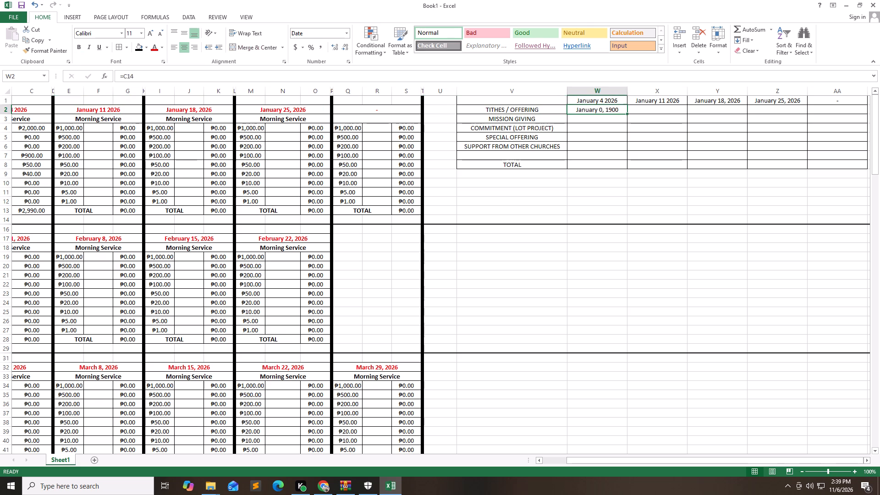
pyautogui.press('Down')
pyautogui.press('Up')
# Link the January 4 TITHES / OFFERING amount in W2 to that table's TOTAL with =C13.
pyautogui.press('=')
pyautogui.press('Down')
pyautogui.press('Down')
pyautogui.press('Down')
pyautogui.press('Down')
pyautogui.press('Down')
pyautogui.press('Down')
pyautogui.press('Down')
pyautogui.press('Down')
pyautogui.press('Down')
pyautogui.press('Down')
pyautogui.press('Down')
pyautogui.press('Down')
pyautogui.press('Down')
pyautogui.press('Left')
pyautogui.press('Left')
pyautogui.press('Left')
pyautogui.press('Left')
pyautogui.press('Left')
pyautogui.press('Left')
pyautogui.press('Left')
pyautogui.press('Left')
pyautogui.press('Left')
pyautogui.press('Left')
pyautogui.press('Left')
pyautogui.press('Left')
pyautogui.press('Left')
pyautogui.press('Left')
pyautogui.press('Left')
pyautogui.press('Left')
pyautogui.press('Left')
pyautogui.press('Left')
pyautogui.press('Left')
pyautogui.press('Left')
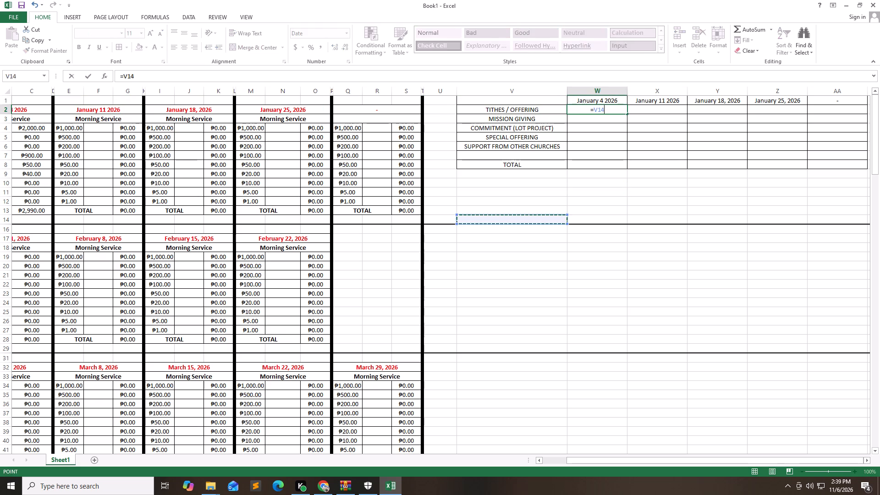
pyautogui.press('Left')
pyautogui.press('Up')
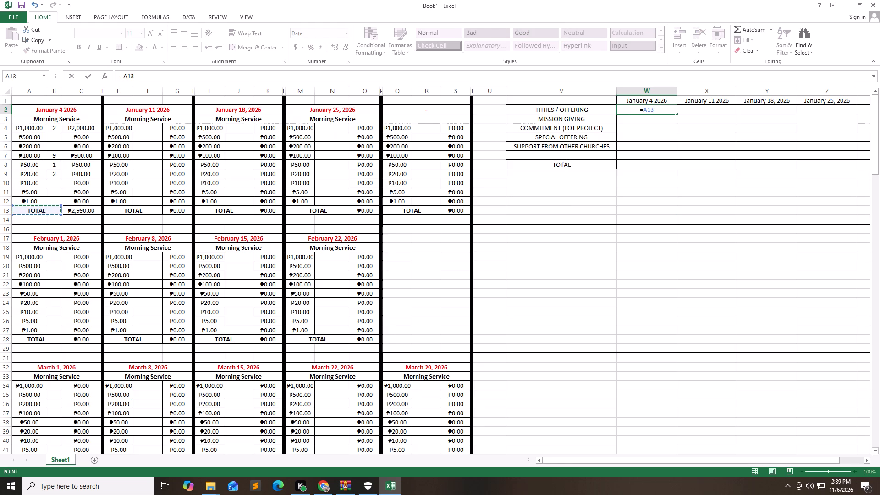
pyautogui.press('Right')
pyautogui.press('Return')
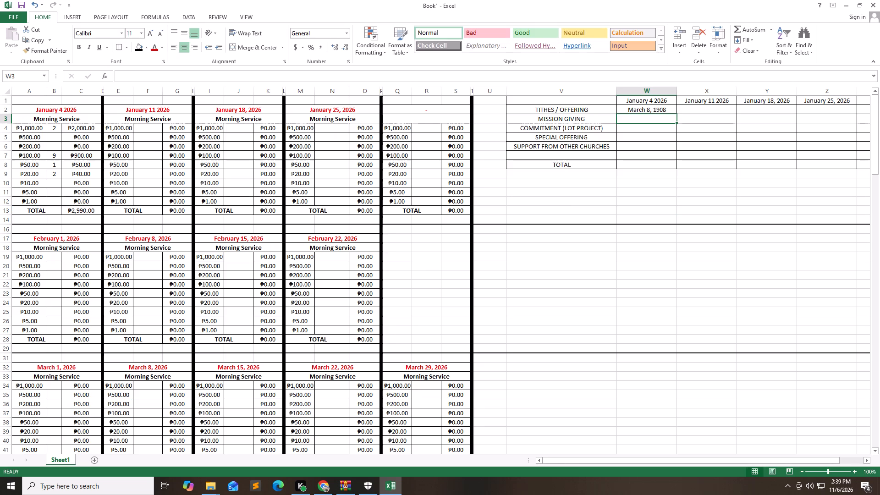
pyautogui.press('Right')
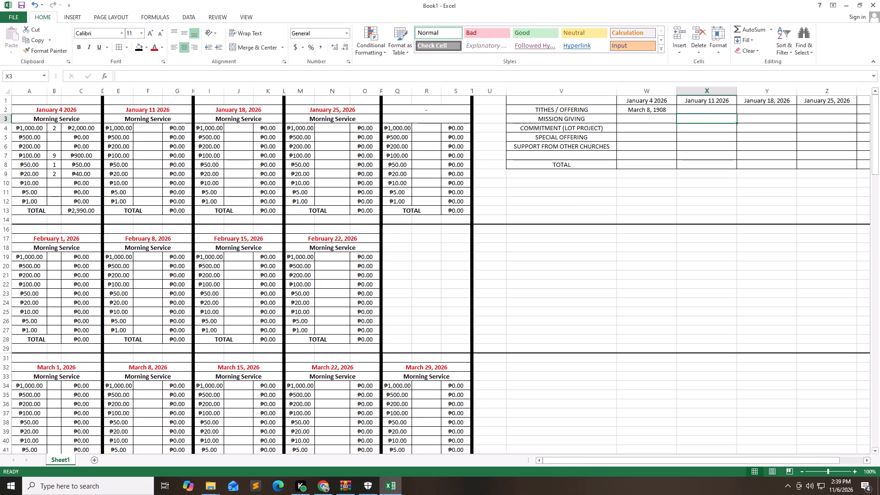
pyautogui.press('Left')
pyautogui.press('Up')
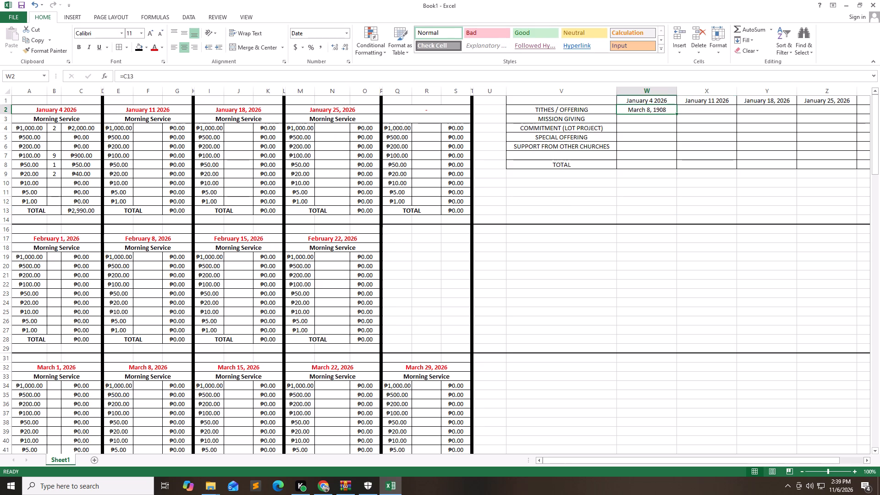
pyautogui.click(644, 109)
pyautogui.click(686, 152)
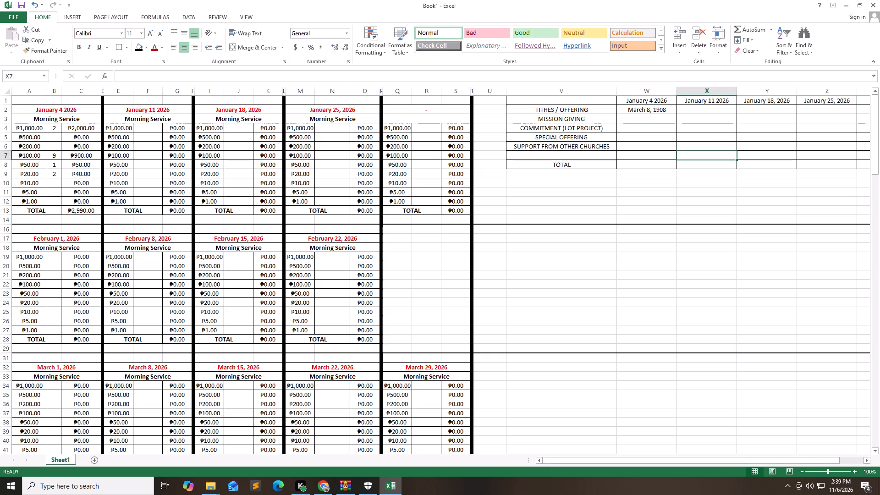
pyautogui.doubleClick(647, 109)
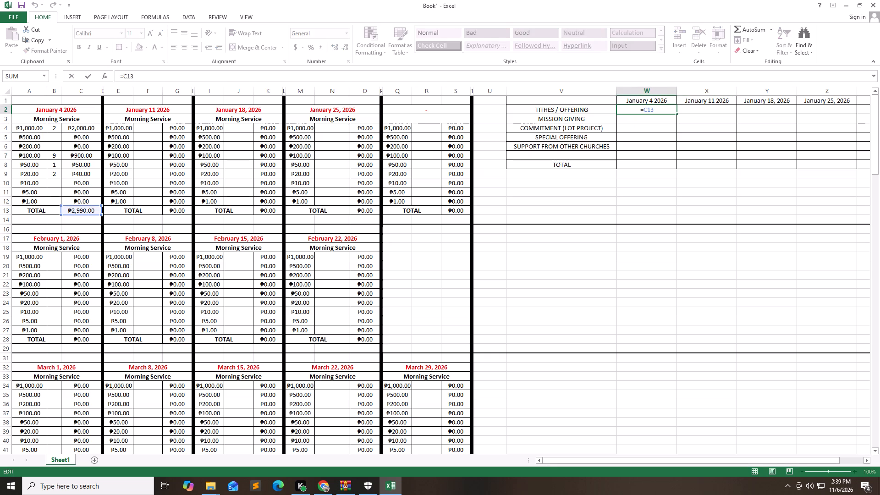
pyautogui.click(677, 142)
# Format the summary amount cells W2 to AA8 as Number with two decimal places and the 1000 separator.
pyautogui.click(666, 107)
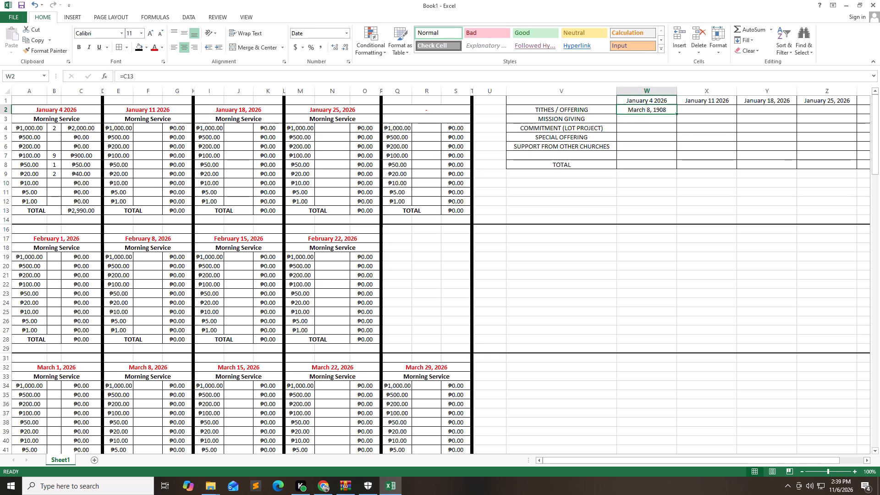
pyautogui.hotkey('shift', 'Right')
pyautogui.hotkey('shift', 'Right')
pyautogui.hotkey('shift', 'Right')
pyautogui.hotkey('shift', 'Right')
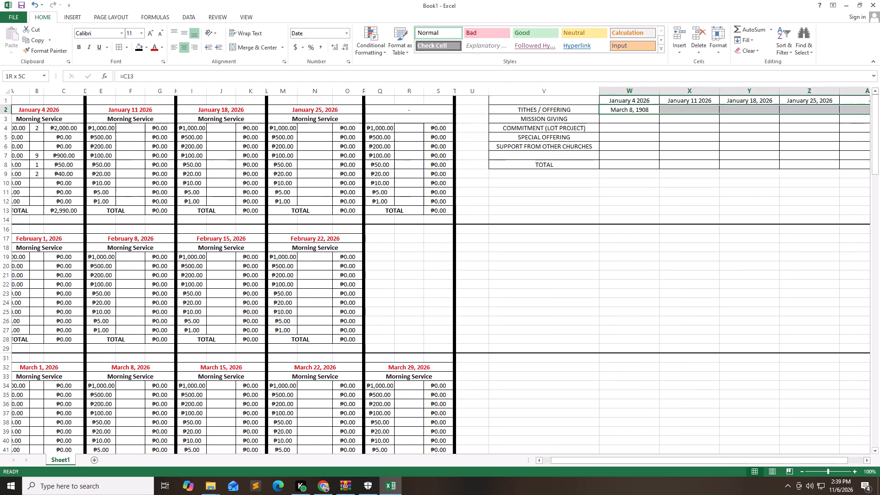
pyautogui.hotkey('shift', 'Down')
pyautogui.hotkey('shift', 'Down')
pyautogui.hotkey('shift', 'Down')
pyautogui.hotkey('shift', 'Down')
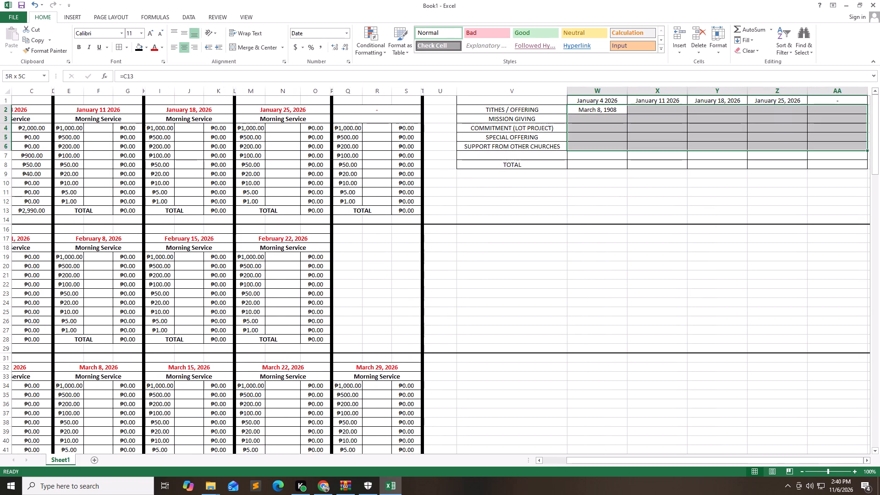
pyautogui.hotkey('shift', 'Down')
pyautogui.hotkey('shift', 'Down')
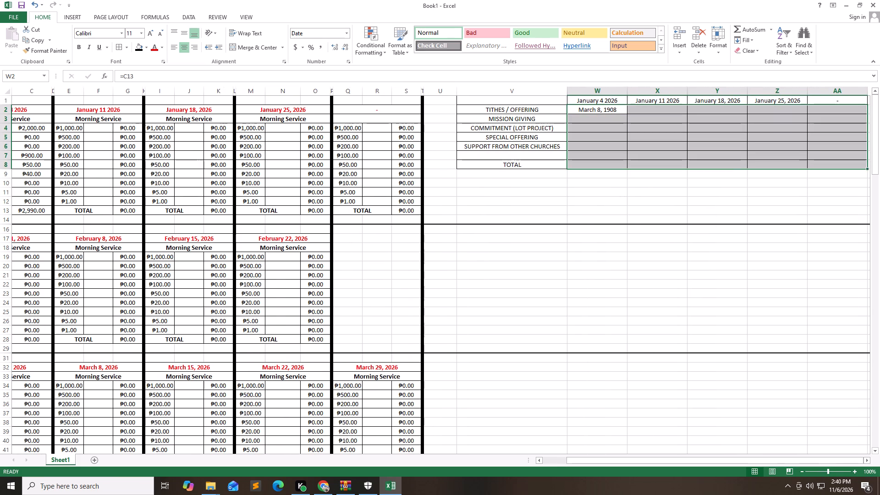
pyautogui.rightClick(587, 111)
pyautogui.click(617, 255)
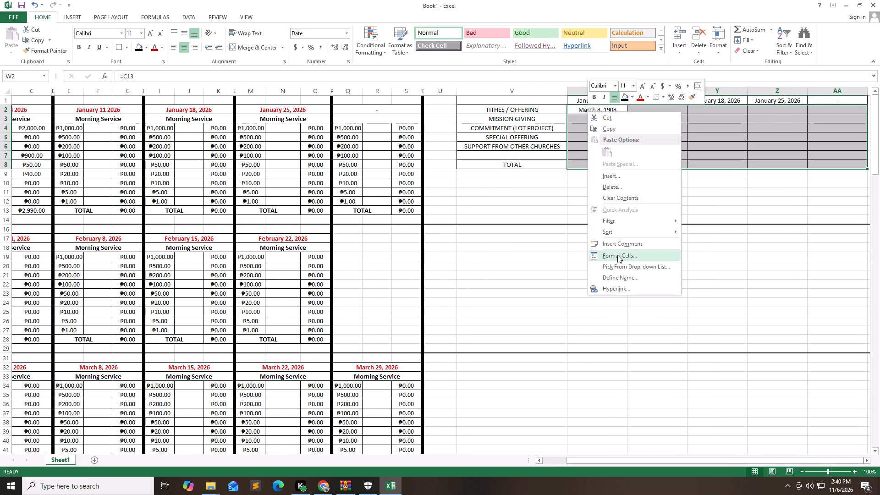
pyautogui.click(523, 192)
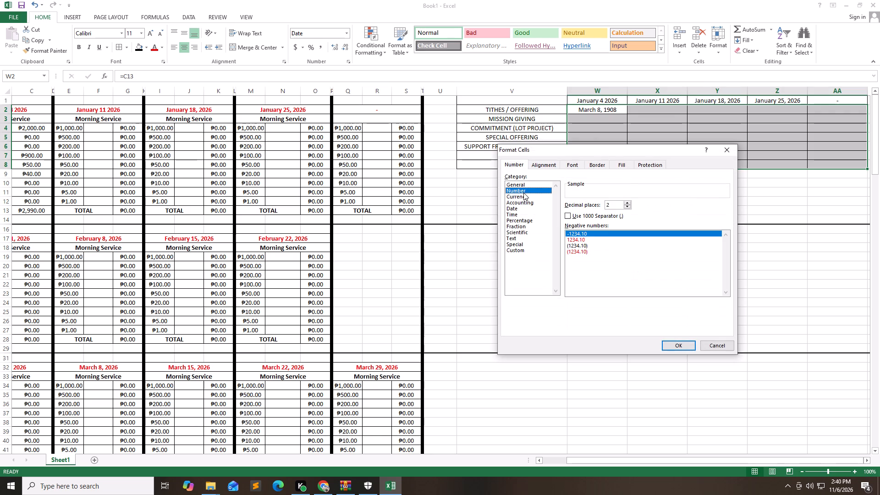
pyautogui.click(566, 212)
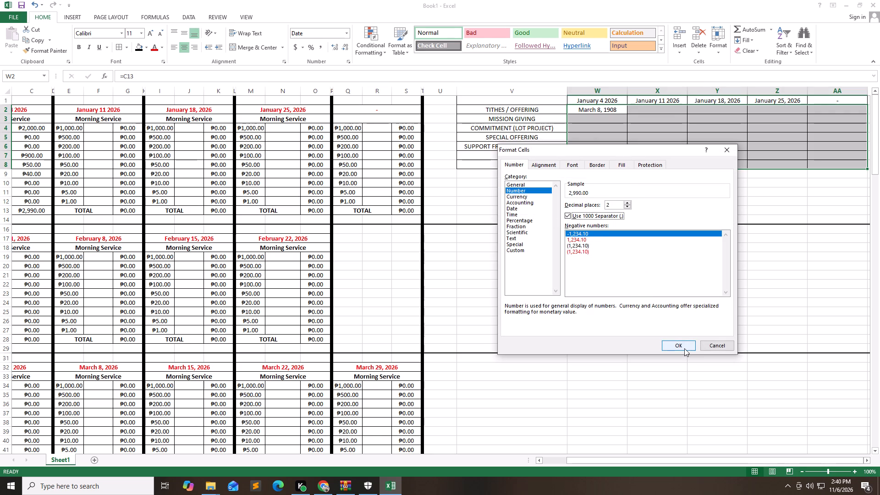
pyautogui.doubleClick(519, 198)
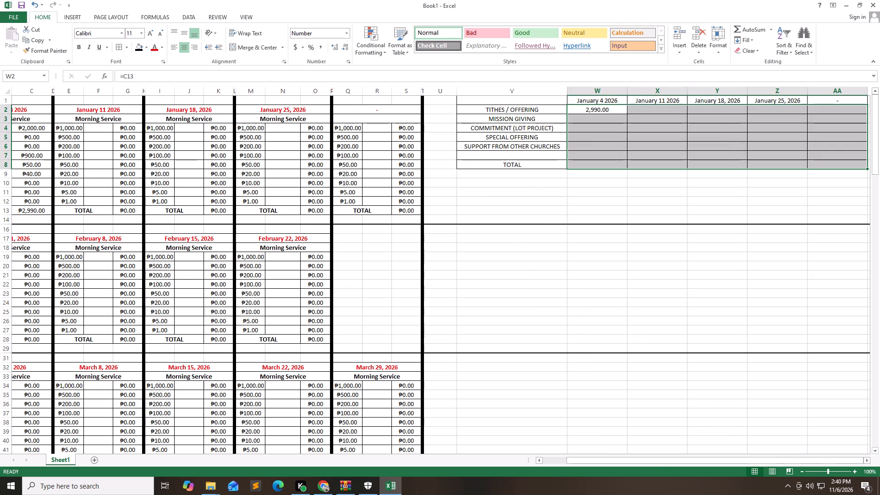
# Format the summary amount cells W2 to AA8 as Currency with two decimal places and the Philippine peso symbol (₱).
pyautogui.click(607, 110)
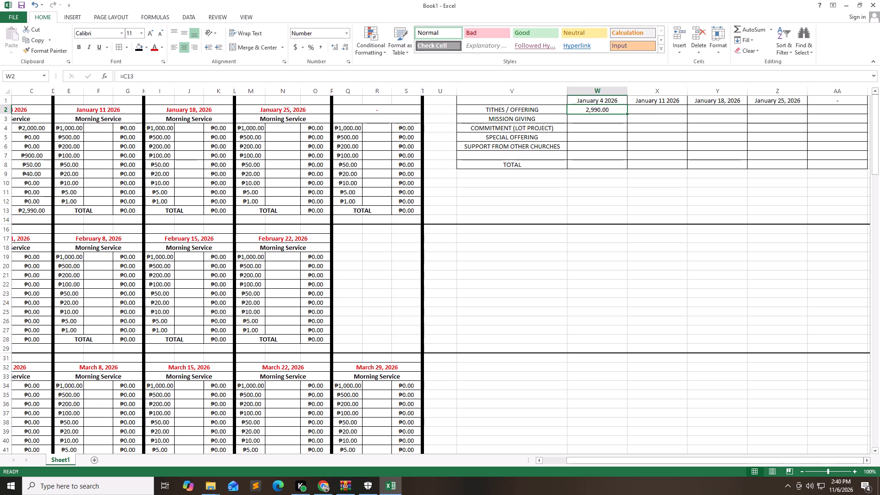
pyautogui.hotkey('shift', 'Down')
pyautogui.hotkey('shift', 'Down')
pyautogui.hotkey('shift', 'Down')
pyautogui.hotkey('shift', 'Down')
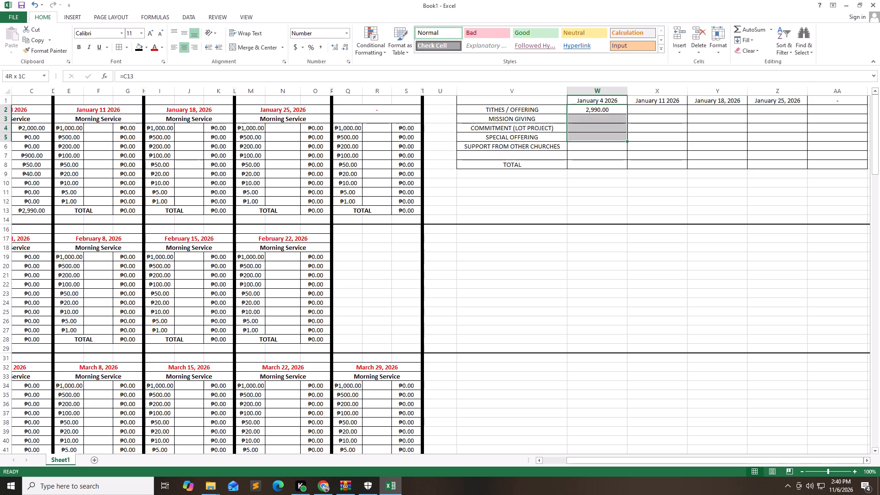
pyautogui.hotkey('shift', 'Down')
pyautogui.hotkey('shift', 'Down')
pyautogui.hotkey('shift', 'Right')
pyautogui.hotkey('shift', 'Right')
pyautogui.hotkey('shift', 'Right')
pyautogui.hotkey('shift', 'Right')
pyautogui.hotkey('shift', 'Right')
pyautogui.hotkey('shift', 'Right')
pyautogui.hotkey('shift', 'Right')
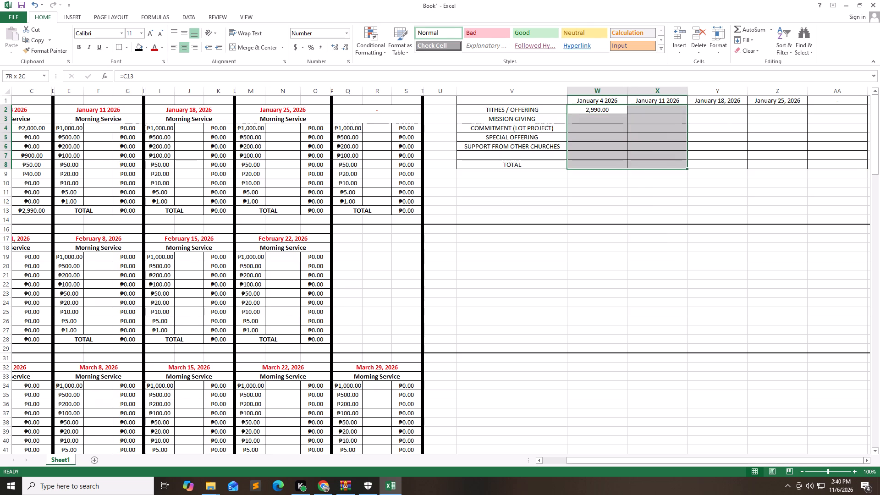
pyautogui.hotkey('shift', 'Left')
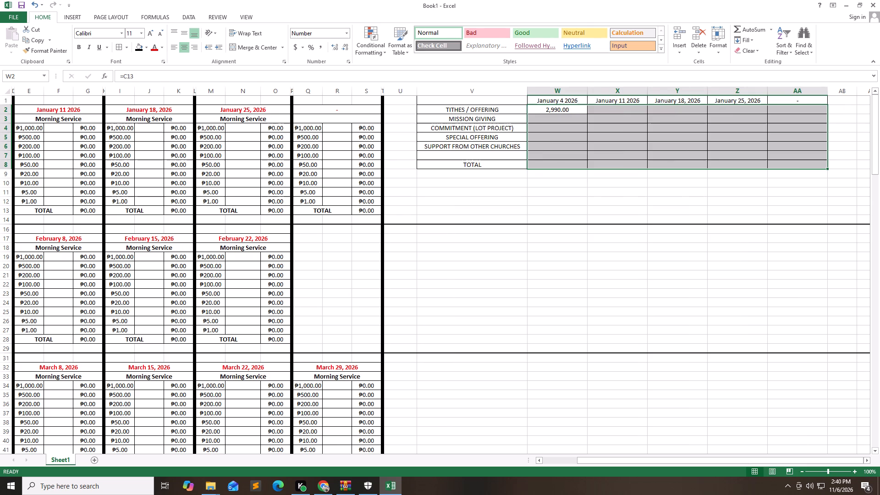
pyautogui.rightClick(557, 120)
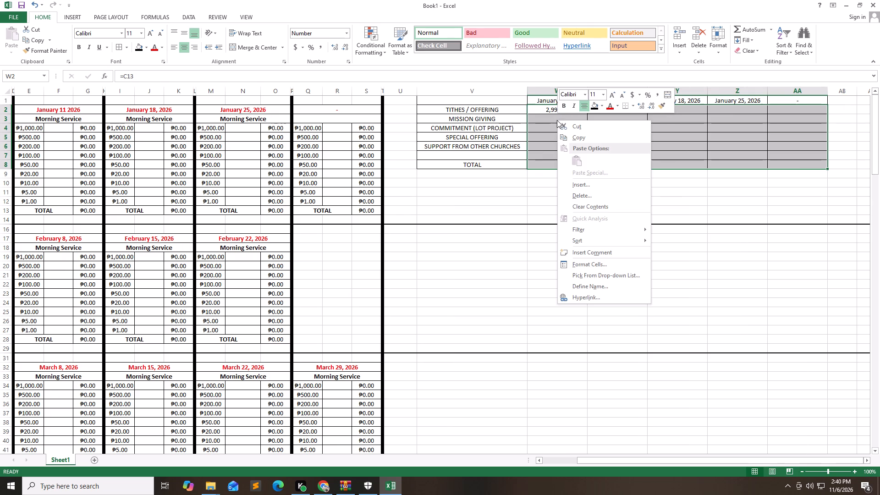
pyautogui.doubleClick(591, 266)
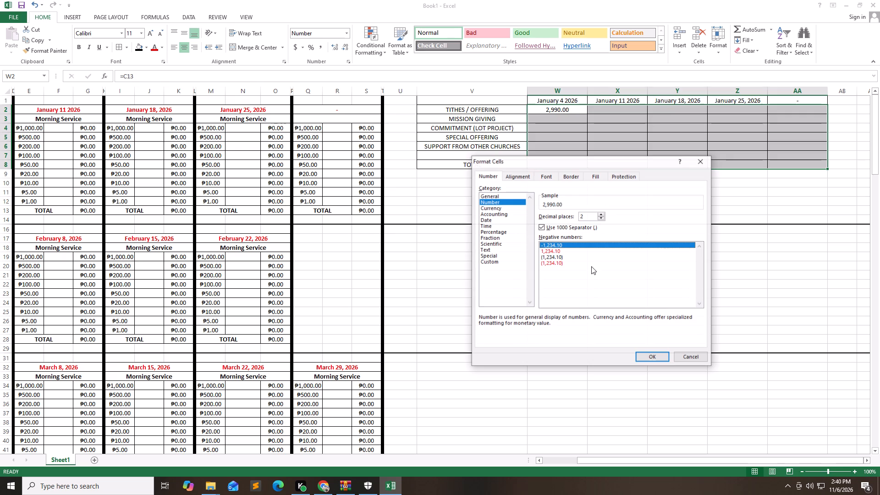
pyautogui.click(502, 209)
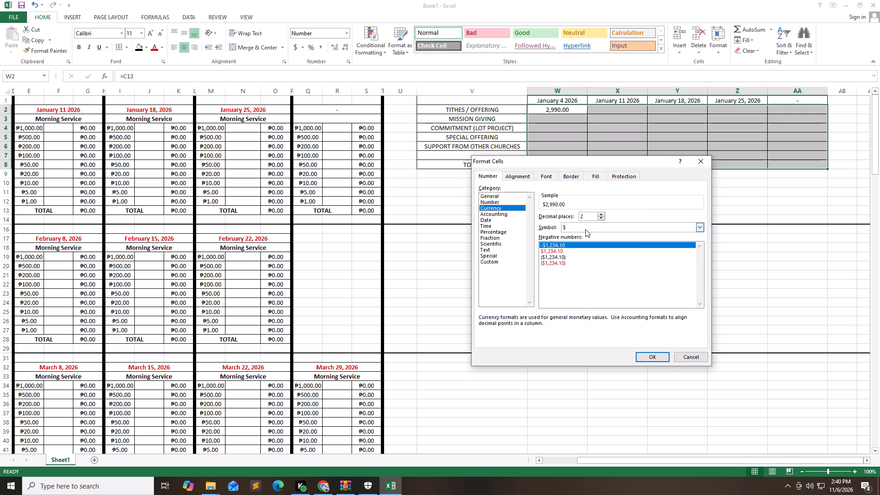
pyautogui.click(604, 227)
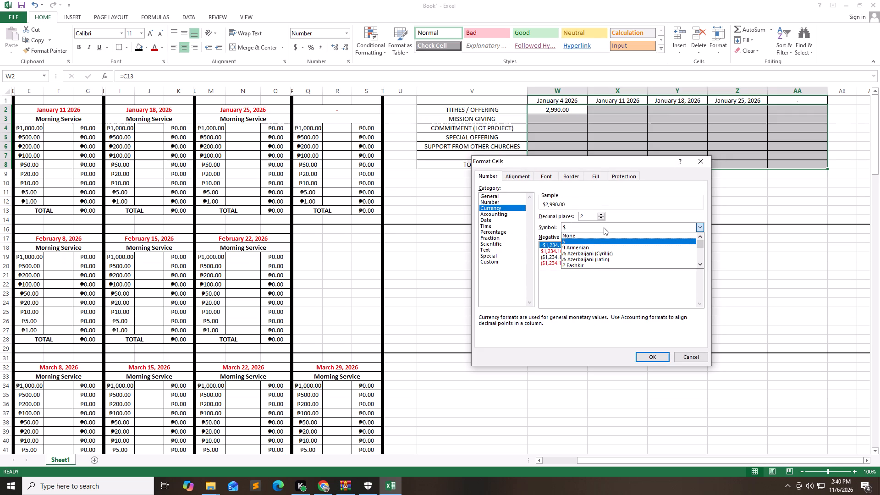
pyautogui.press('Down')
pyautogui.press('Down')
pyautogui.press('Down')
pyautogui.press('Down')
pyautogui.press('Down')
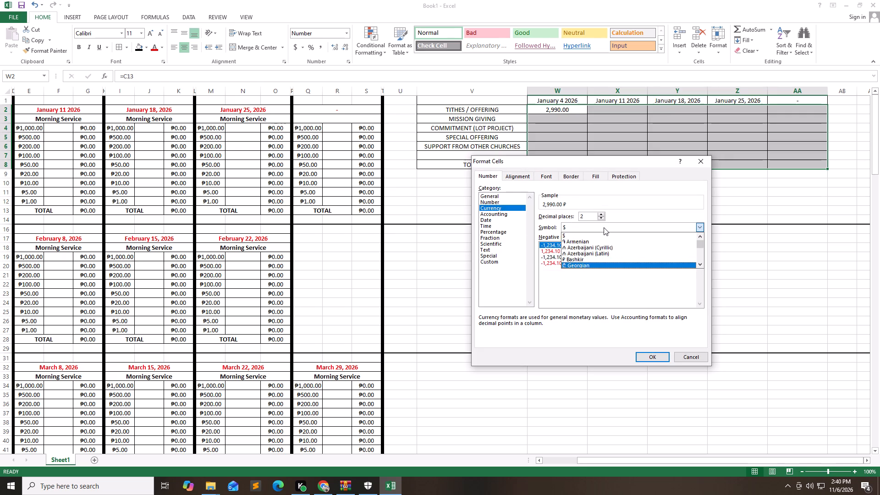
pyautogui.press('Down')
pyautogui.press('Down')
pyautogui.press('Down')
pyautogui.press('Down')
pyautogui.press('Down')
pyautogui.press('Down')
pyautogui.press('Down')
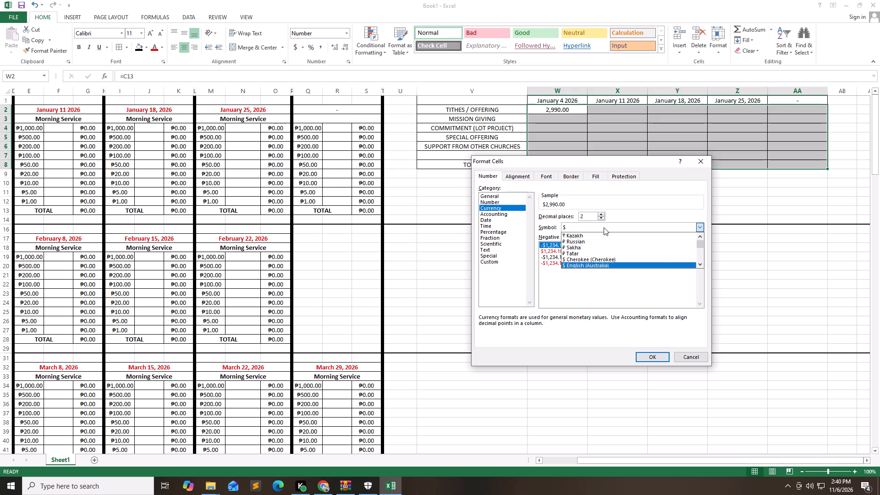
pyautogui.press('Down')
pyautogui.press('Down')
pyautogui.press('Down')
pyautogui.press('Down')
pyautogui.press('Down')
pyautogui.press('Down')
pyautogui.press('Down')
pyautogui.press('Down')
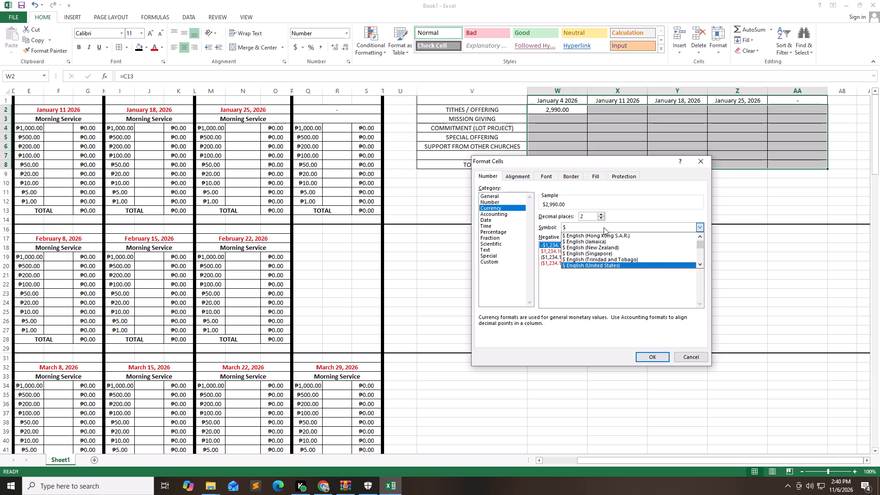
pyautogui.press('Down')
pyautogui.press('Down')
pyautogui.press('Down')
pyautogui.press('Down')
pyautogui.press('Down')
pyautogui.press('Down')
pyautogui.press('Down')
pyautogui.press('Down')
pyautogui.press('Down')
pyautogui.press('Down')
pyautogui.press('Down')
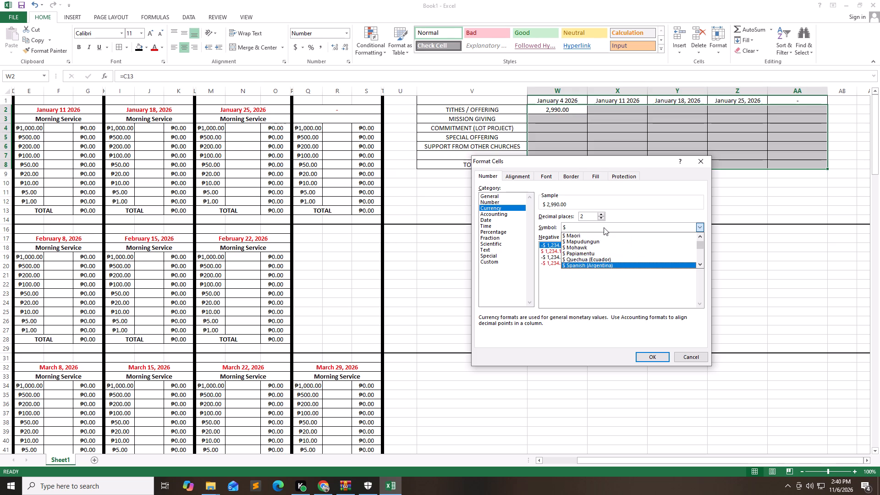
pyautogui.press('Down')
pyautogui.press('Down')
pyautogui.press('Down')
pyautogui.press('Down')
pyautogui.press('Down')
pyautogui.press('Down')
pyautogui.press('Down')
pyautogui.press('Down')
pyautogui.press('Down')
pyautogui.press('Down')
pyautogui.press('Down')
pyautogui.press('Down')
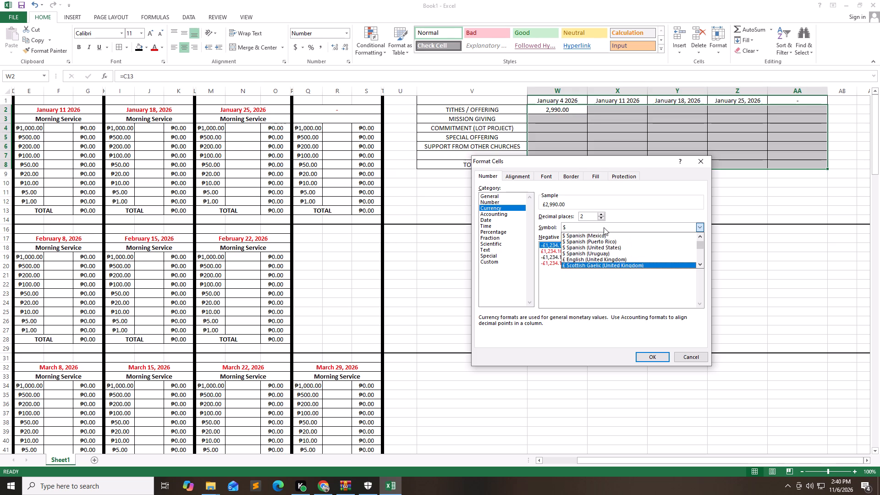
pyautogui.press('Down')
pyautogui.press('Down')
pyautogui.press('Down')
pyautogui.press('Down')
pyautogui.press('Down')
pyautogui.press('Down')
pyautogui.press('Down')
pyautogui.press('Down')
pyautogui.press('Down')
pyautogui.press('Down')
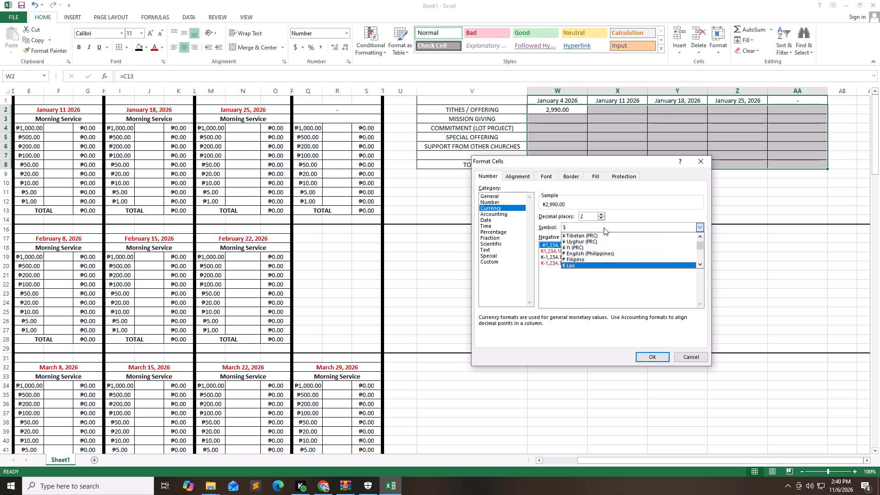
pyautogui.press('Up')
pyautogui.press('Up')
pyautogui.press('Return')
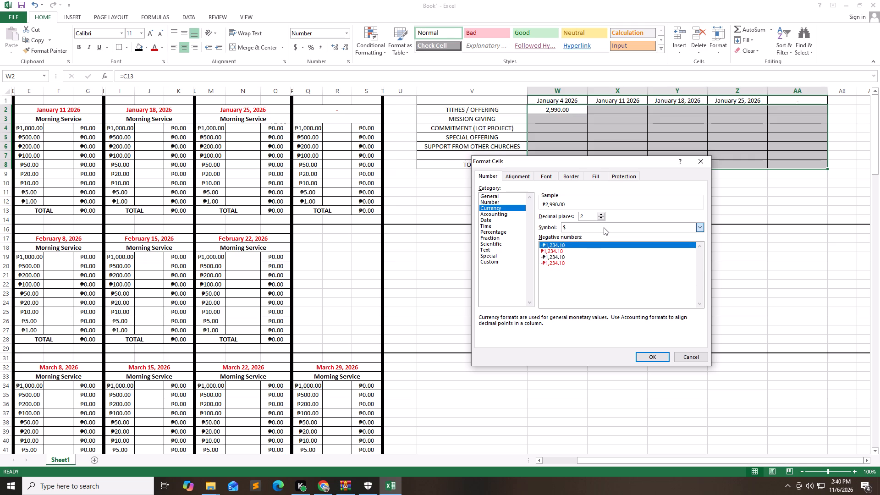
pyautogui.press('Return')
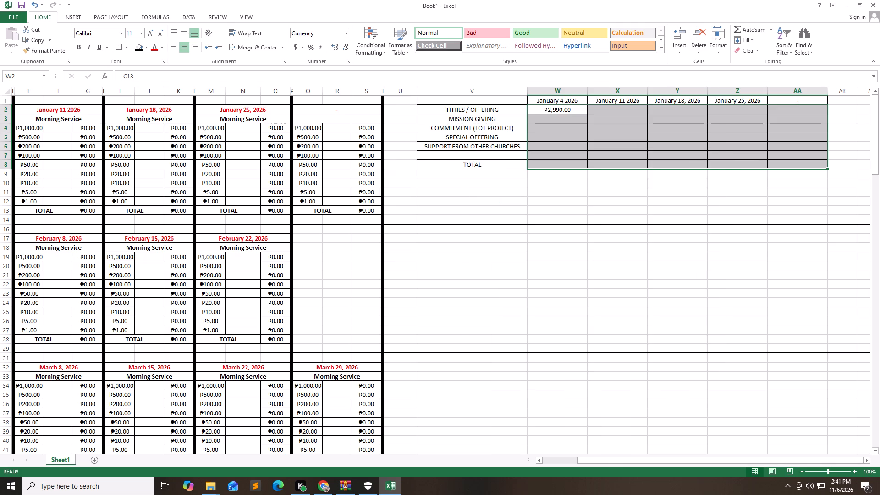
# Link the January 11 TITHES / OFFERING amount in X2 to the January 11 cash table's TOTAL in G13.
pyautogui.doubleClick(607, 110)
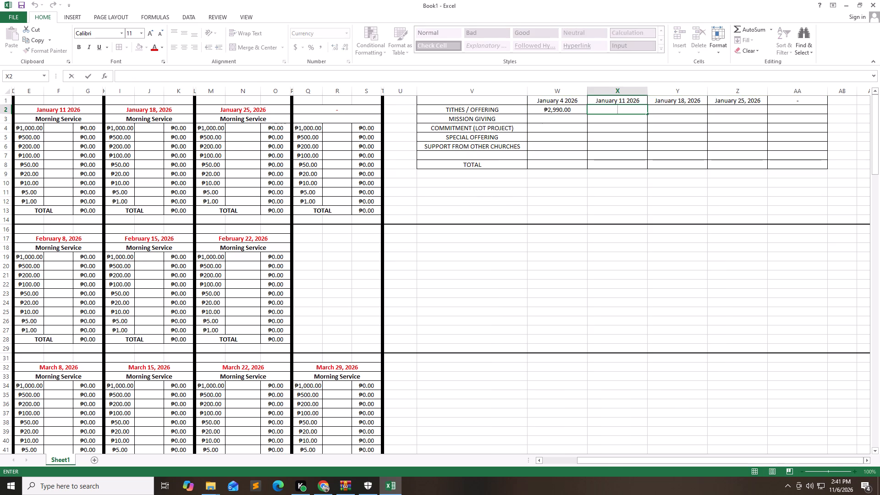
pyautogui.press('=')
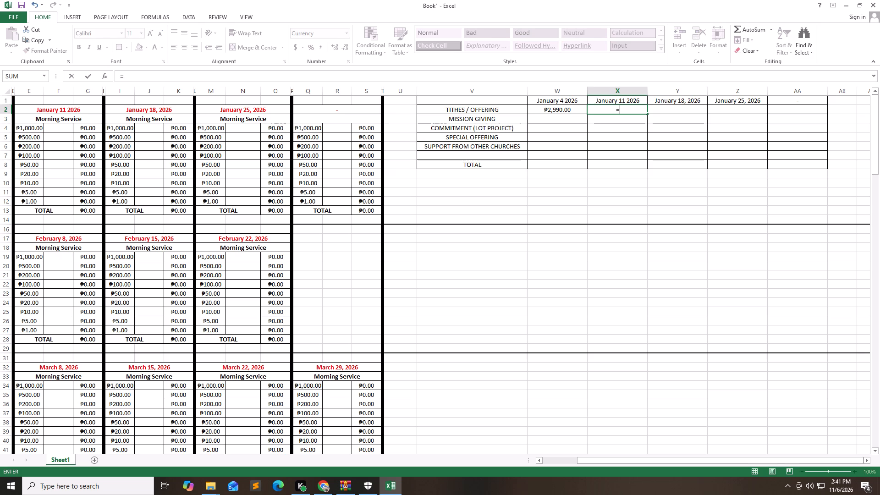
pyautogui.press('Left')
pyautogui.press('Left')
pyautogui.press('Left')
pyautogui.press('Left')
pyautogui.press('Left')
pyautogui.press('Left')
pyautogui.press('Left')
pyautogui.press('Left')
pyautogui.press('Left')
pyautogui.press('Left')
pyautogui.press('Left')
pyautogui.press('Left')
pyautogui.press('Left')
pyautogui.press('Left')
pyautogui.press('Left')
pyautogui.press('Left')
pyautogui.press('Left')
pyautogui.press('Left')
pyautogui.press('Left')
pyautogui.press('Left')
pyautogui.press('Down')
pyautogui.press('Down')
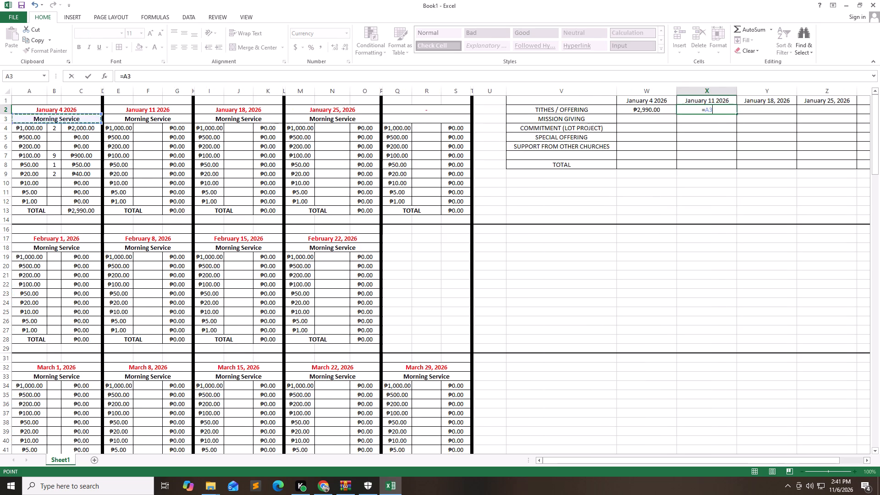
pyautogui.press('Down')
pyautogui.press('Down')
pyautogui.press('Down')
pyautogui.press('Down')
pyautogui.press('Down')
pyautogui.press('Down')
pyautogui.press('Down')
pyautogui.press('Down')
pyautogui.press('Down')
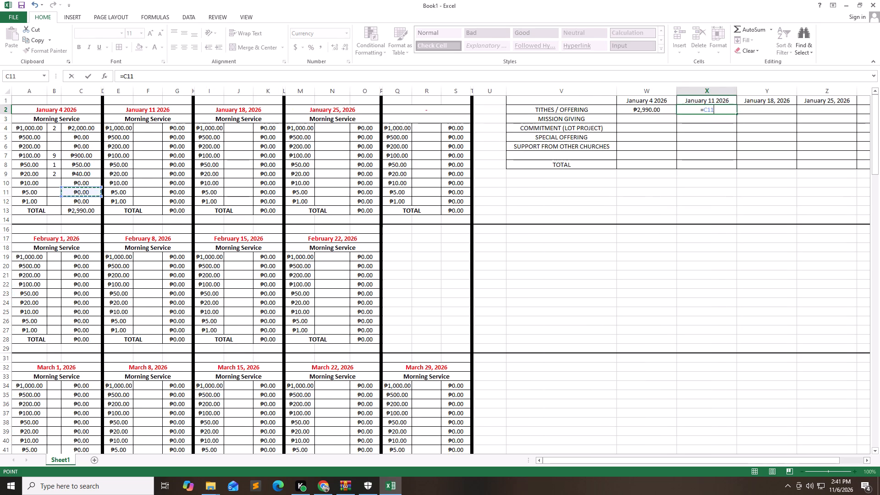
pyautogui.press('Down')
pyautogui.press('Right')
pyautogui.press('Right')
pyautogui.press('Right')
pyautogui.press('Right')
pyautogui.press('Right')
pyautogui.press('Up')
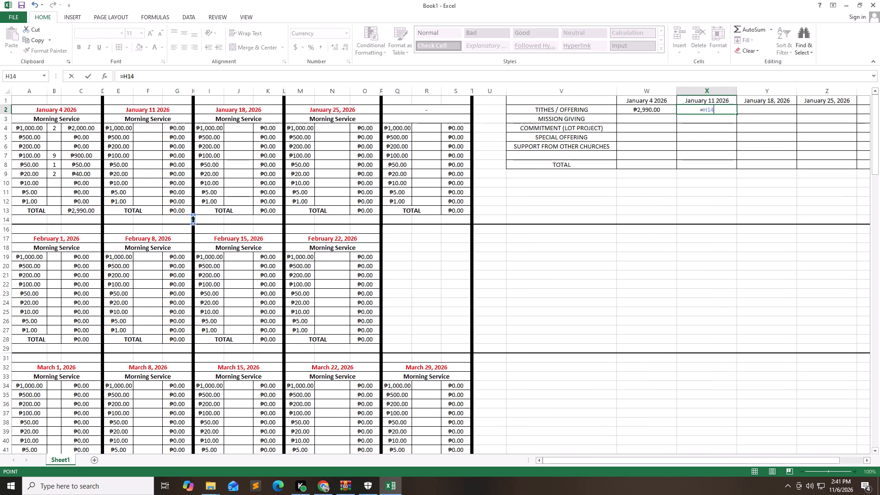
pyautogui.press('Left')
pyautogui.press('Return')
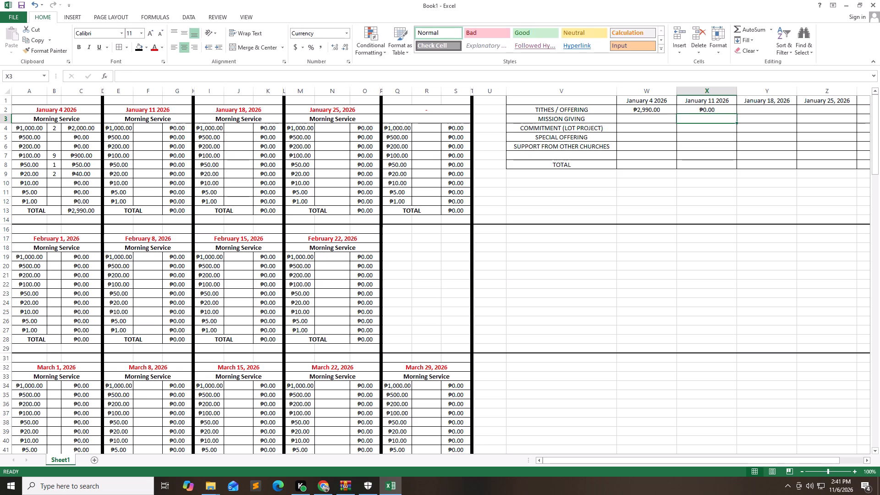
# Link the January 18 TITHES / OFFERING amount in Y2 to the January 18 cash table's TOTAL with =K13.
pyautogui.press('Up')
pyautogui.press('Right')
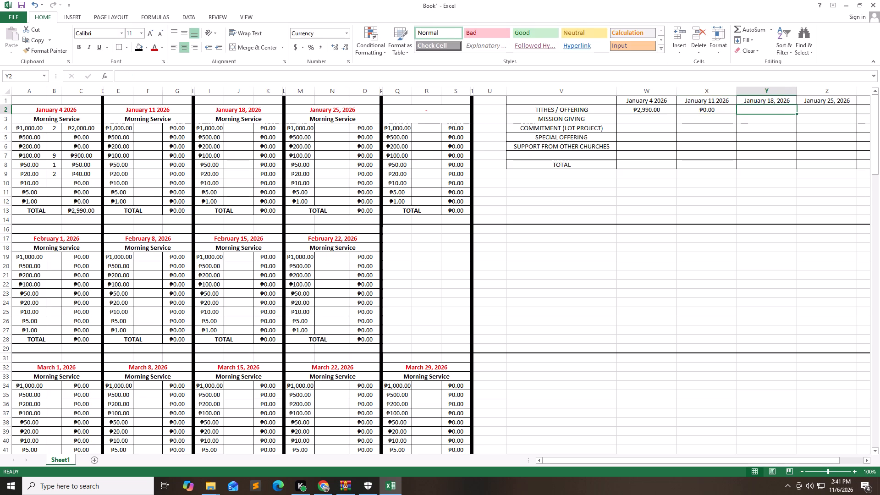
pyautogui.press('=')
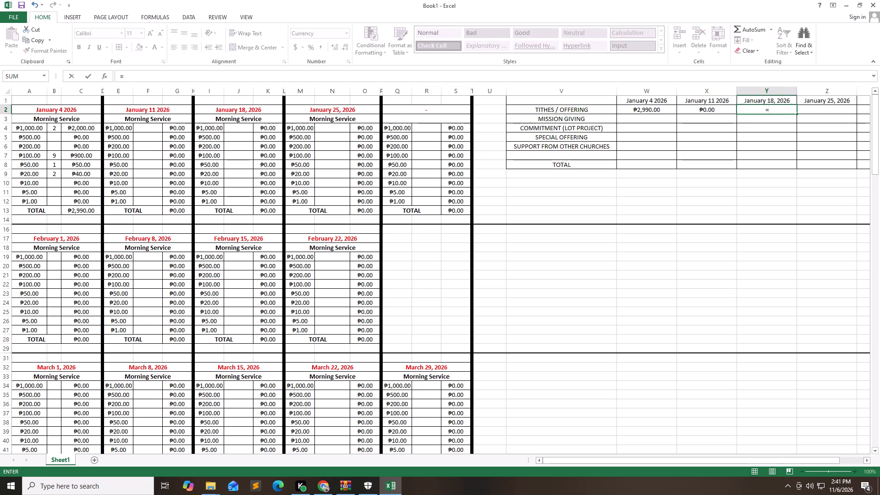
pyautogui.press('Down')
pyautogui.press('Down')
pyautogui.press('Down')
pyautogui.press('Down')
pyautogui.press('Down')
pyautogui.press('Left')
pyautogui.press('Left')
pyautogui.press('Left')
pyautogui.press('Left')
pyautogui.press('Left')
pyautogui.press('Left')
pyautogui.press('Left')
pyautogui.press('Left')
pyautogui.press('Left')
pyautogui.press('Left')
pyautogui.press('Left')
pyautogui.press('Left')
pyautogui.press('Left')
pyautogui.press('Left')
pyautogui.press('Left')
pyautogui.press('Left')
pyautogui.press('Left')
pyautogui.press('Left')
pyautogui.press('Left')
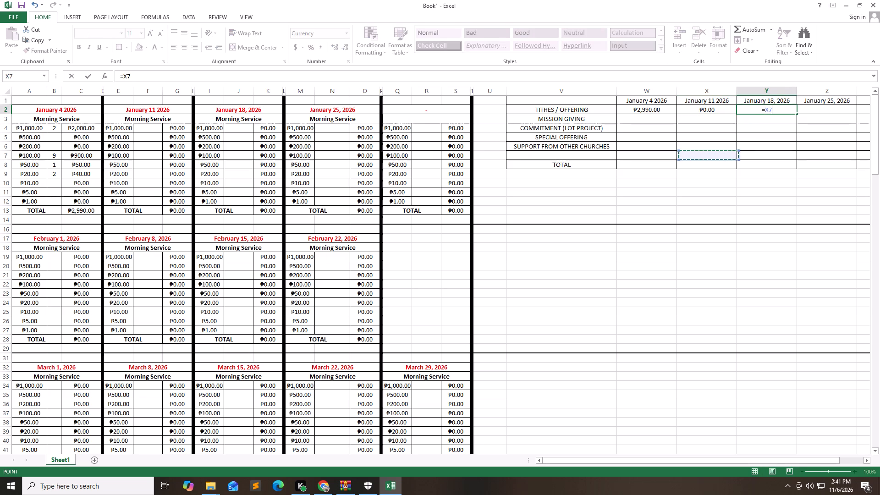
pyautogui.press('Left')
pyautogui.press('Down')
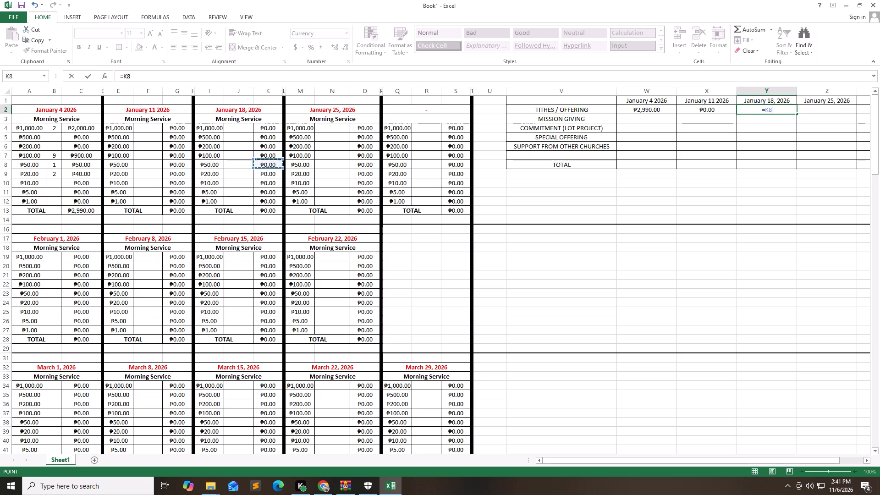
pyautogui.press('Down')
pyautogui.press('Down')
pyautogui.press('Down')
pyautogui.press('Down')
pyautogui.press('Down')
pyautogui.press('Down')
pyautogui.press('Up')
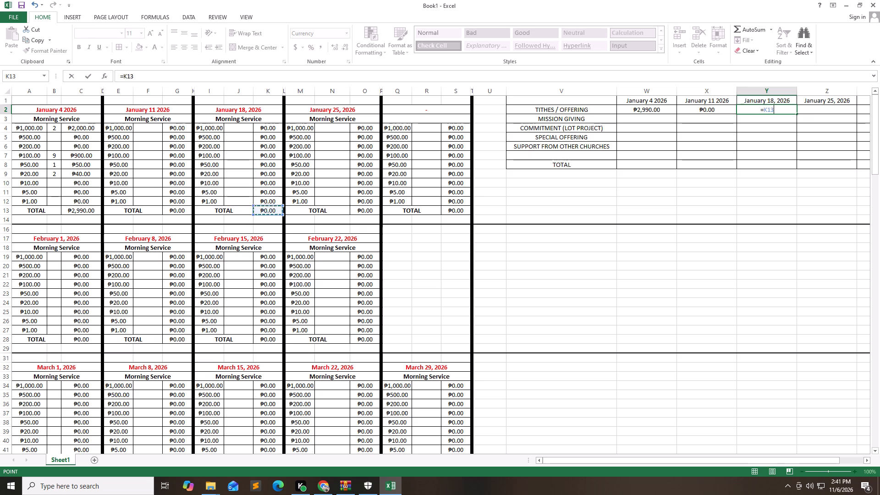
pyautogui.press('Return')
# Link the January 25 TITHES / OFFERING amount in Z2 to the January 25 cash table's TOTAL amount.
pyautogui.press('Up')
pyautogui.press('Right')
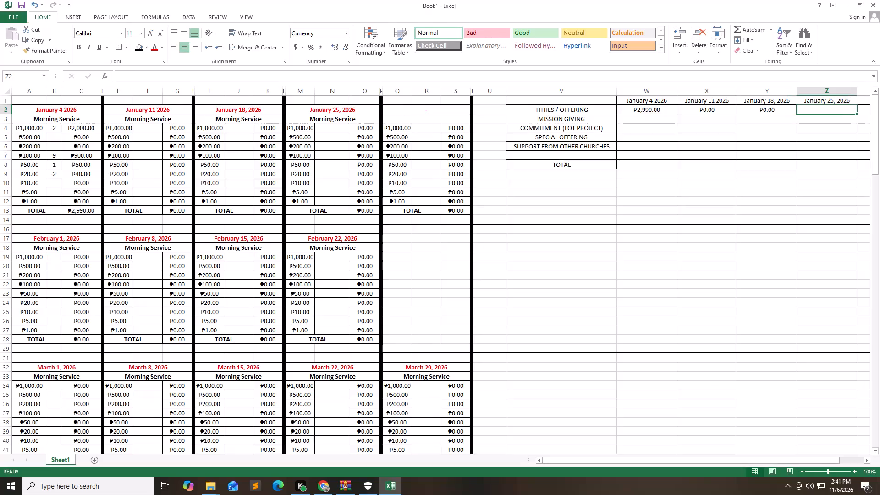
pyautogui.press('=')
pyautogui.press('Down')
pyautogui.press('Down')
pyautogui.press('Down')
pyautogui.press('Down')
pyautogui.press('Down')
pyautogui.press('Down')
pyautogui.press('Down')
pyautogui.press('Down')
pyautogui.press('Down')
pyautogui.press('Down')
pyautogui.press('Down')
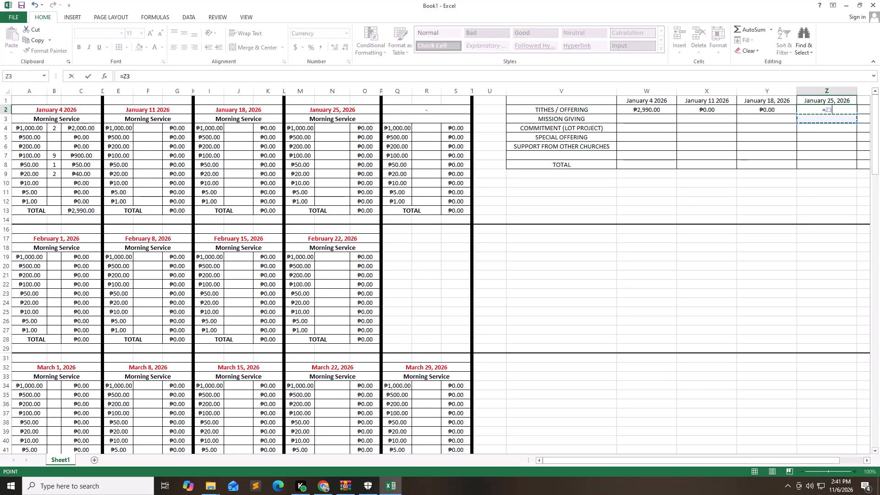
pyautogui.press('Down')
pyautogui.press('Down')
pyautogui.press('Down')
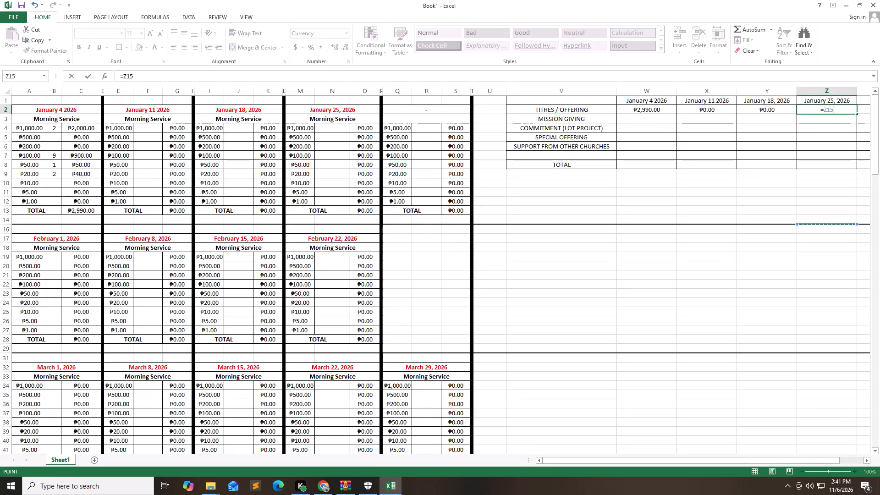
pyautogui.press('Down')
pyautogui.press('Left')
pyautogui.press('Left')
pyautogui.press('Left')
pyautogui.press('Left')
pyautogui.press('Left')
pyautogui.press('Left')
pyautogui.press('Left')
pyautogui.press('Left')
pyautogui.press('Left')
pyautogui.press('Left')
pyautogui.press('Left')
pyautogui.press('Left')
pyautogui.press('Left')
pyautogui.press('Left')
pyautogui.press('Left')
pyautogui.press('Left')
pyautogui.press('Left')
pyautogui.press('Left')
pyautogui.press('Left')
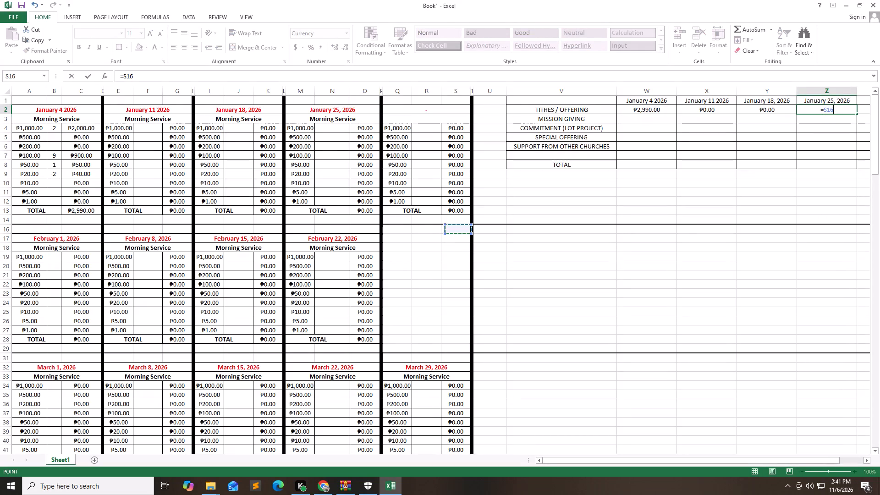
pyautogui.press('Left')
pyautogui.press('Left')
pyautogui.press('Down')
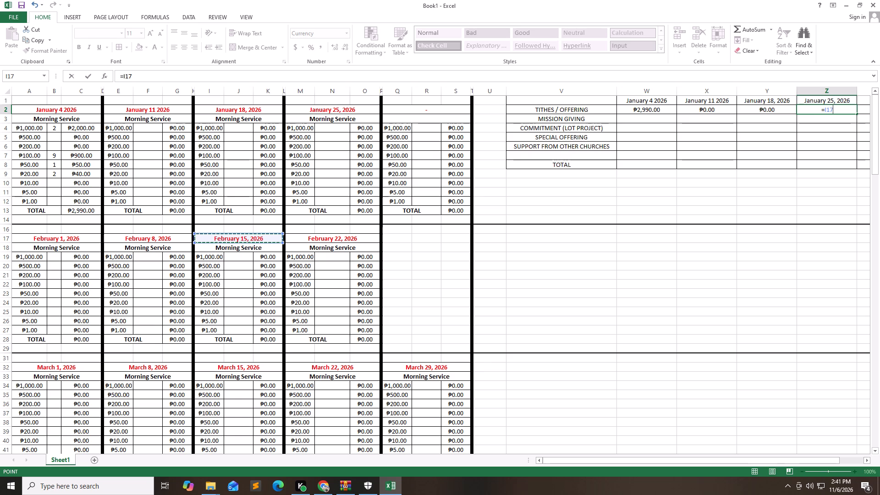
pyautogui.press('Up')
pyautogui.press('Up')
pyautogui.press('Up')
pyautogui.press('Up')
pyautogui.press('Up')
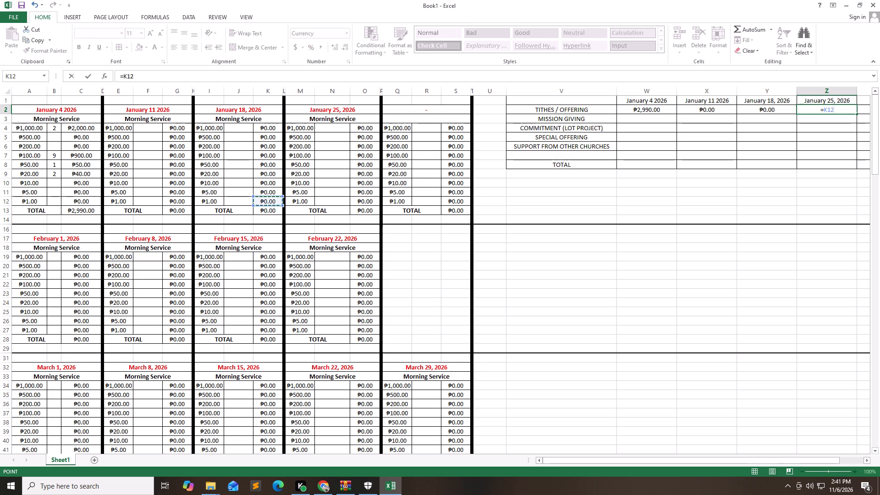
pyautogui.press('Right')
pyautogui.press('Right')
pyautogui.press('Right')
pyautogui.press('Right')
pyautogui.press('Down')
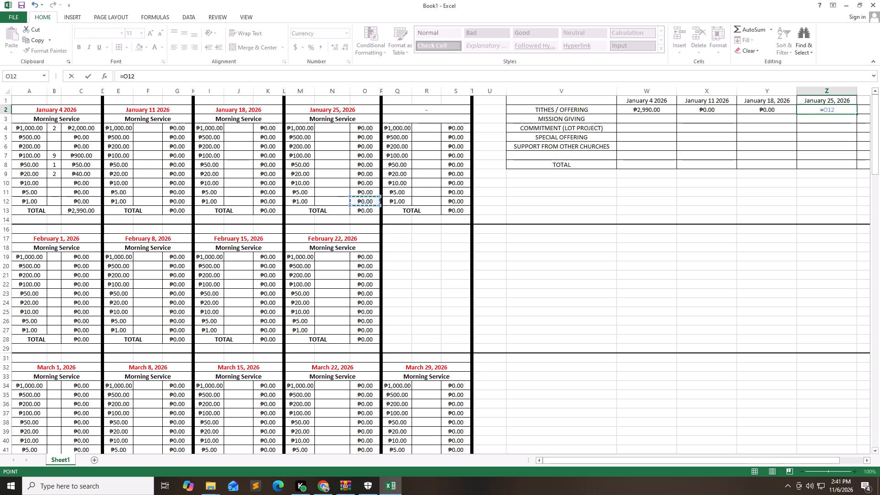
pyautogui.press('Return')
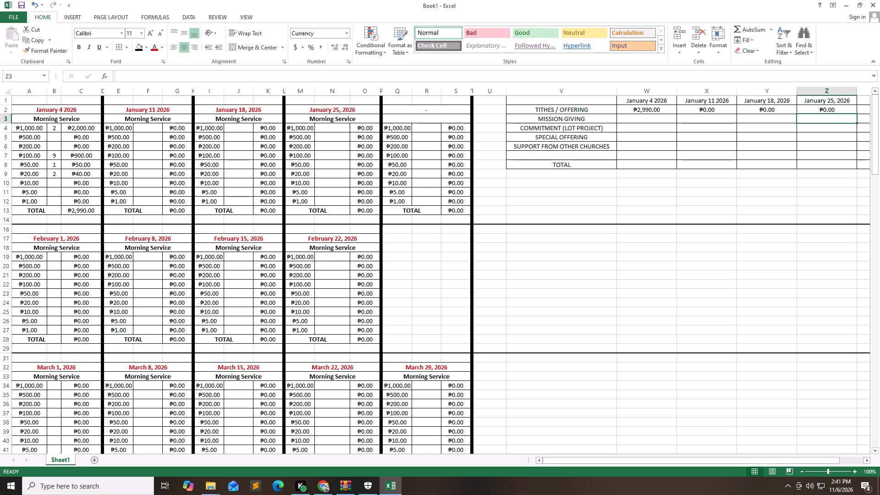
# Link the TITHES / OFFERING amount in AA2 to the TOTAL amount of the fifth January cash table, dated "-".
pyautogui.press('Up')
pyautogui.press('Right')
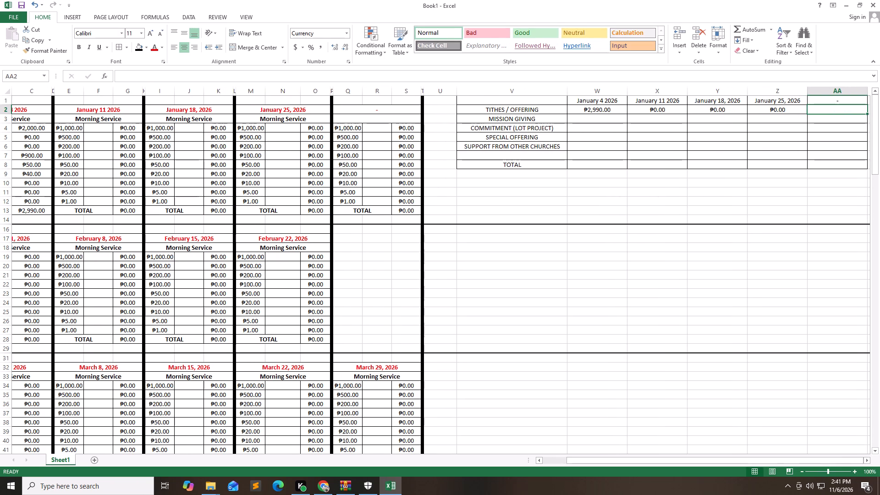
pyautogui.press('=')
pyautogui.press('Down')
pyautogui.press('Down')
pyautogui.press('Down')
pyautogui.press('Down')
pyautogui.press('Down')
pyautogui.press('Down')
pyautogui.press('Down')
pyautogui.press('Down')
pyautogui.press('Down')
pyautogui.press('Down')
pyautogui.press('Down')
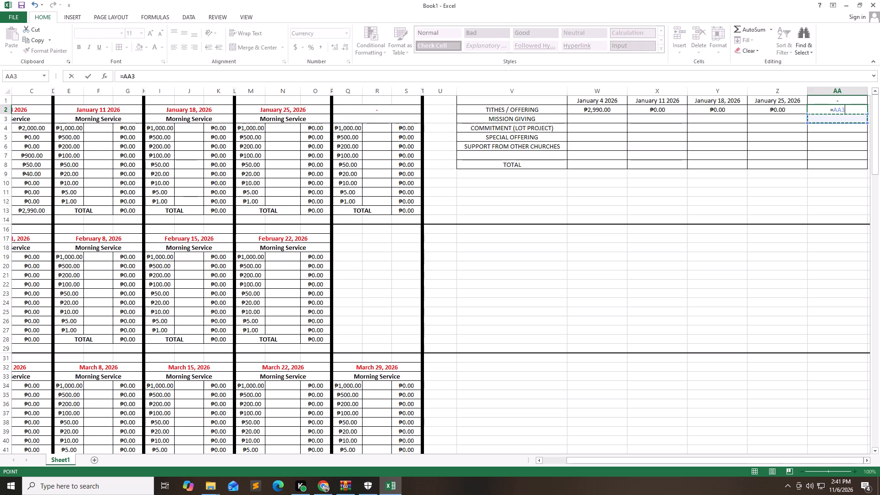
pyautogui.press('Down')
pyautogui.press('Left')
pyautogui.press('Left')
pyautogui.press('Left')
pyautogui.press('Left')
pyautogui.press('Left')
pyautogui.press('Left')
pyautogui.press('Left')
pyautogui.press('Left')
pyautogui.press('Left')
pyautogui.press('Left')
pyautogui.press('Left')
pyautogui.press('Left')
pyautogui.press('Left')
pyautogui.press('Left')
pyautogui.press('Left')
pyautogui.press('Left')
pyautogui.press('Left')
pyautogui.press('Left')
pyautogui.press('Left')
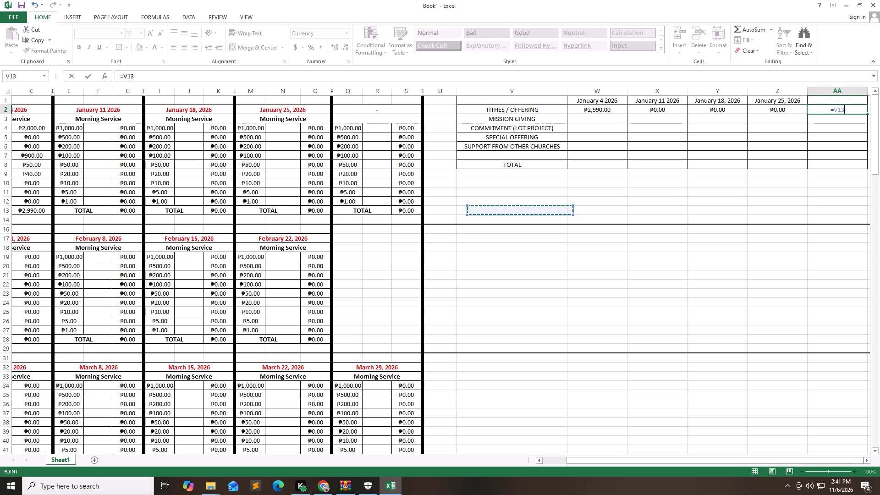
pyautogui.press('Left')
pyautogui.press('Right')
pyautogui.press('Right')
pyautogui.press('Right')
pyautogui.press('Right')
pyautogui.press('Right')
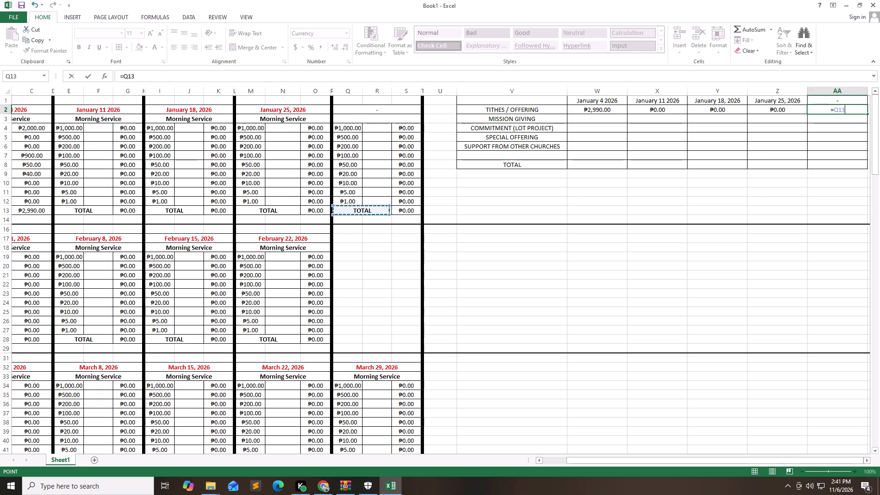
pyautogui.press('Return')
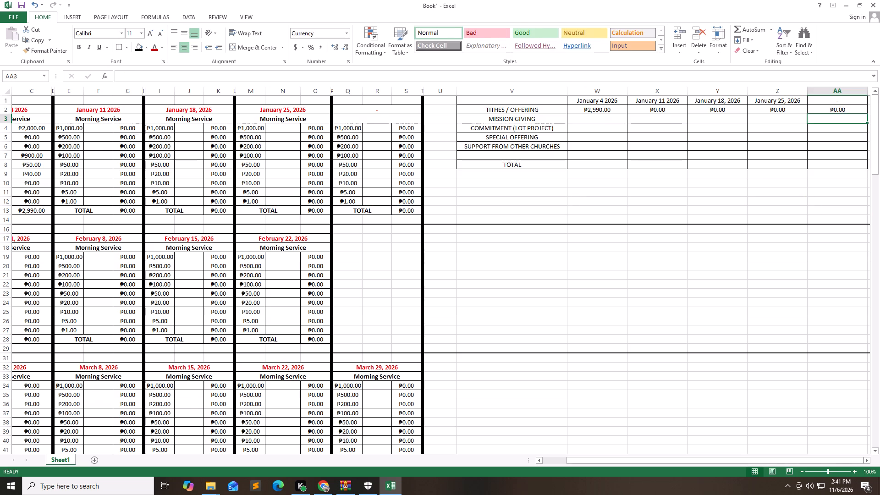
# Copy the whole January summary table V1 to AA8 and paste it at V16, level with the February cash tables.
pyautogui.press('Left')
pyautogui.press('Left')
pyautogui.press('Left')
pyautogui.press('Left')
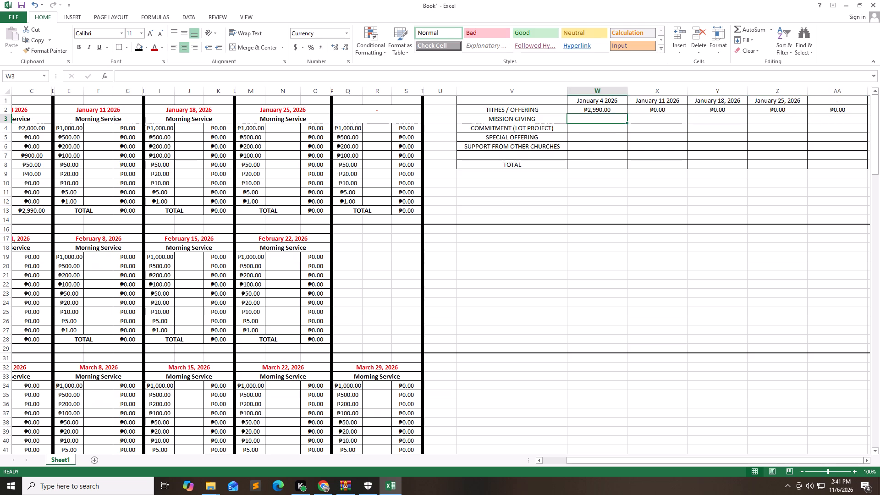
pyautogui.press('Up')
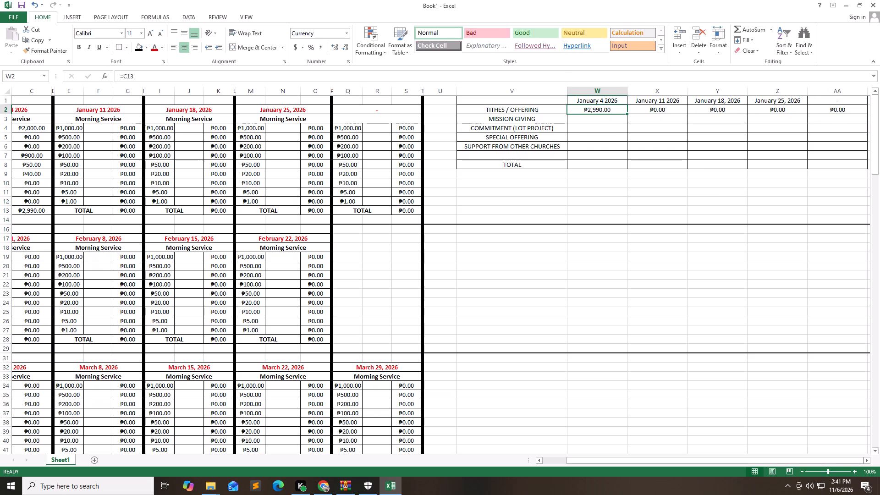
pyautogui.press('Down')
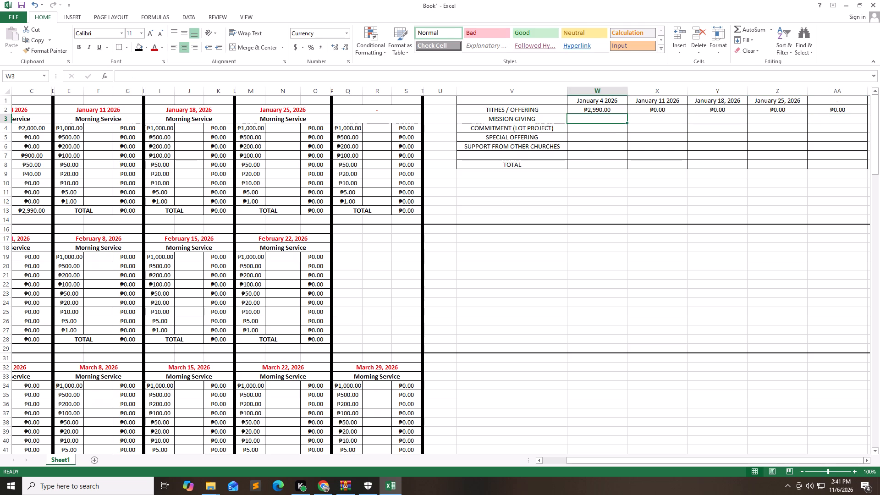
pyautogui.press('Left')
pyautogui.press('Left')
pyautogui.press('Left')
pyautogui.press('Left')
pyautogui.press('Left')
pyautogui.press('Left')
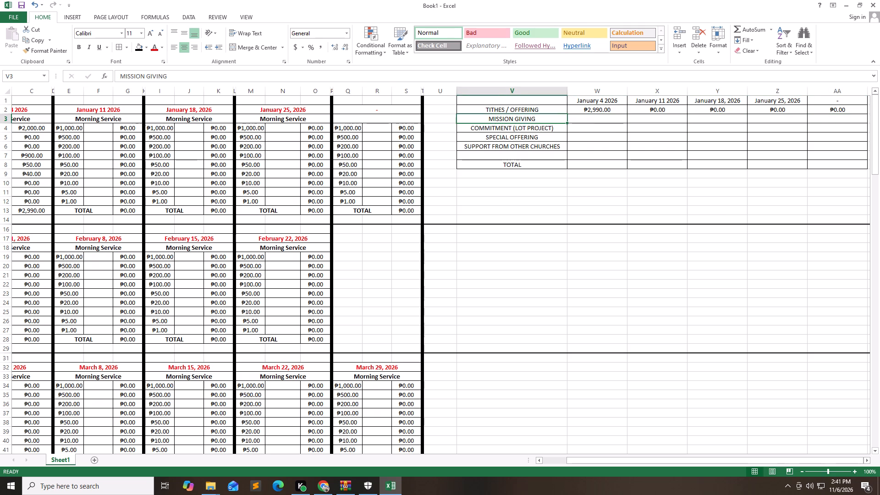
pyautogui.press('Right')
pyautogui.press('Right')
pyautogui.press('Right')
pyautogui.press('Right')
pyautogui.press('Right')
pyautogui.press('Up')
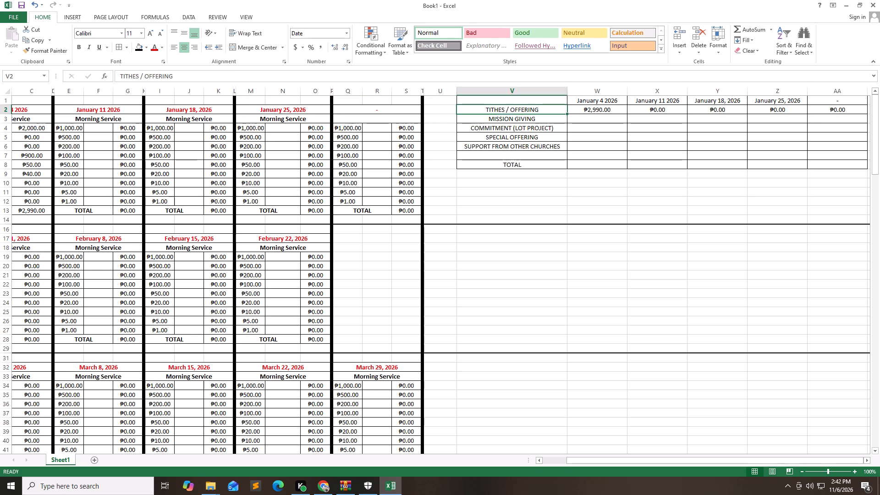
pyautogui.press('Up')
pyautogui.hotkey('shift', 'Right')
pyautogui.hotkey('shift', 'Right')
pyautogui.hotkey('shift', 'Right')
pyautogui.hotkey('shift', 'Right')
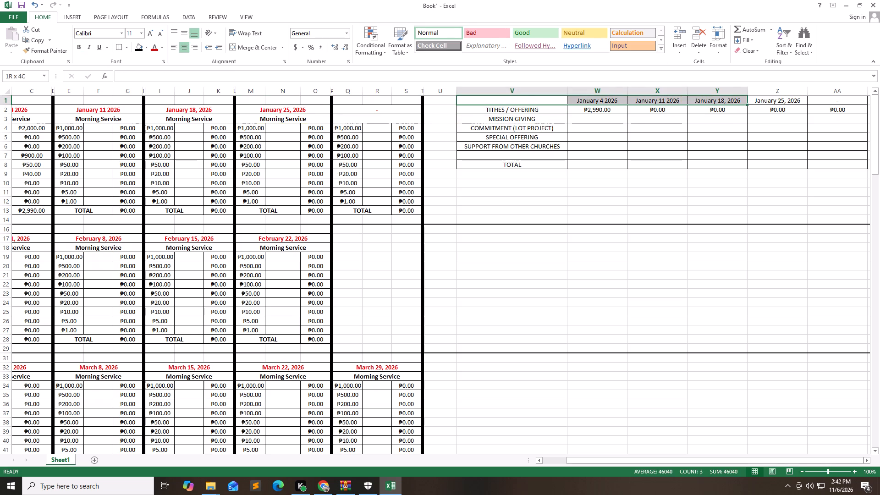
pyautogui.hotkey('shift', 'Right')
pyautogui.hotkey('shift', 'Down')
pyautogui.hotkey('shift', 'Down')
pyautogui.hotkey('shift', 'Down')
pyautogui.hotkey('shift', 'Down')
pyautogui.hotkey('shift', 'Down')
pyautogui.hotkey('shift', 'Down')
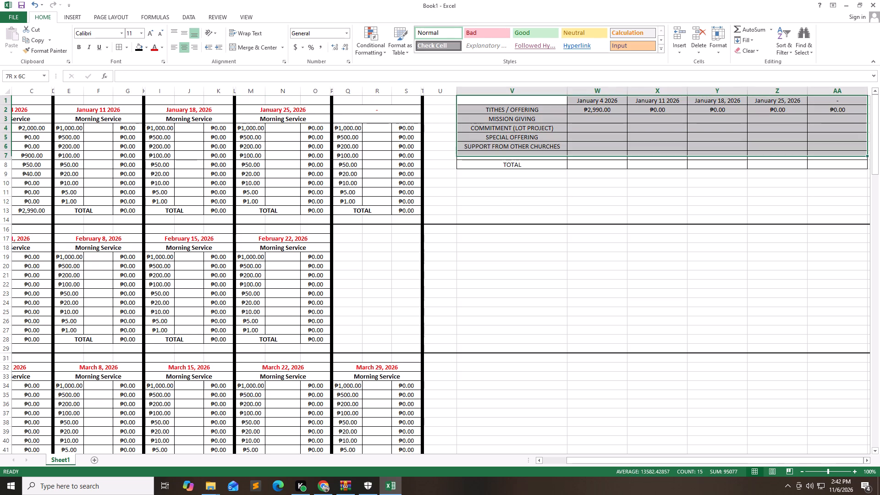
pyautogui.hotkey('shift', 'Down')
pyautogui.hotkey('ctrl', 'c')
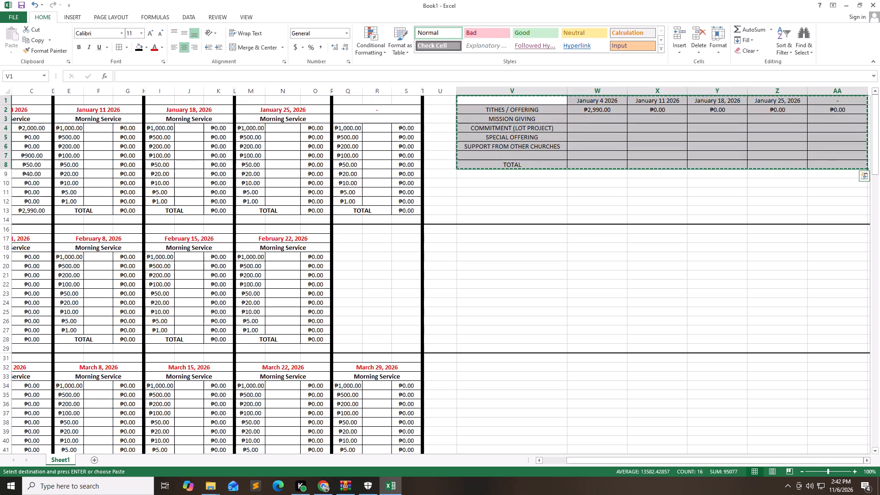
pyautogui.press('Down')
pyautogui.press('Down')
pyautogui.press('Down')
pyautogui.press('Down')
pyautogui.press('Down')
pyautogui.press('Down')
pyautogui.press('Down')
pyautogui.press('Down')
pyautogui.press('Down')
pyautogui.press('Down')
pyautogui.press('Down')
pyautogui.press('Down')
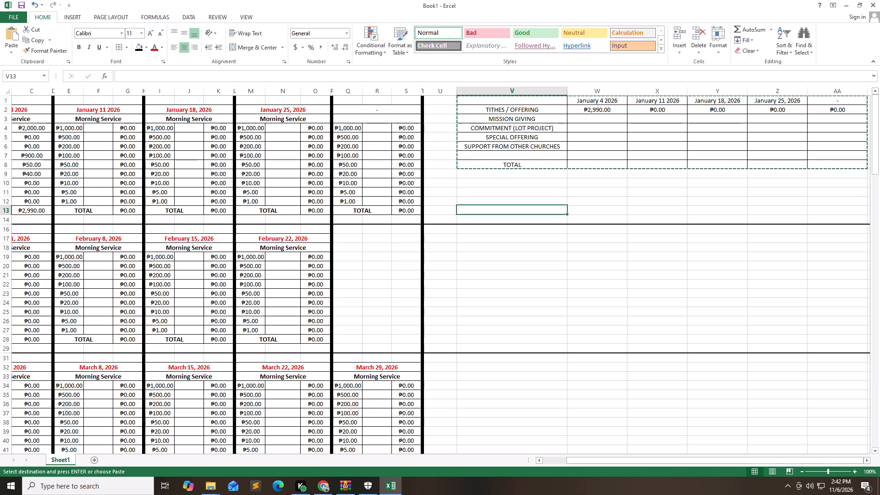
pyautogui.press('Down')
pyautogui.press('Down')
pyautogui.press('Down')
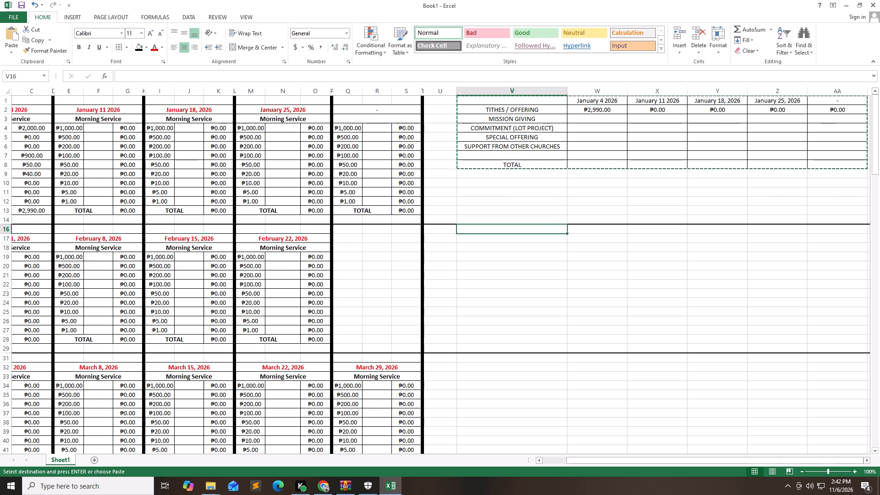
pyautogui.hotkey('ctrl', 'v')
pyautogui.press('Down')
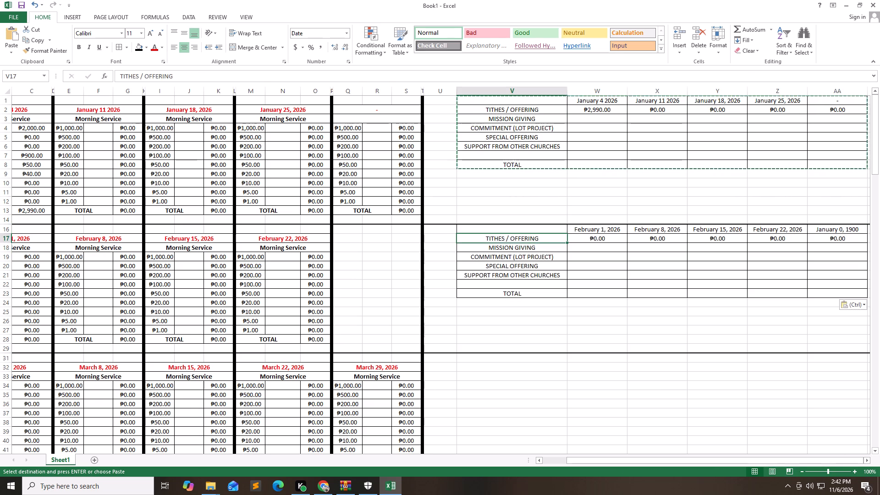
pyautogui.press('Up')
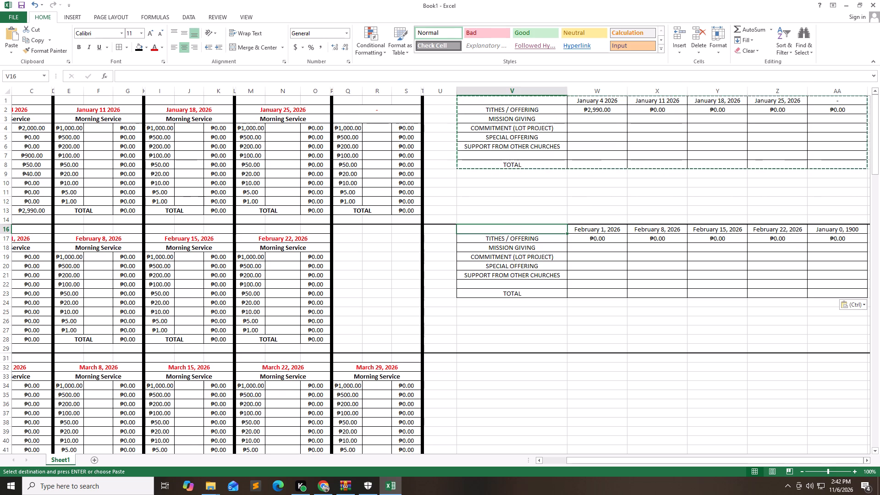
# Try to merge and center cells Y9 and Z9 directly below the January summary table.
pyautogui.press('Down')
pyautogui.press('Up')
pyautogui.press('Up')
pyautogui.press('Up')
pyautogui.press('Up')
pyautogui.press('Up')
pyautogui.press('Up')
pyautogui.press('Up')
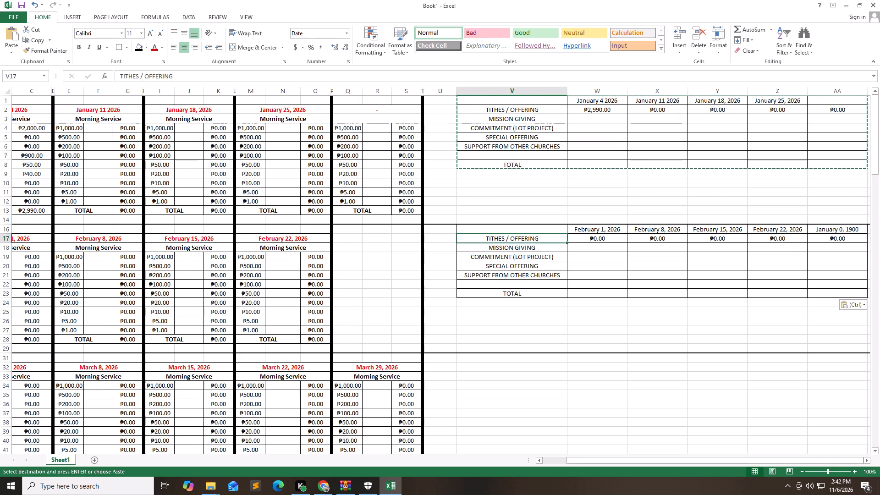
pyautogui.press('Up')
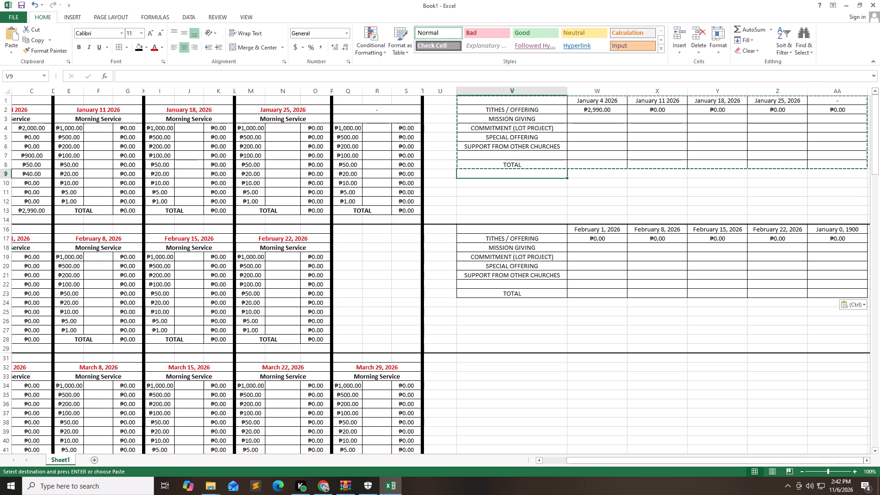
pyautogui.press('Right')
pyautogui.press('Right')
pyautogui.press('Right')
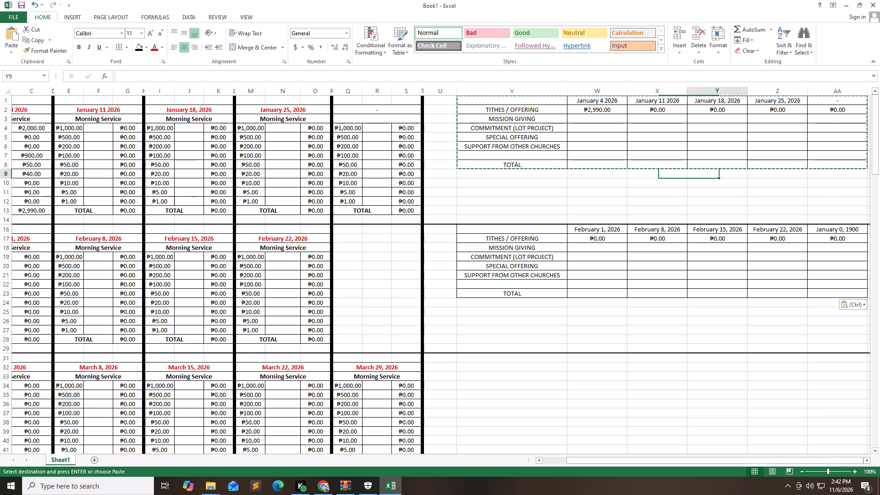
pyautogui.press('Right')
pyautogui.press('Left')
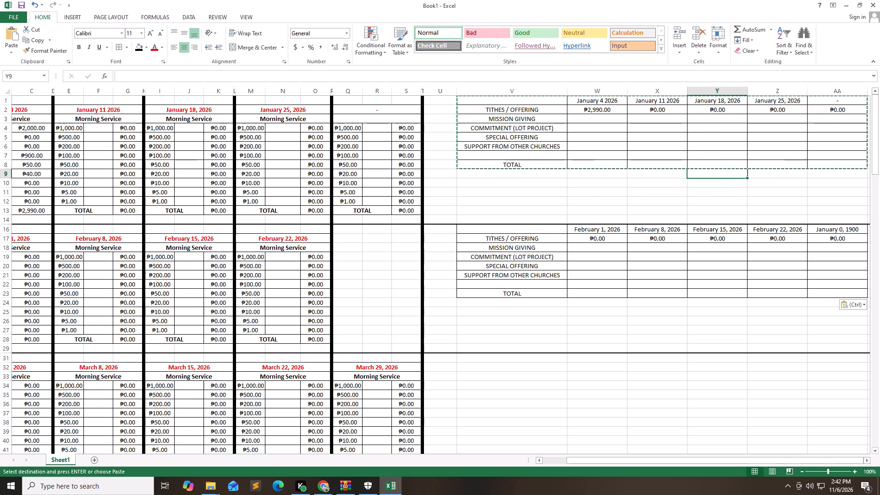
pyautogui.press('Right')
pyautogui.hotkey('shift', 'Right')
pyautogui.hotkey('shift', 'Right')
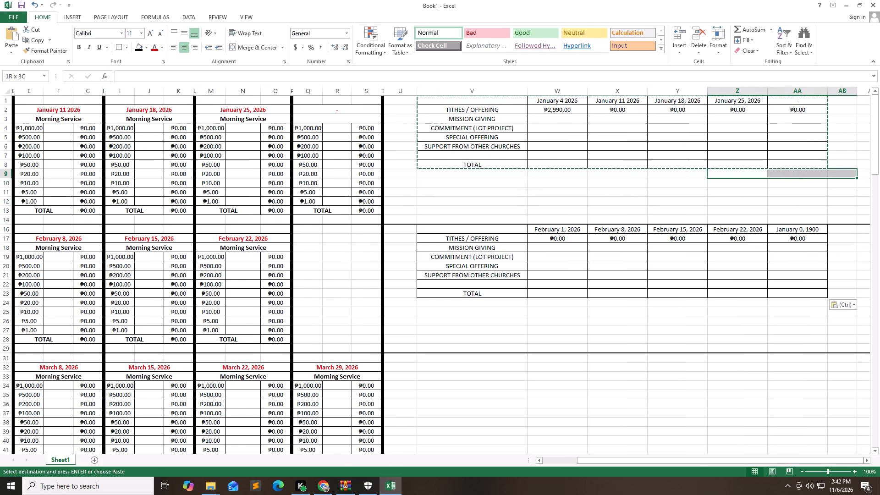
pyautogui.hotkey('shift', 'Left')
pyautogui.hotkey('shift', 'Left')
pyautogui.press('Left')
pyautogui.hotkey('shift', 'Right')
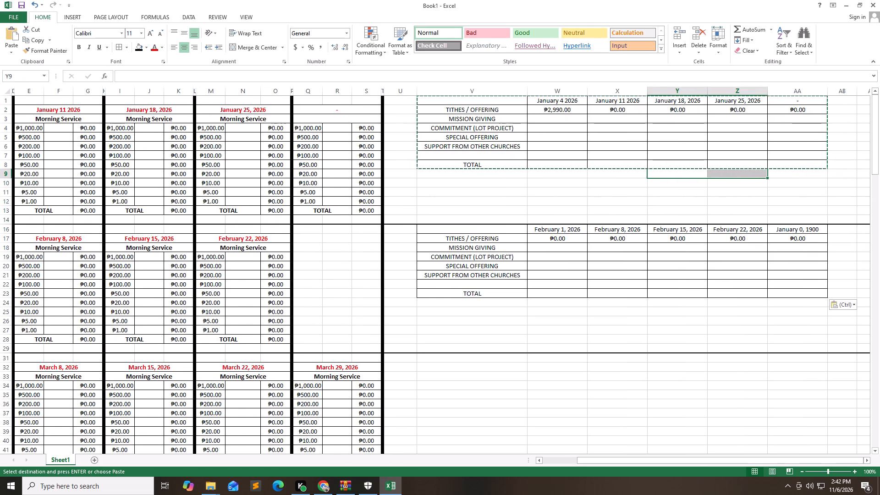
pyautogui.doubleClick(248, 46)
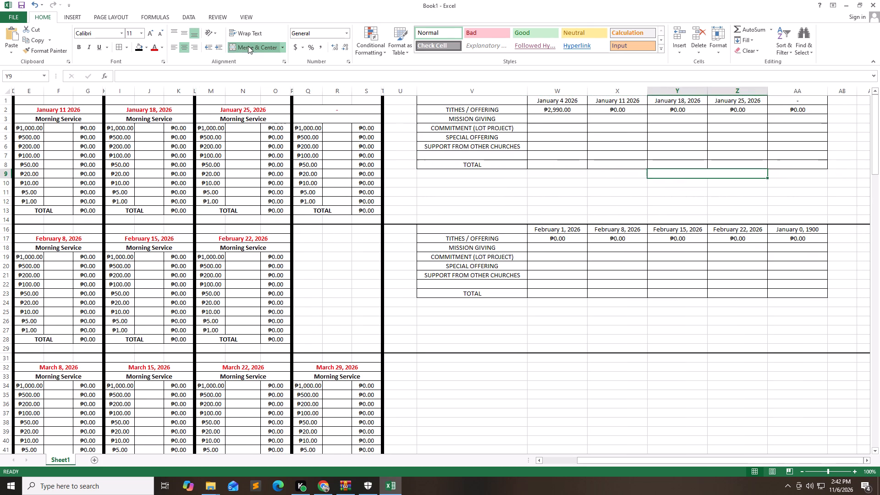
# Merge and center cells Y9:Z9 directly below the January summary table's TOTAL row.
pyautogui.click(687, 175)
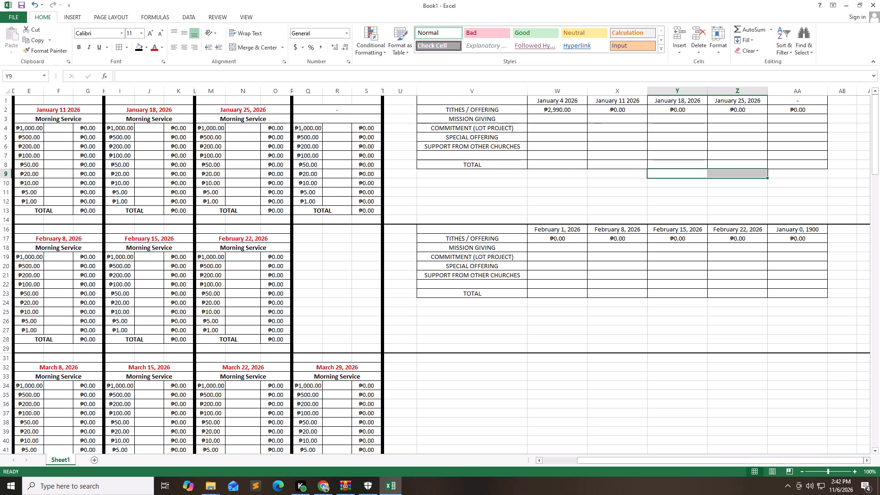
pyautogui.click(690, 174)
pyautogui.doubleClick(717, 176)
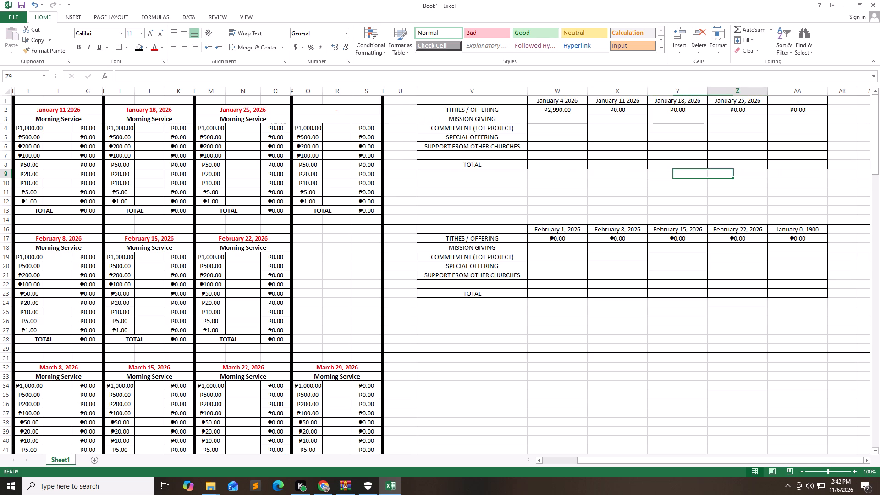
pyautogui.click(741, 176)
pyautogui.moveTo(741, 176); pyautogui.dragTo(711, 172)
pyautogui.click(697, 181)
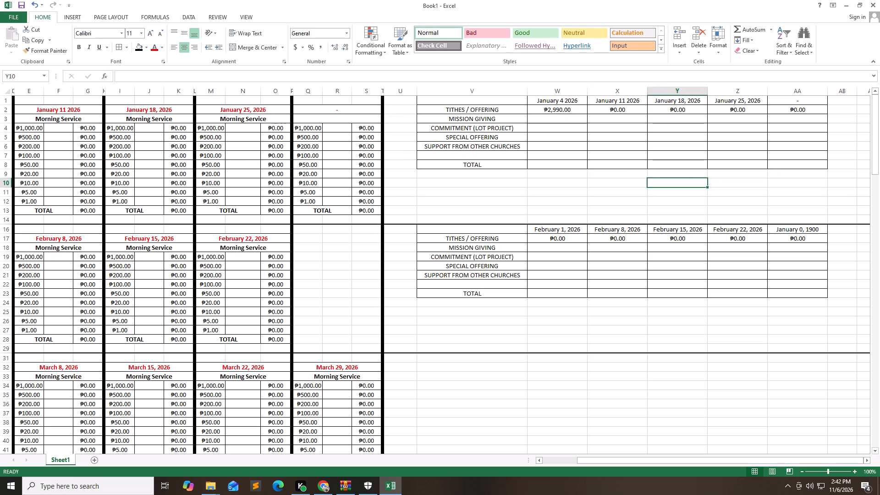
pyautogui.click(691, 175)
pyautogui.moveTo(695, 174); pyautogui.dragTo(716, 175)
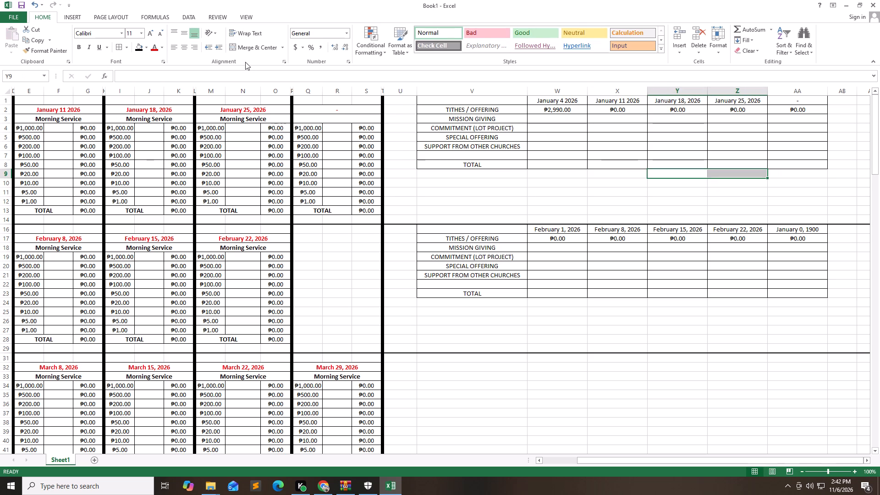
pyautogui.click(246, 51)
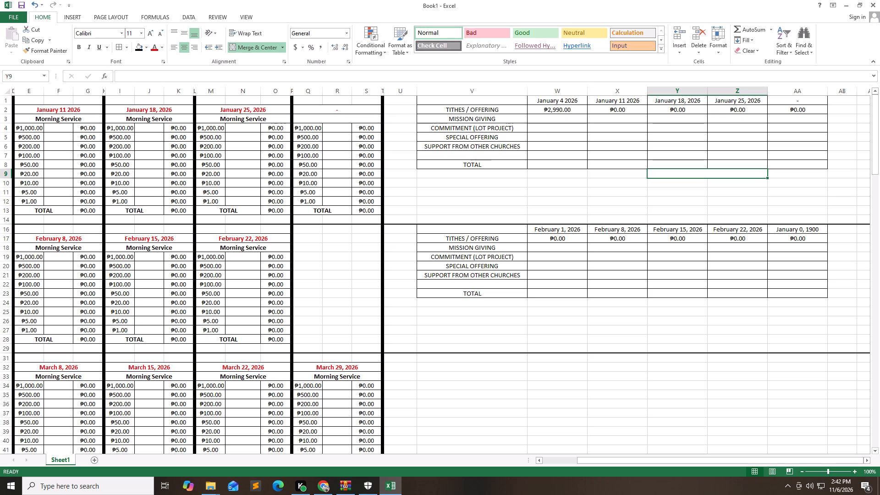
# Enter the label OVERALL TOTAL in the merged cell Y9:Z9 below the January summary table.
pyautogui.doubleClick(668, 171)
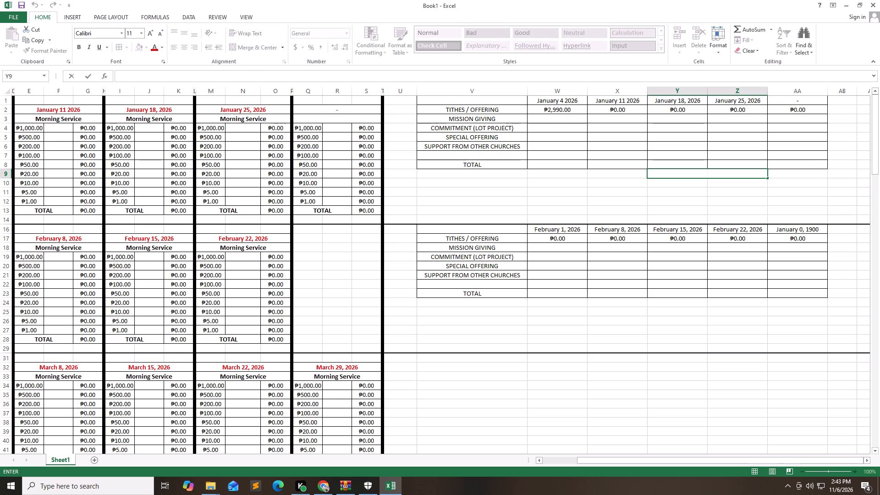
pyautogui.write('OVER')
pyautogui.press('space')
pyautogui.press('BackSpace')
pyautogui.write('ALL')
pyautogui.press('space')
pyautogui.write('TOTAL')
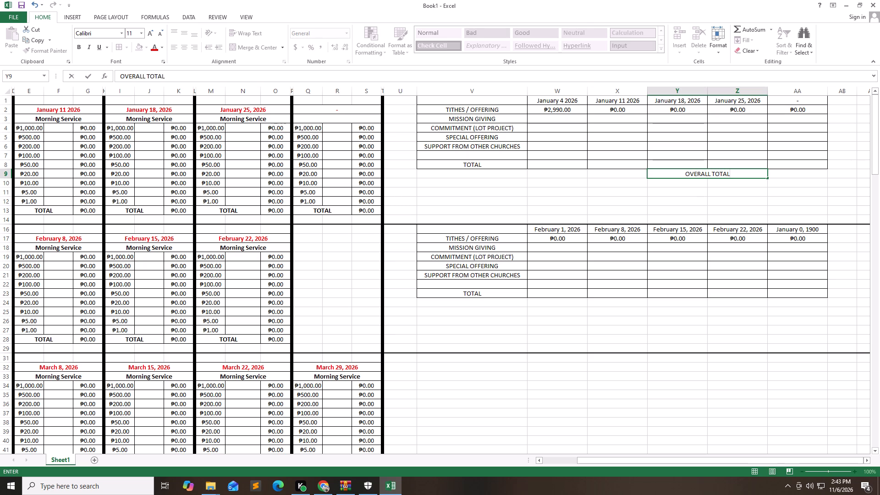
pyautogui.press('Down')
# Merge and center Y10:Z10 below the OVERALL TOTAL label and enter OFFERING TOTAL in it.
pyautogui.hotkey('shift', 'Right')
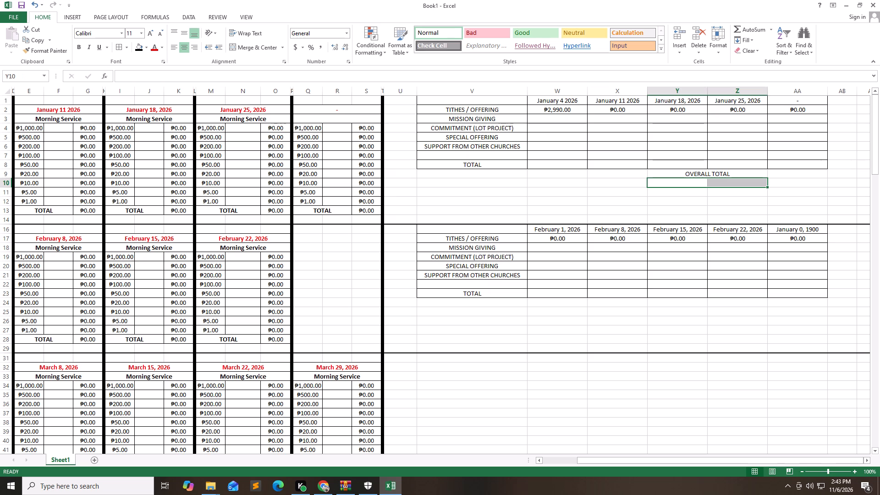
pyautogui.doubleClick(261, 50)
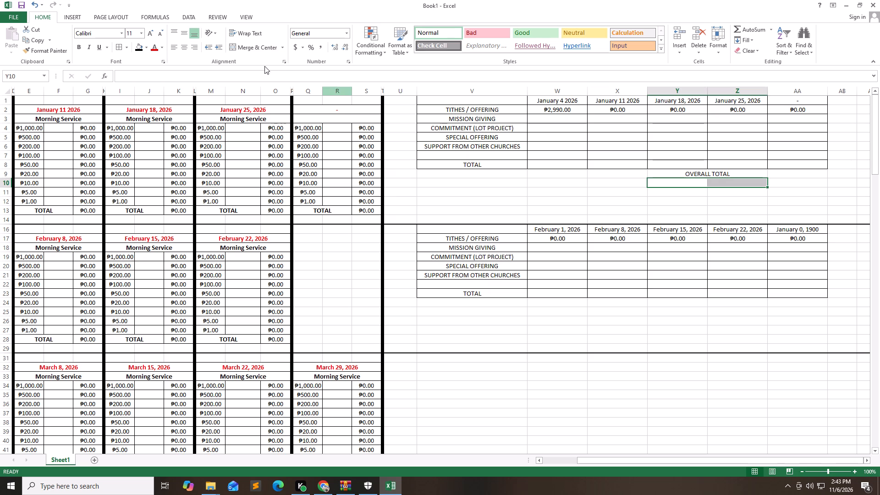
pyautogui.doubleClick(258, 50)
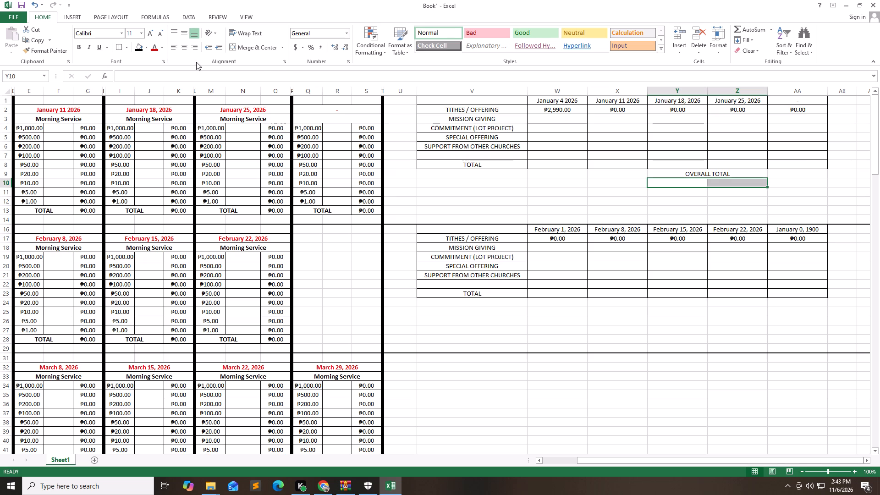
pyautogui.click(242, 50)
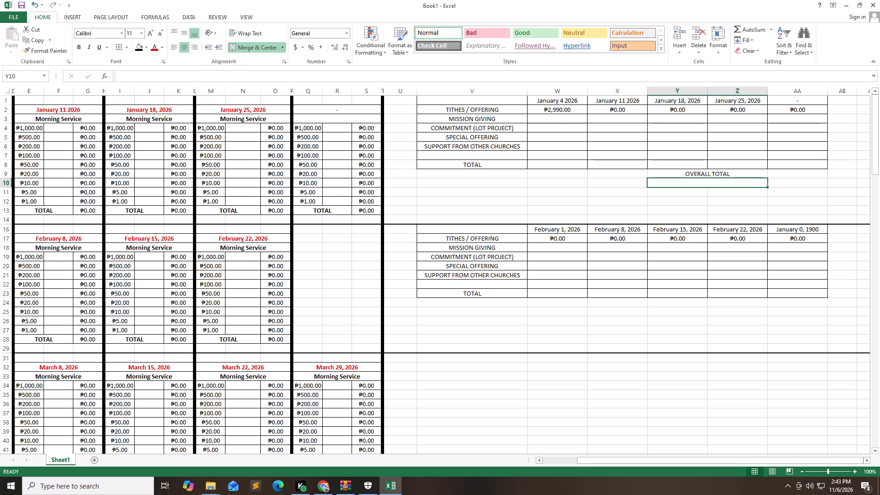
pyautogui.write('OFFERING TOTAL')
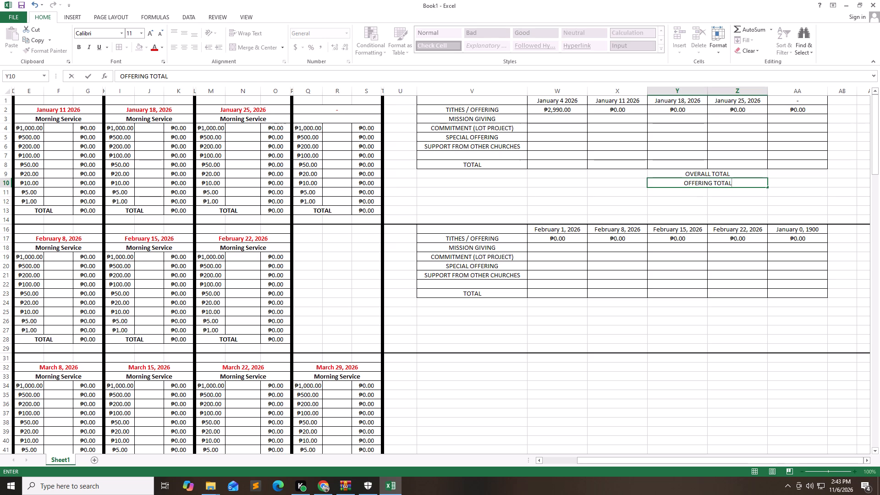
pyautogui.press('Down')
# Merge and center Y11:Z11 below the OFFERING TOTAL label and enter EXPENSES in it.
pyautogui.hotkey('shift', 'Right')
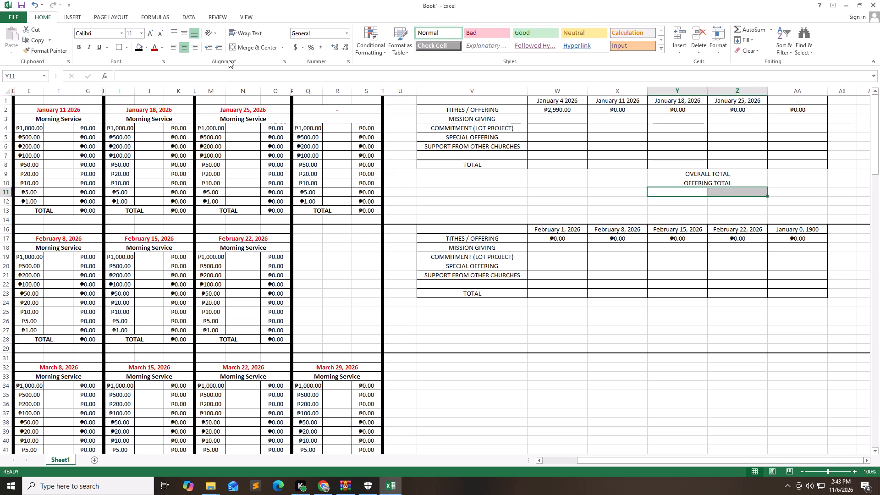
pyautogui.click(238, 47)
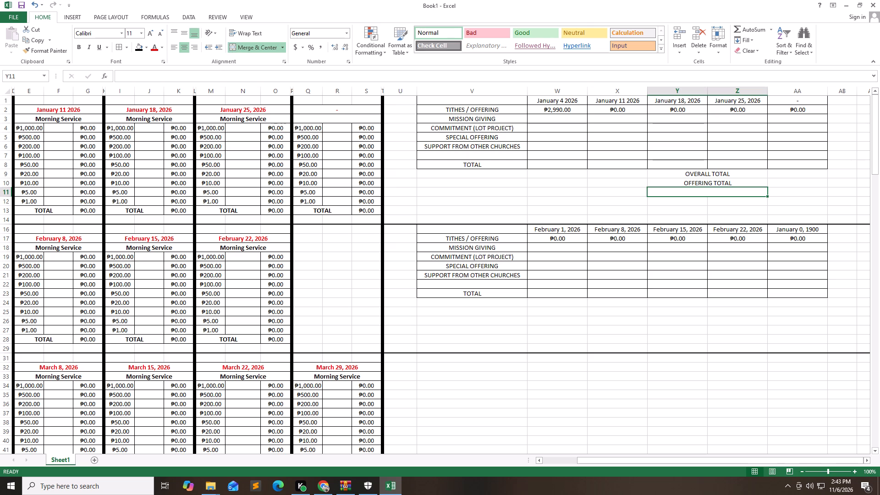
pyautogui.write('EX')
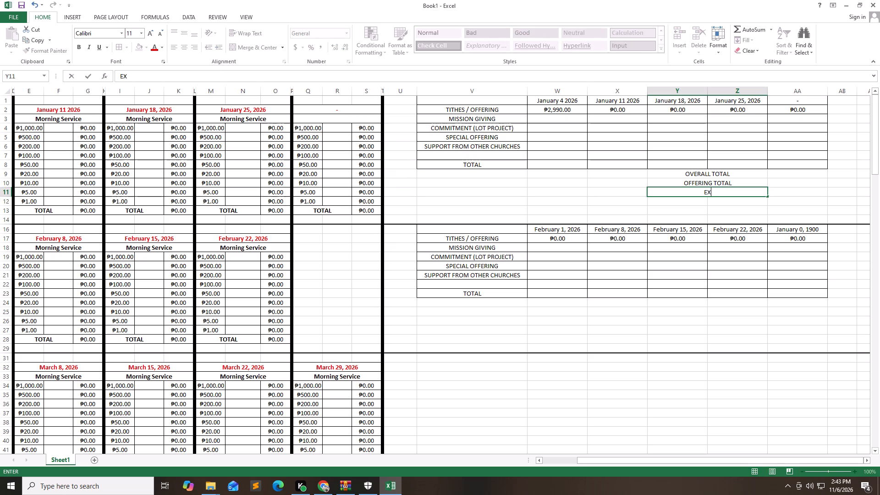
pyautogui.write('PE')
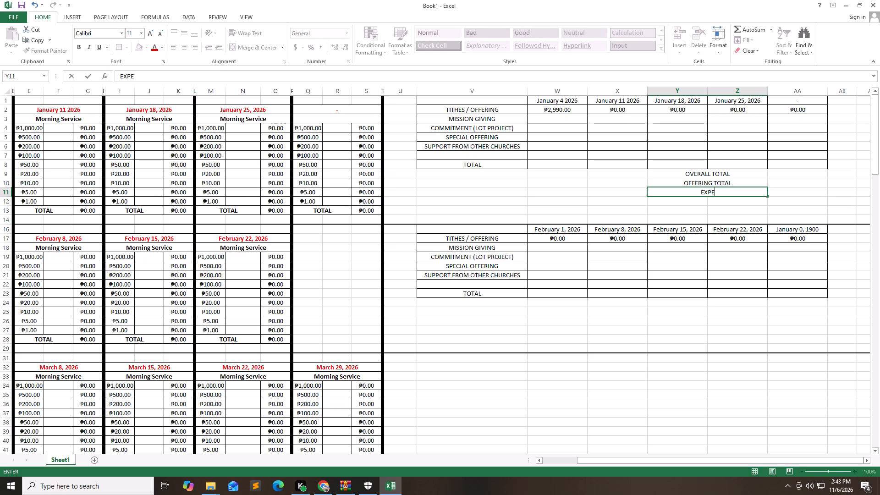
pyautogui.write('NSE')
pyautogui.press('s')
pyautogui.press('Down')
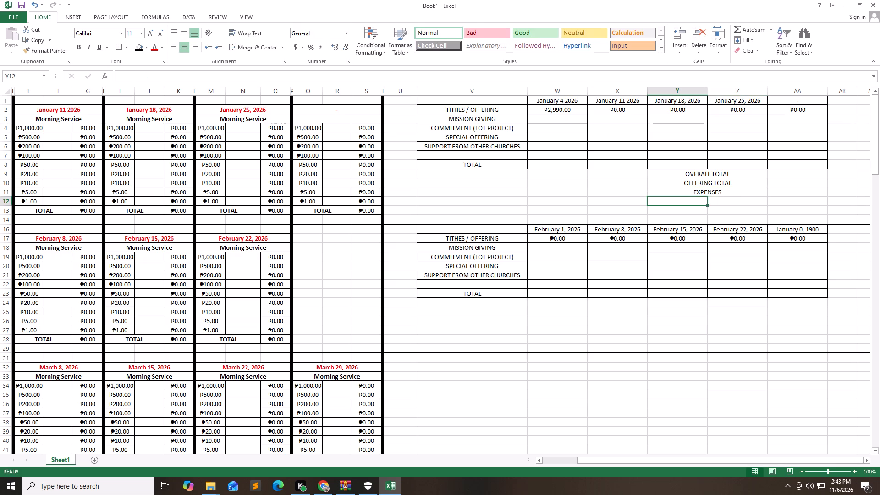
# Merge and center Y12:Z12 below the EXPENSES label and enter BALANCE in it.
pyautogui.hotkey('shift', 'Right')
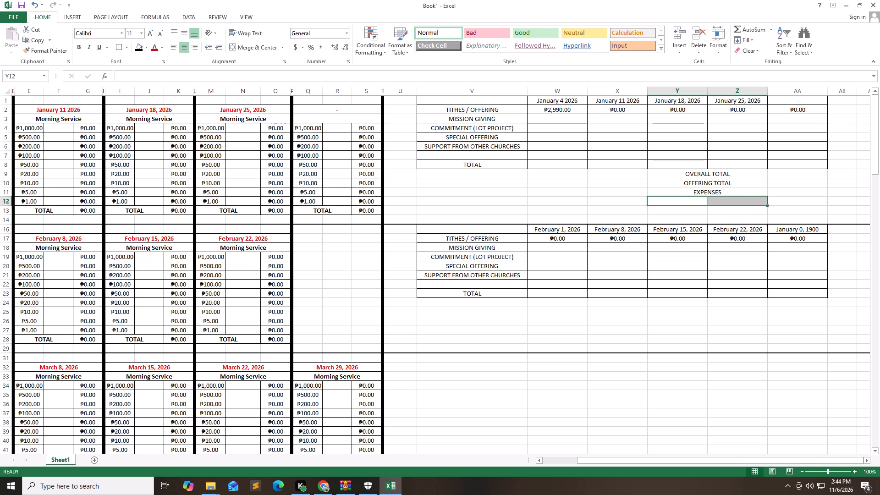
pyautogui.click(230, 45)
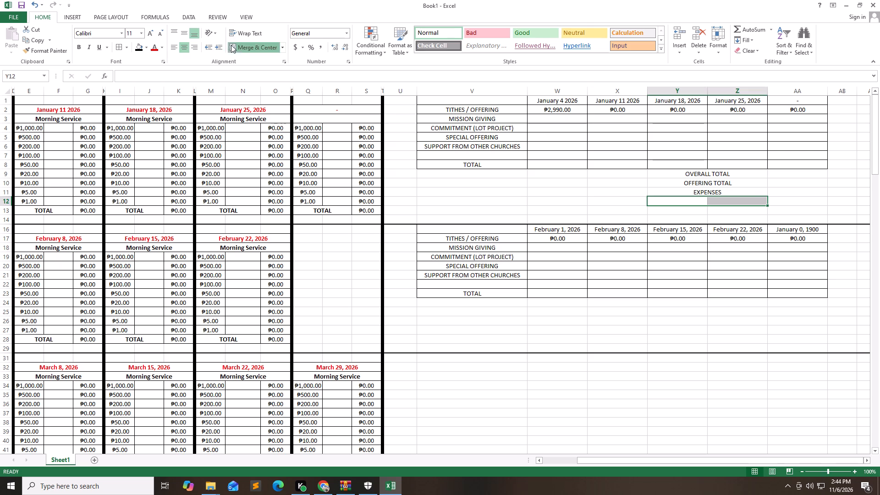
pyautogui.write('bALANCE')
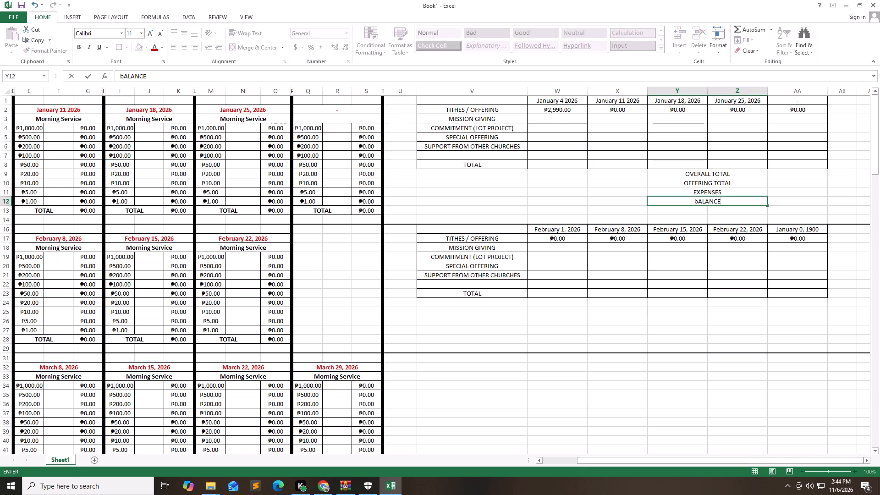
pyautogui.press('BackSpace')
pyautogui.press('BackSpace')
pyautogui.press('BackSpace')
pyautogui.press('BackSpace')
pyautogui.press('BackSpace')
pyautogui.press('BackSpace')
pyautogui.press('BackSpace')
pyautogui.write('BALANCE')
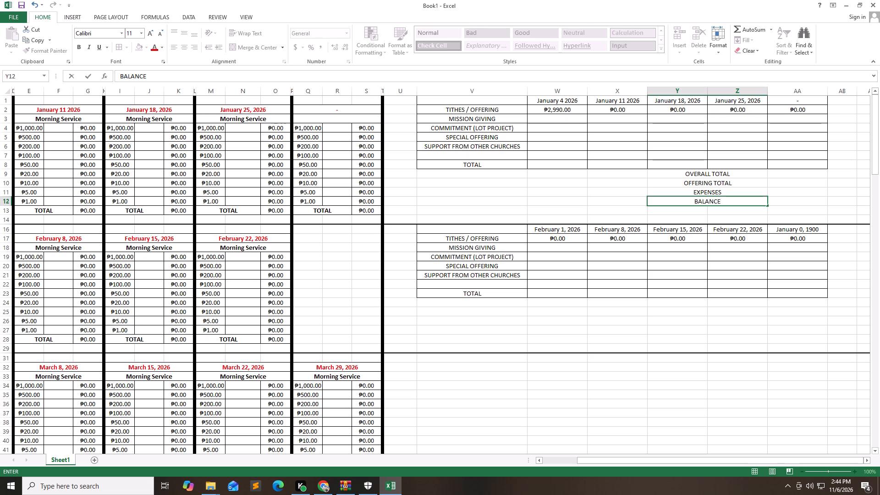
pyautogui.press('Down')
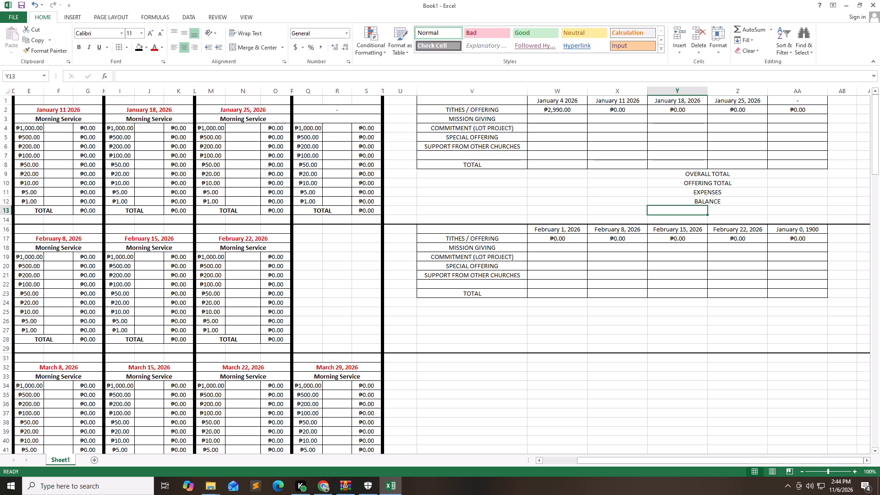
# Merge and center Y13:Z13 below the BALANCE label and enter MISSION in it.
pyautogui.hotkey('shift', 'Right')
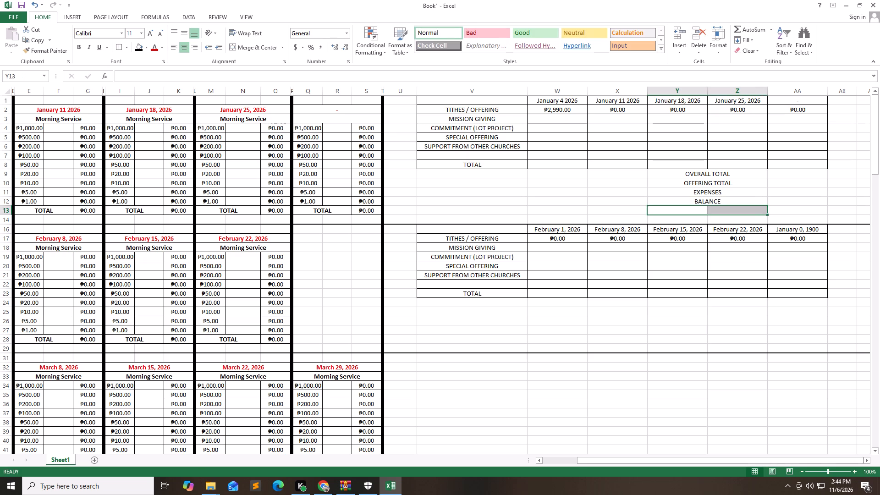
pyautogui.click(233, 48)
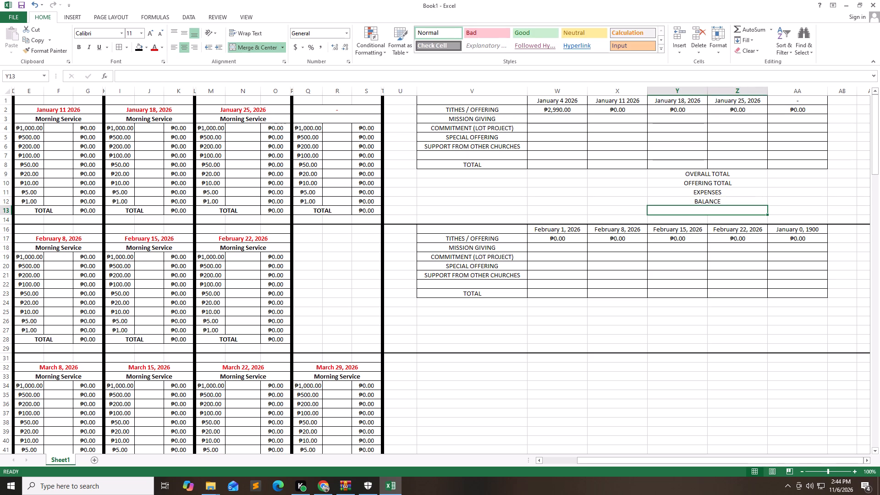
pyautogui.write('MISSION')
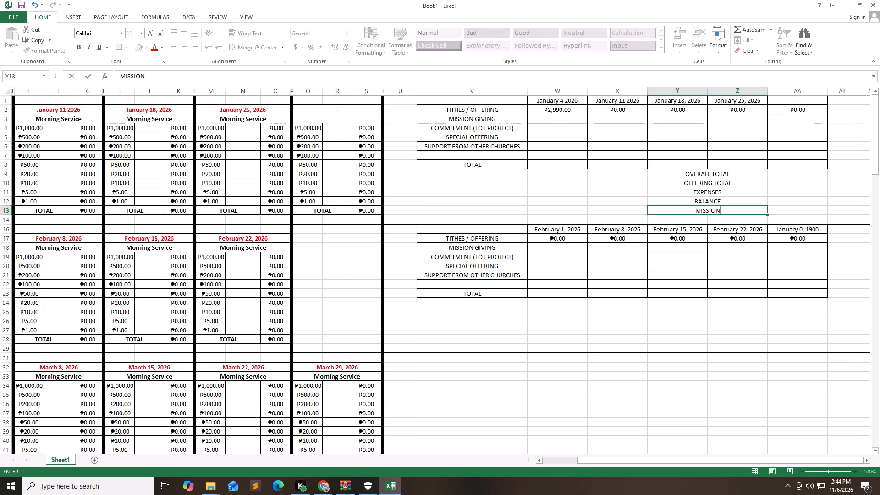
pyautogui.press('Down')
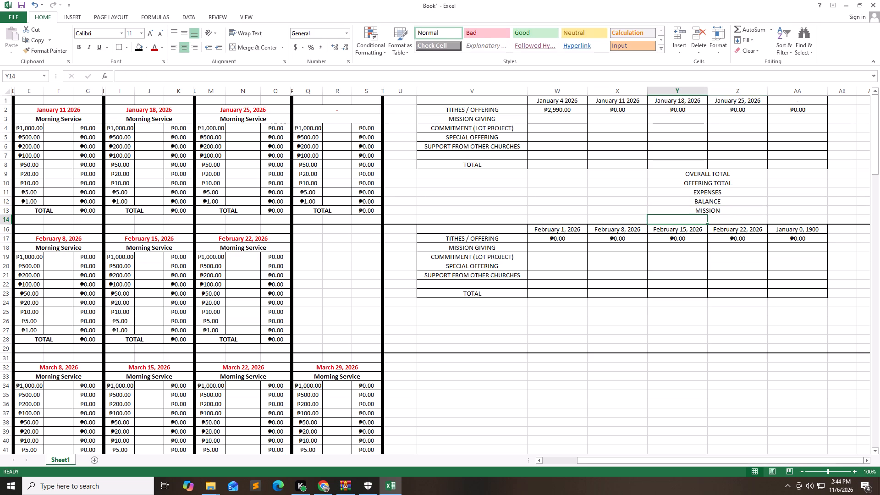
# Merge and center Y14:Z14 below the MISSION label and enter COMMITMENT in it.
pyautogui.hotkey('shift', 'Right')
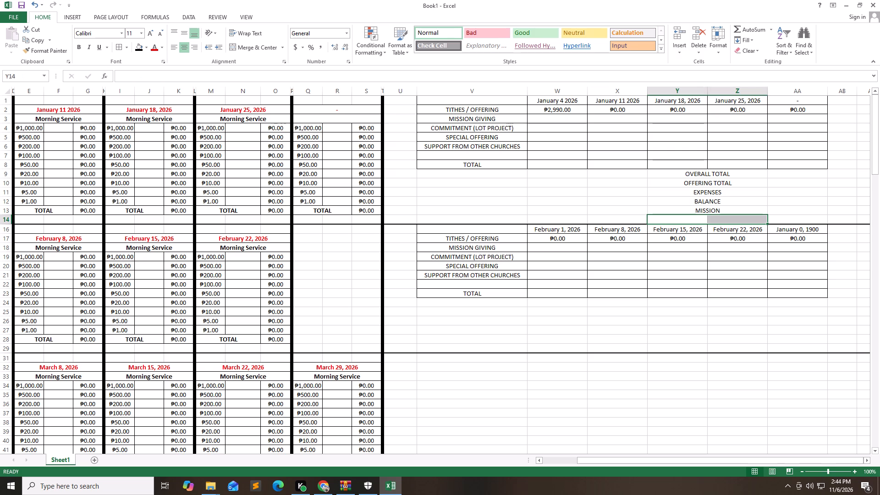
pyautogui.click(237, 46)
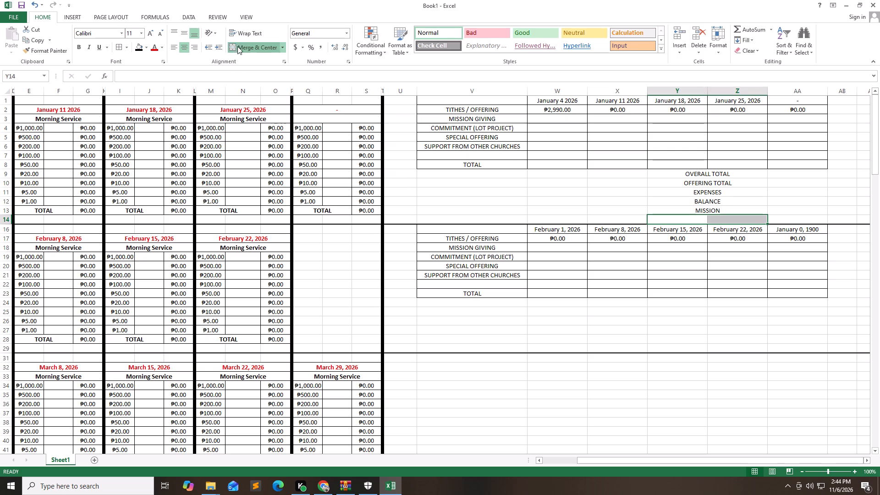
pyautogui.doubleClick(660, 221)
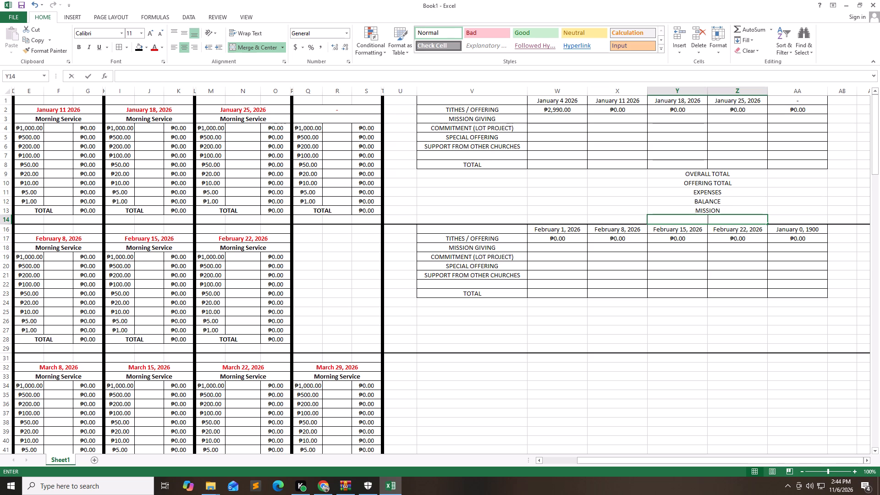
pyautogui.write('COMMITMENT')
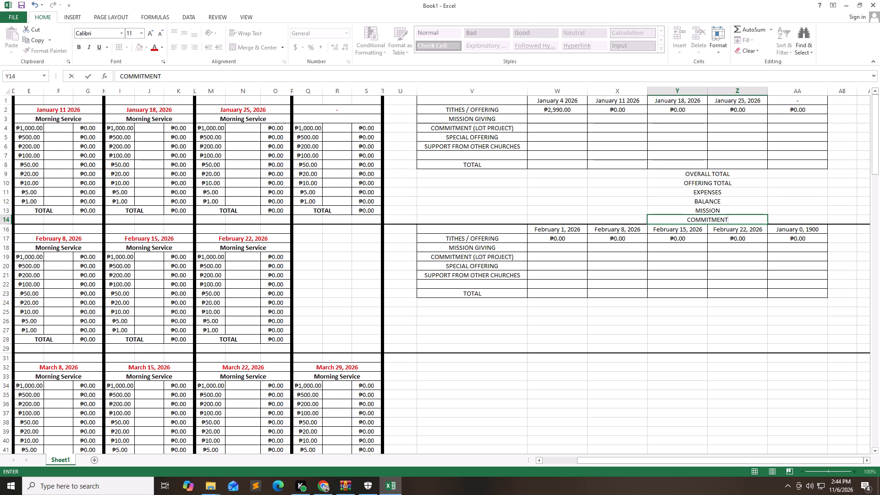
# Enter =SUM(W8:AA8) in AA9 beside OVERALL TOTAL to add up January's TOTAL row.
pyautogui.click(782, 177)
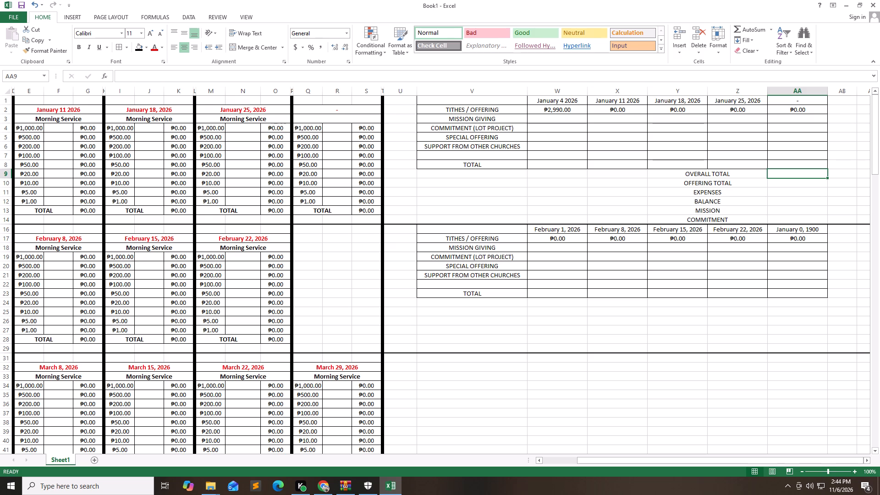
pyautogui.press('=')
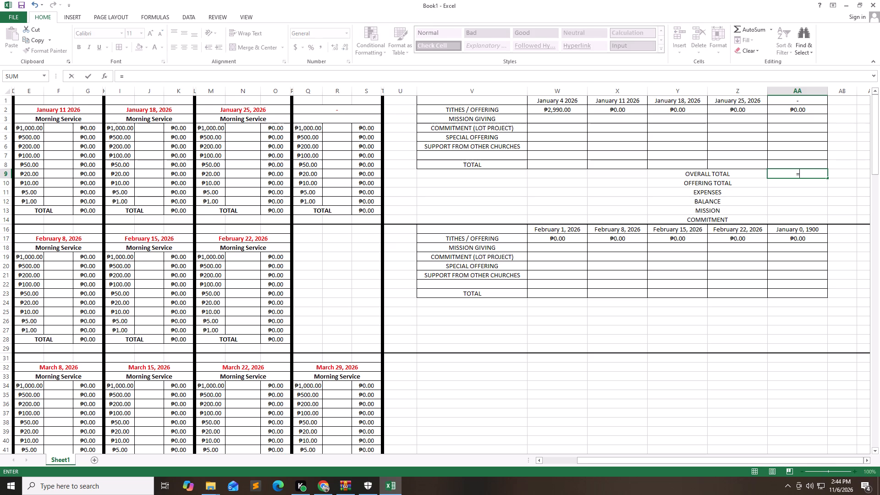
pyautogui.write('SUM')
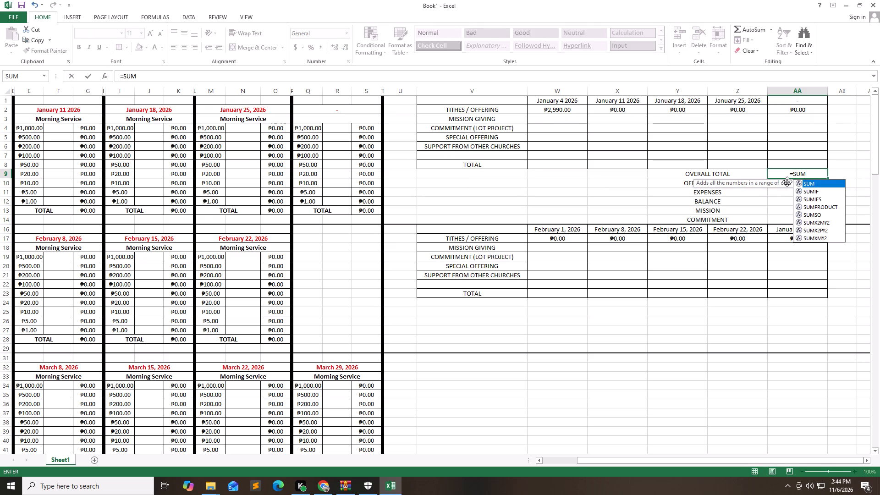
pyautogui.press('Return')
pyautogui.click(798, 174)
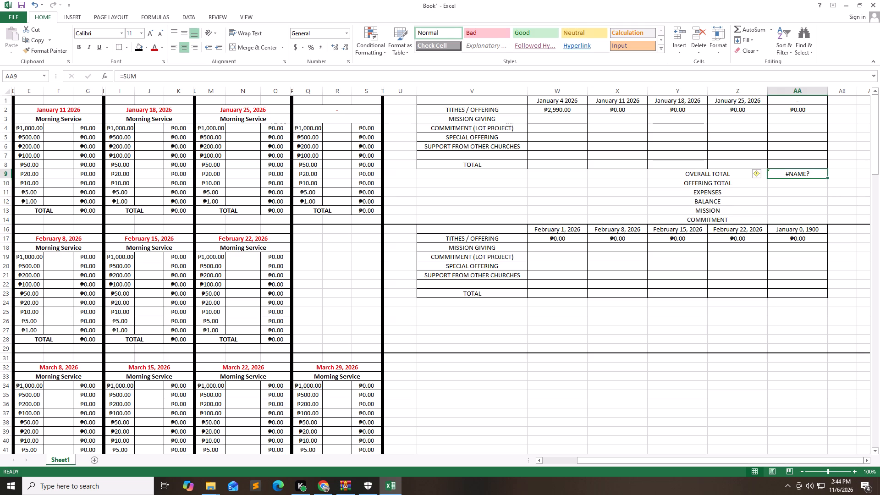
pyautogui.doubleClick(802, 175)
pyautogui.click(812, 174)
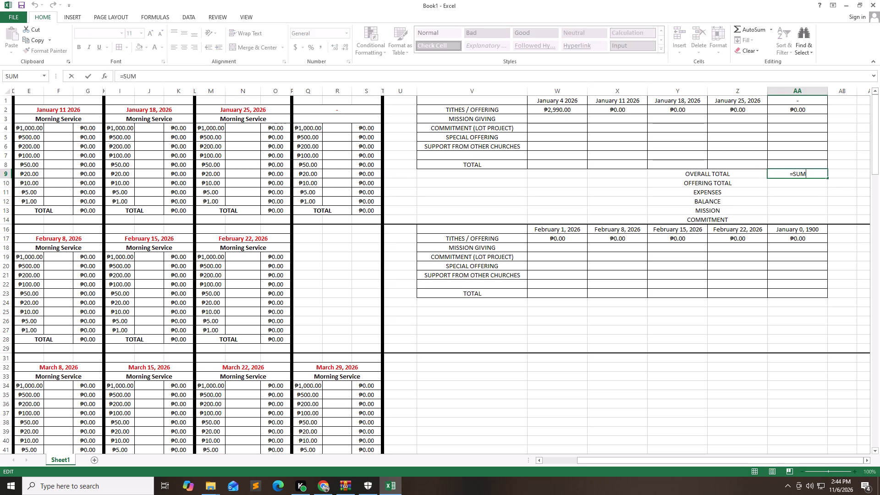
pyautogui.hotkey('shift', '(')
pyautogui.click(574, 164)
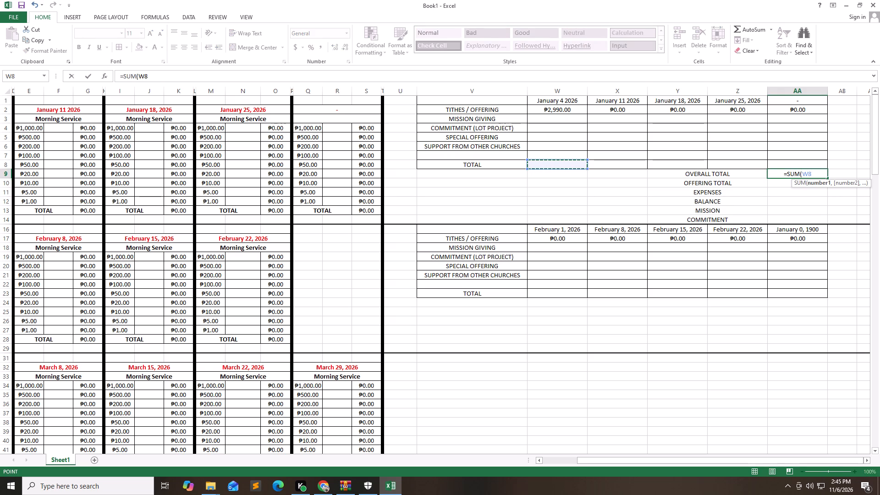
pyautogui.hotkey('shift', 'Right')
pyautogui.hotkey('shift', 'Right')
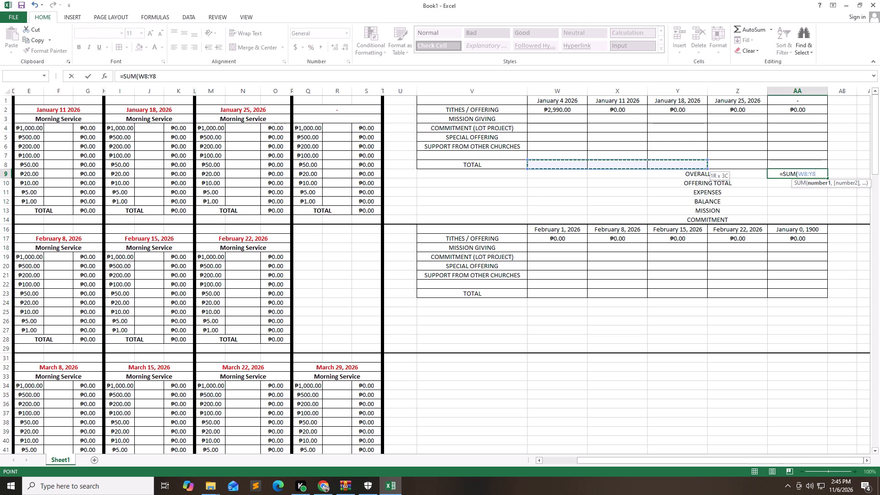
pyautogui.hotkey('shift', 'Right')
pyautogui.hotkey('shift', 'Right')
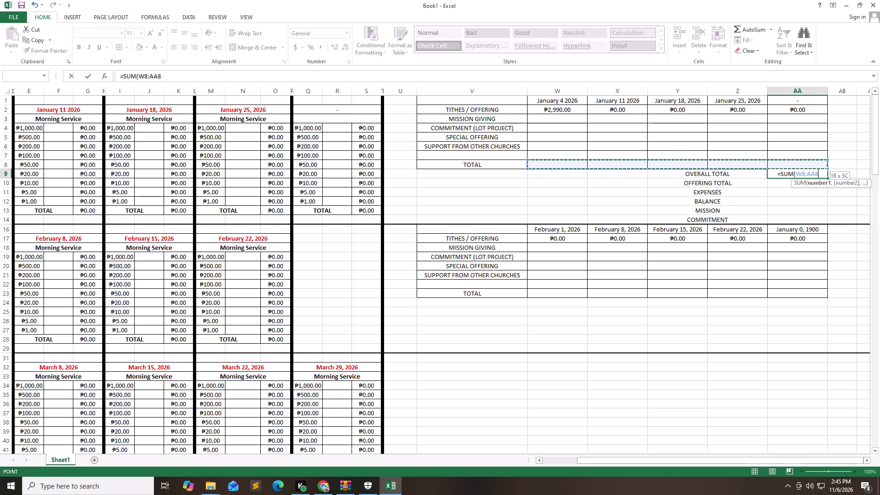
pyautogui.hotkey('shift', ')')
pyautogui.press('Return')
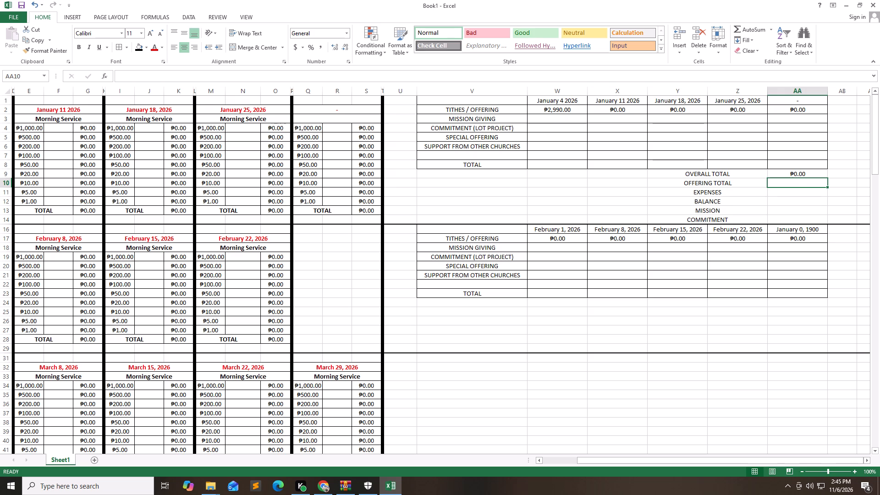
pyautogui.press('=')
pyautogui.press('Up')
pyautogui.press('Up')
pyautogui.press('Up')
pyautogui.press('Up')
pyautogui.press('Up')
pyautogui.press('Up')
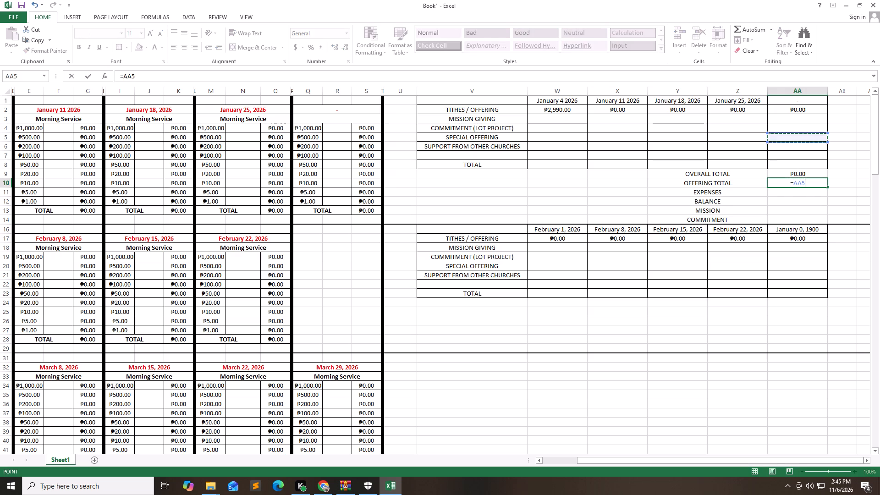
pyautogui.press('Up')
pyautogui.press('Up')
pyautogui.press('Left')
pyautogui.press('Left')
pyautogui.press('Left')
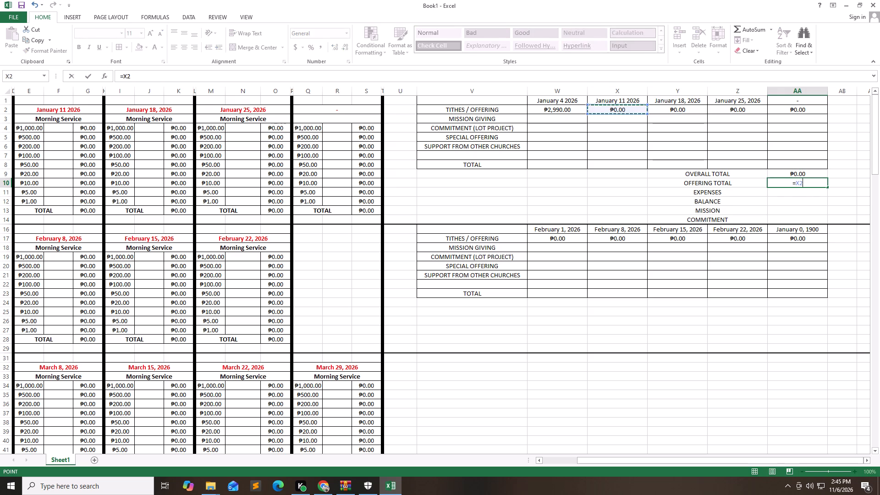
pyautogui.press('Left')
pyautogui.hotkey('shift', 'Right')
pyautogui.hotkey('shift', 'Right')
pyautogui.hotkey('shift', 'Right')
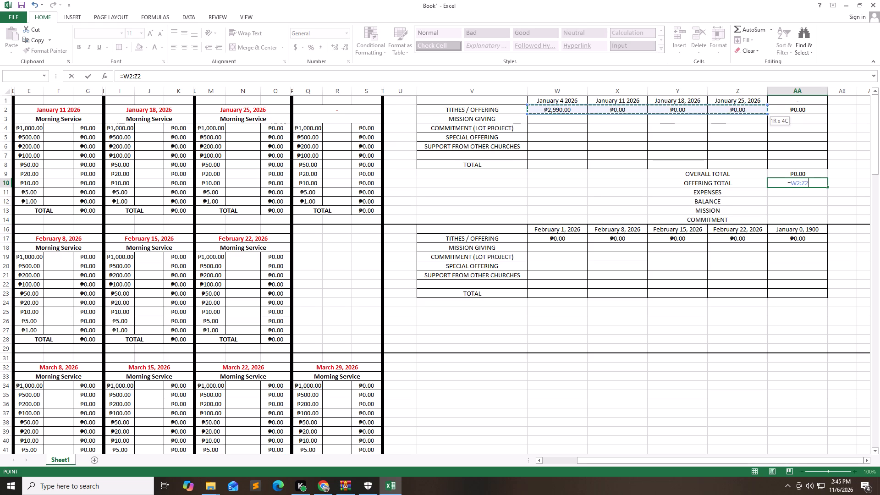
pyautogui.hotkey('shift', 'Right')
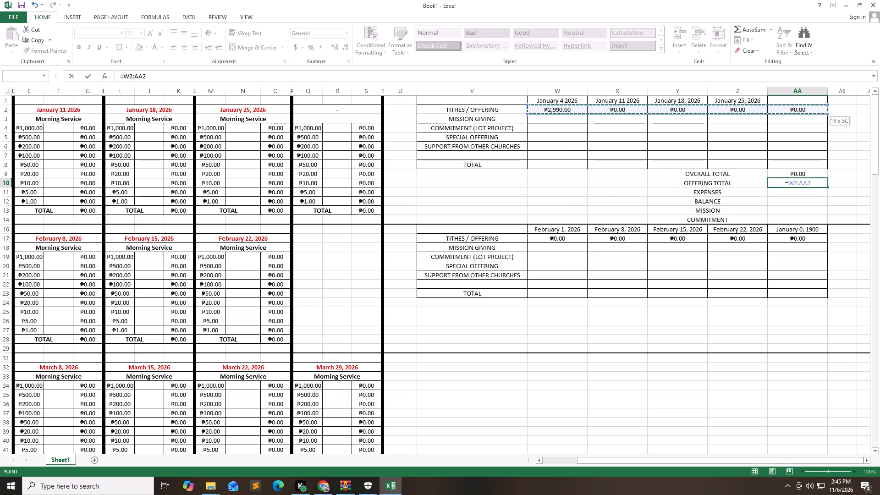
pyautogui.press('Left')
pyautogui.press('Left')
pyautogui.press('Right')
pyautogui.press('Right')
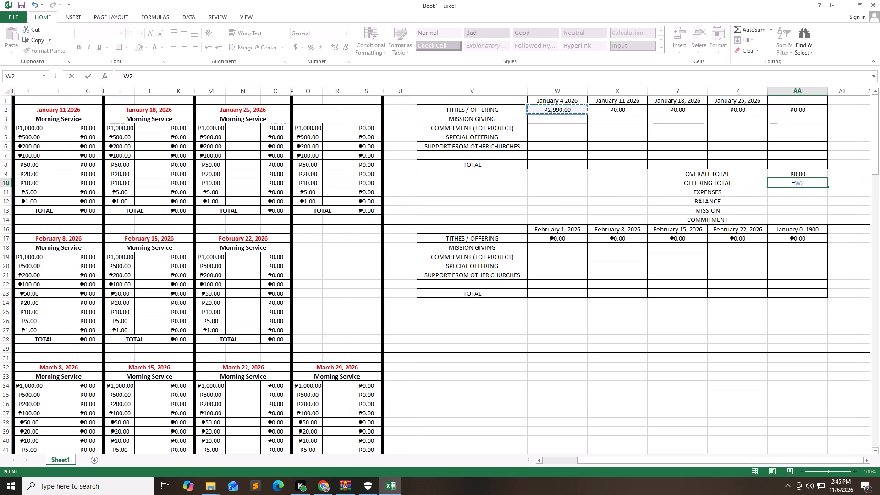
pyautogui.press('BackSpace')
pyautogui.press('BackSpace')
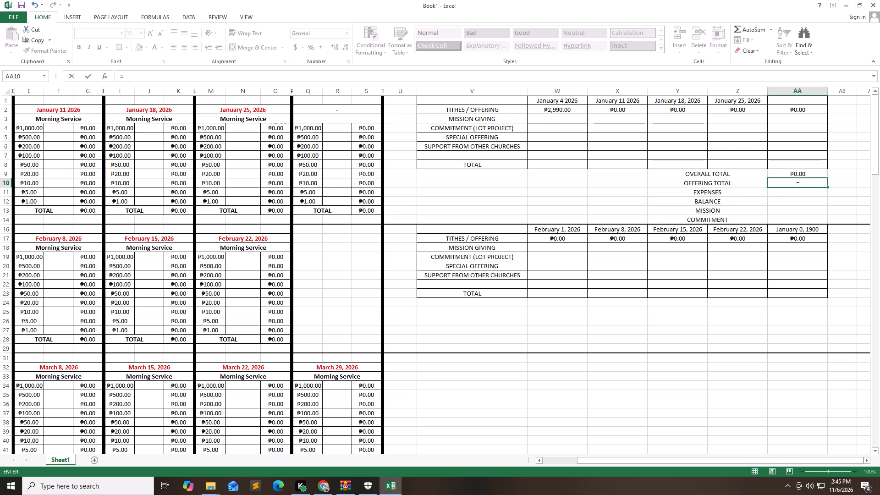
# Complete the formula =SUM(W2:AA2) in AA10 beside OFFERING TOTAL to add up January's TITHES / OFFERING row.
pyautogui.write('su')
pyautogui.press('BackSpace')
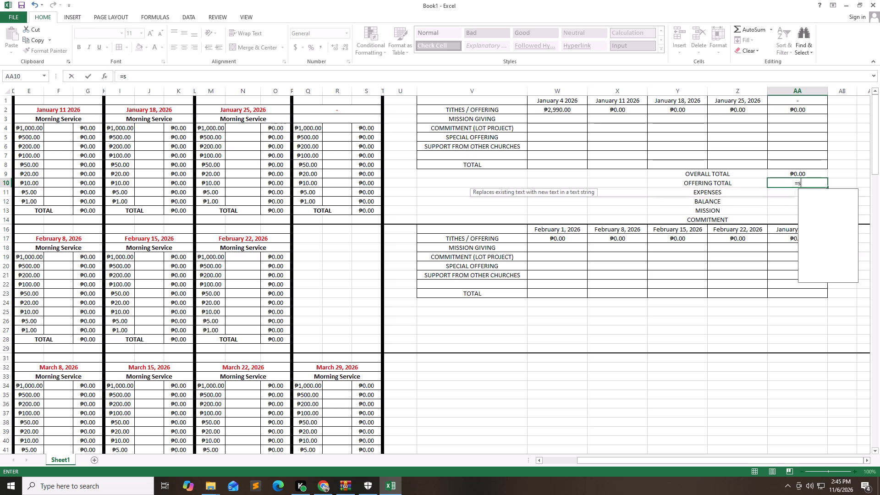
pyautogui.press('BackSpace')
pyautogui.write('SUM')
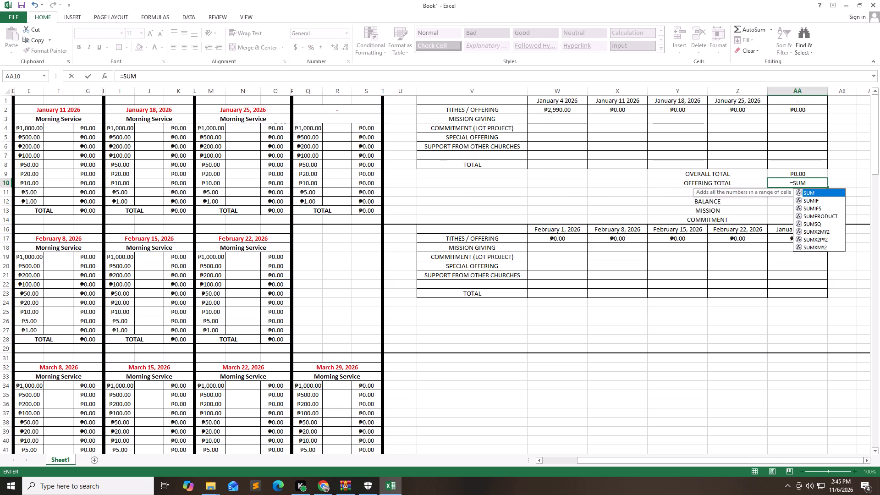
pyautogui.hotkey('shift', '(')
pyautogui.press('Up')
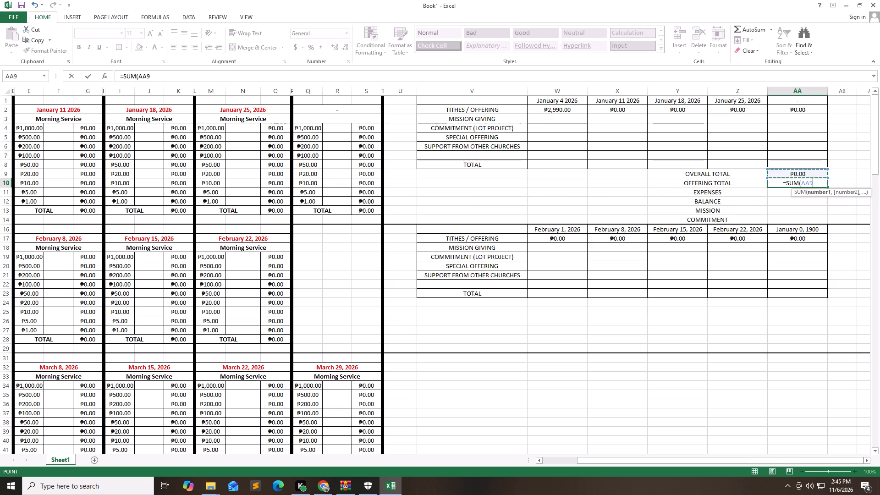
pyautogui.press('Up')
pyautogui.press('Up')
pyautogui.press('Up')
pyautogui.press('Up')
pyautogui.press('Up')
pyautogui.press('Up')
pyautogui.press('Up')
pyautogui.press('Left')
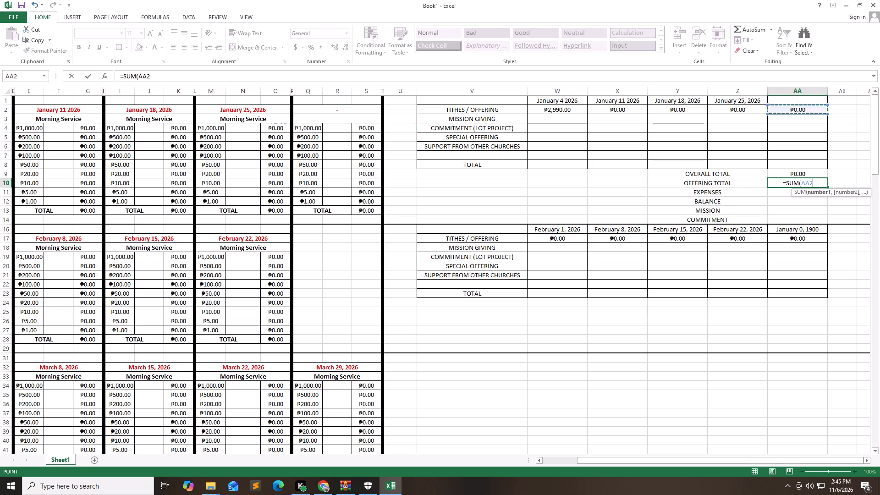
pyautogui.press('Left')
pyautogui.press('Left')
pyautogui.press('Left')
pyautogui.press('Left')
pyautogui.press('Right')
pyautogui.hotkey('shift', 'Right')
pyautogui.hotkey('shift', 'Right')
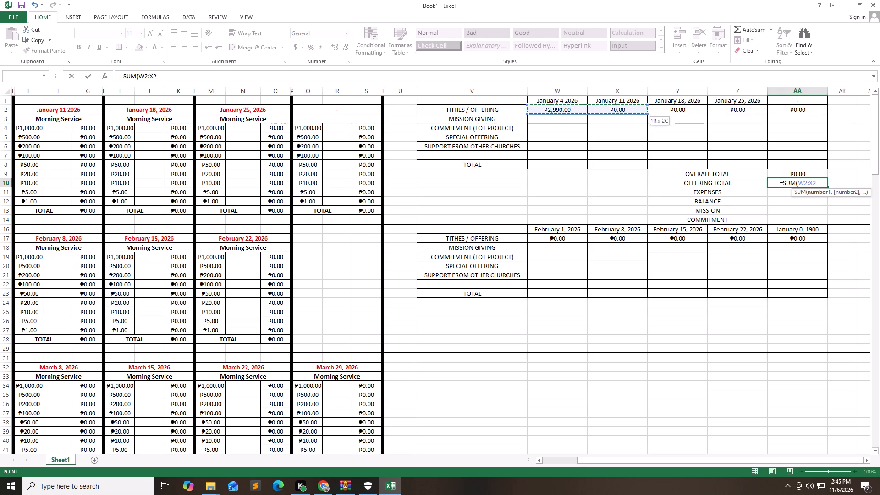
pyautogui.hotkey('shift', 'Right')
pyautogui.hotkey('shift', 'Right')
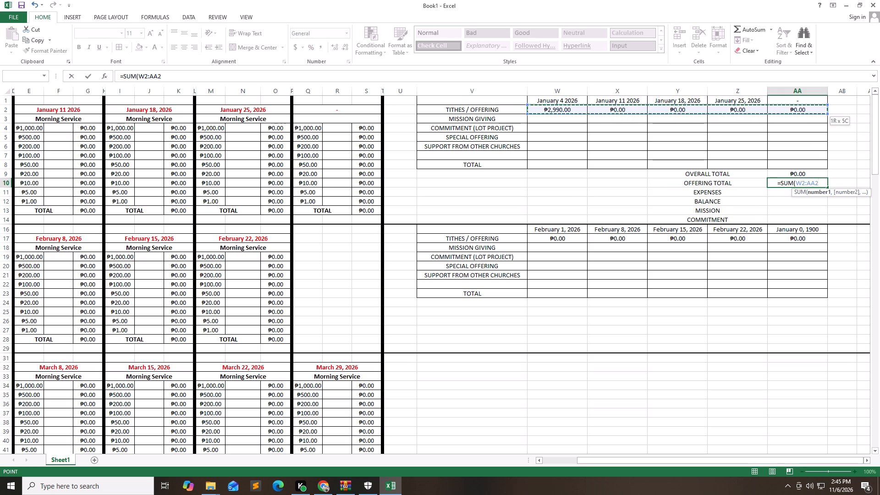
pyautogui.hotkey('shift', ')')
pyautogui.press('Return')
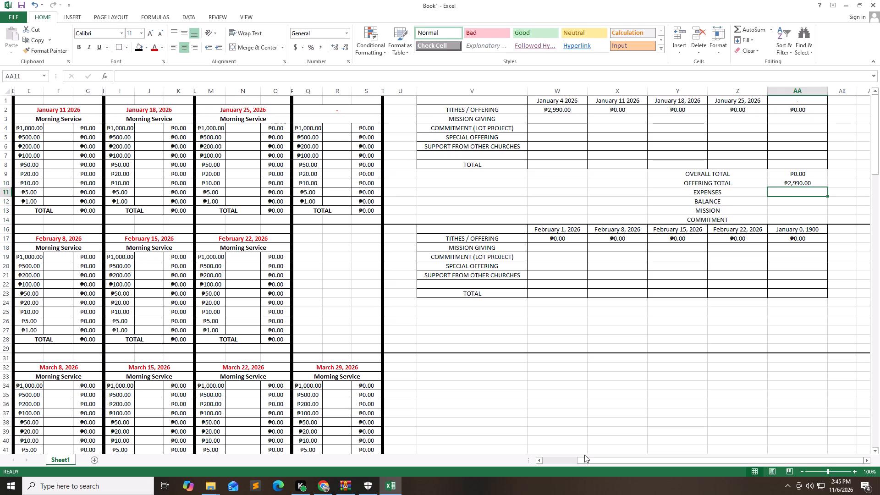
# Merge and center AC1:AD1 beside the January summary table and enter EXPENSES as its heading.
pyautogui.moveTo(608, 459); pyautogui.dragTo(624, 459)
pyautogui.click(624, 459)
pyautogui.click(833, 105)
pyautogui.click(835, 102)
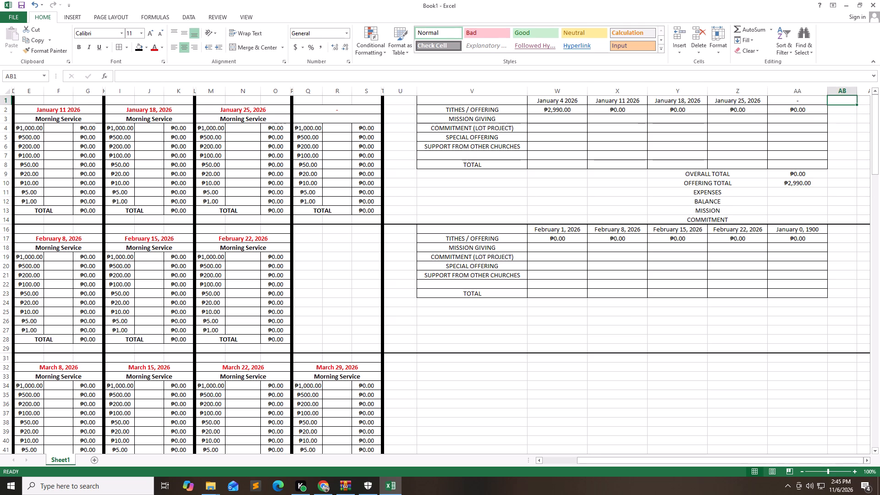
pyautogui.press('Right')
pyautogui.press('Right')
pyautogui.press('Right')
pyautogui.press('Right')
pyautogui.press('Left')
pyautogui.press('Left')
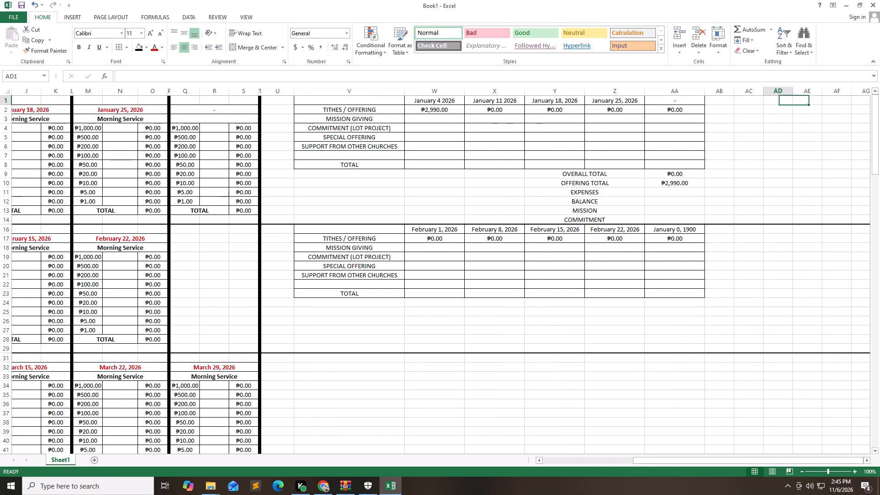
pyautogui.press('Left')
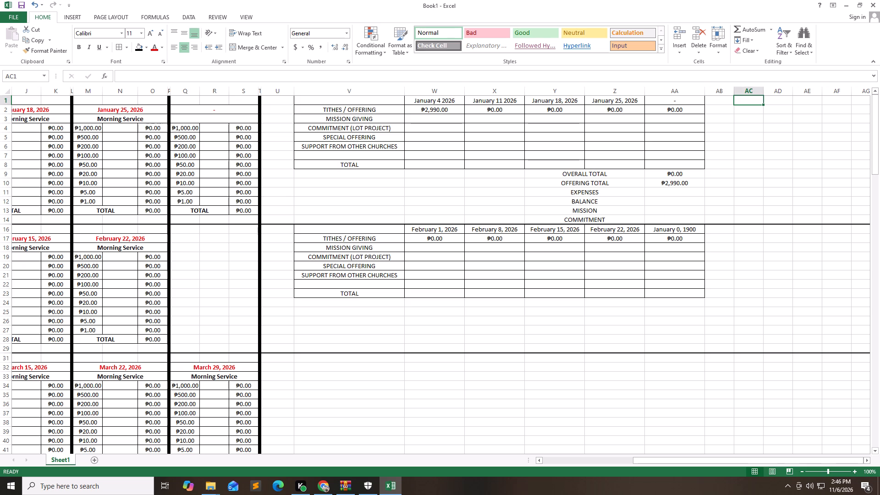
pyautogui.hotkey('shift', 'Right')
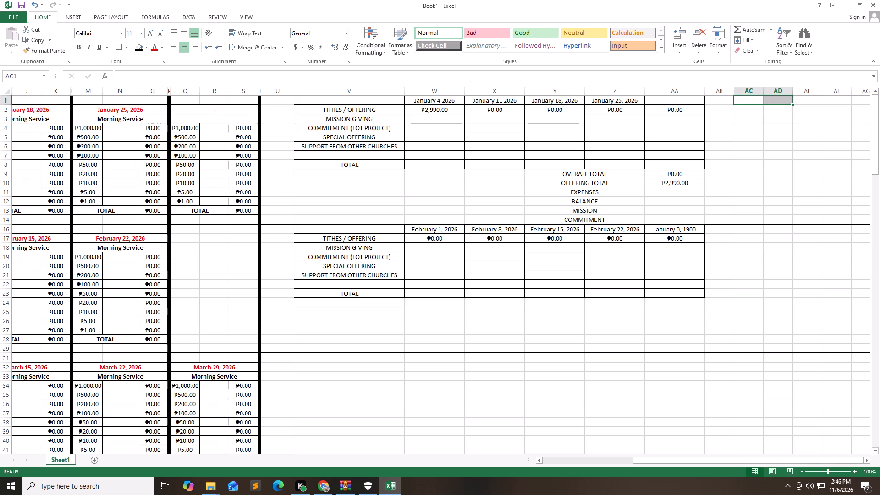
pyautogui.click(258, 43)
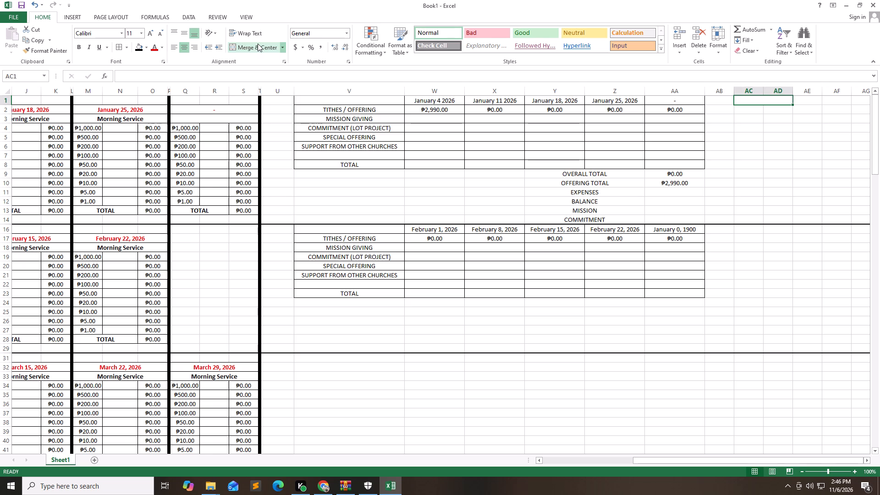
pyautogui.write('ep')
pyautogui.press('BackSpace')
pyautogui.press('BackSpace')
pyautogui.write('EXPEN')
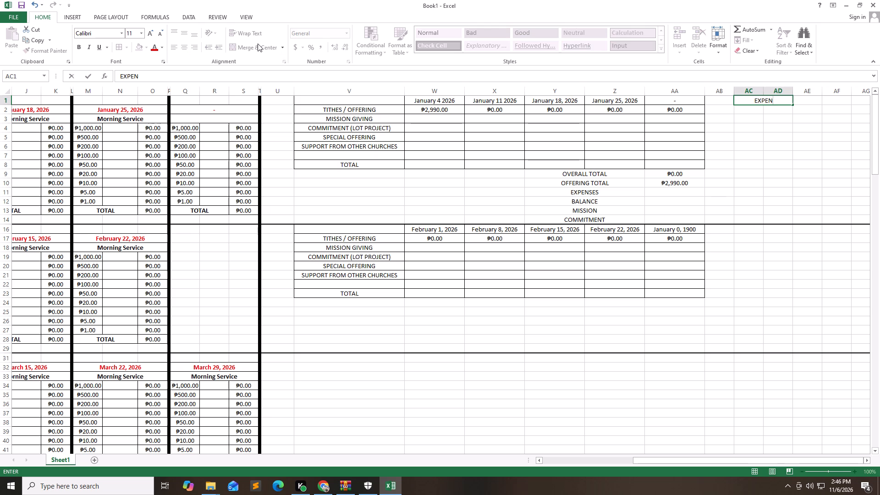
pyautogui.write('SES')
pyautogui.press('Down')
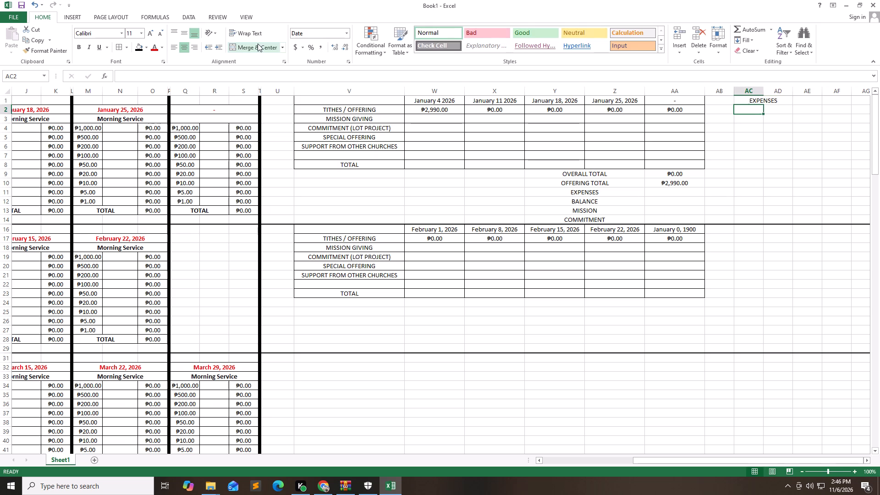
# Enter BISCUITS, GASOLINE and ELECTRICITY in AC2:AC4 as the first items under the EXPENSES heading.
pyautogui.write('BU')
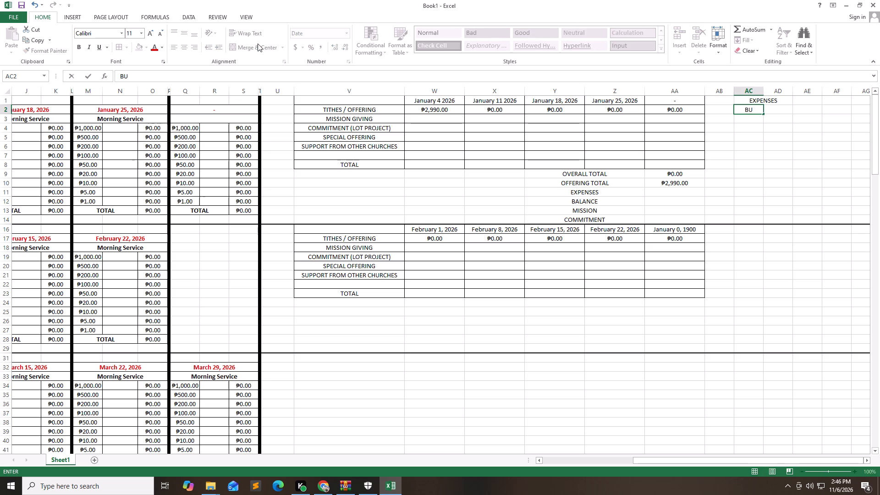
pyautogui.press('BackSpace')
pyautogui.write('ISCUIT')
pyautogui.press('s')
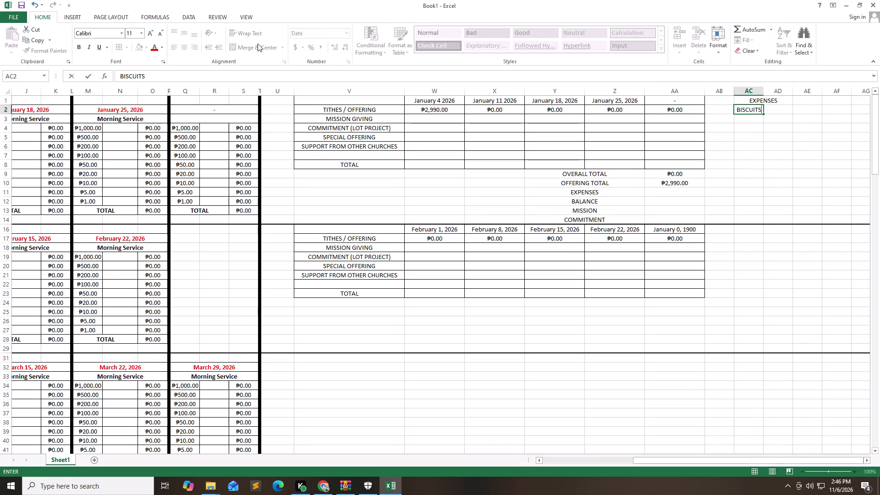
pyautogui.press('Down')
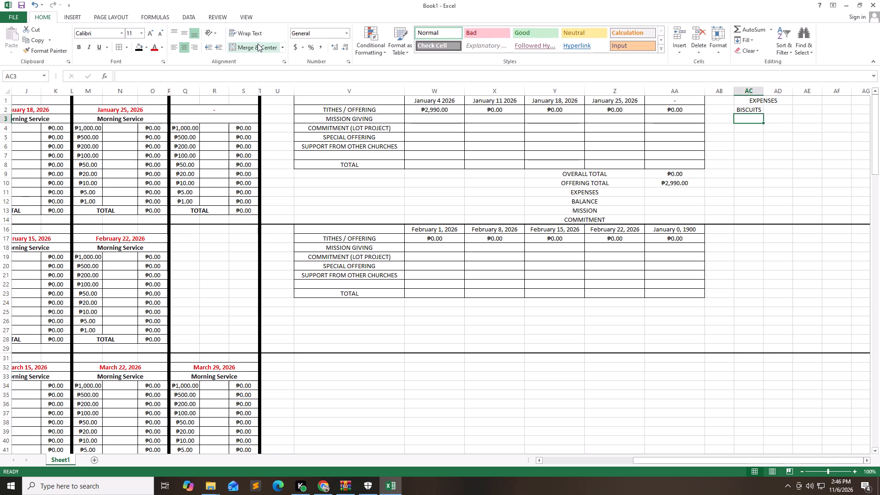
pyautogui.write('GASOLIBE')
pyautogui.press('BackSpace')
pyautogui.press('BackSpace')
pyautogui.write('NE')
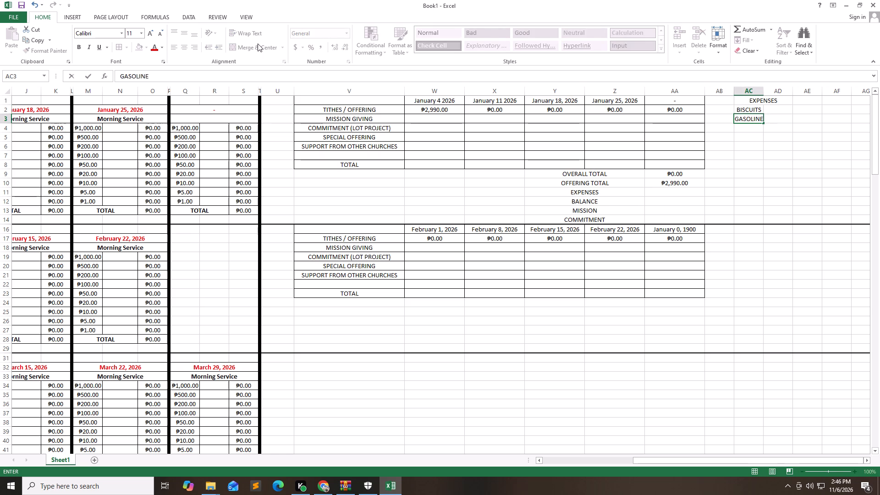
pyautogui.press('Down')
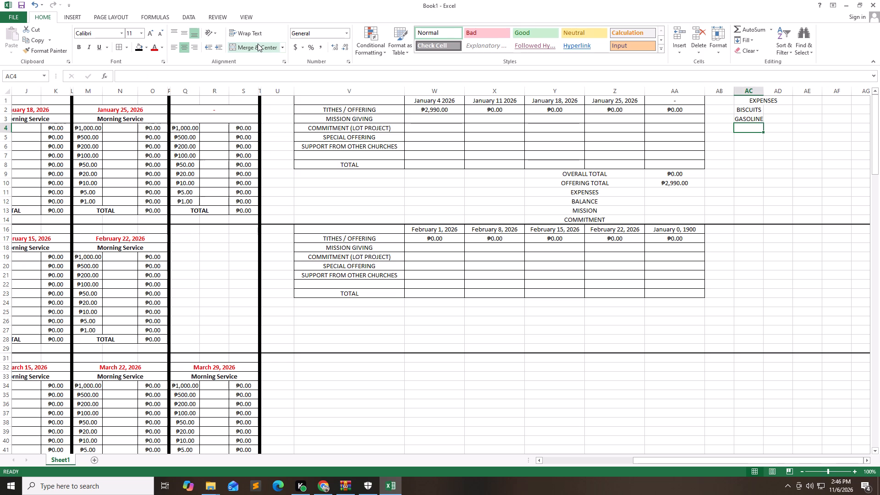
pyautogui.write('ELEC')
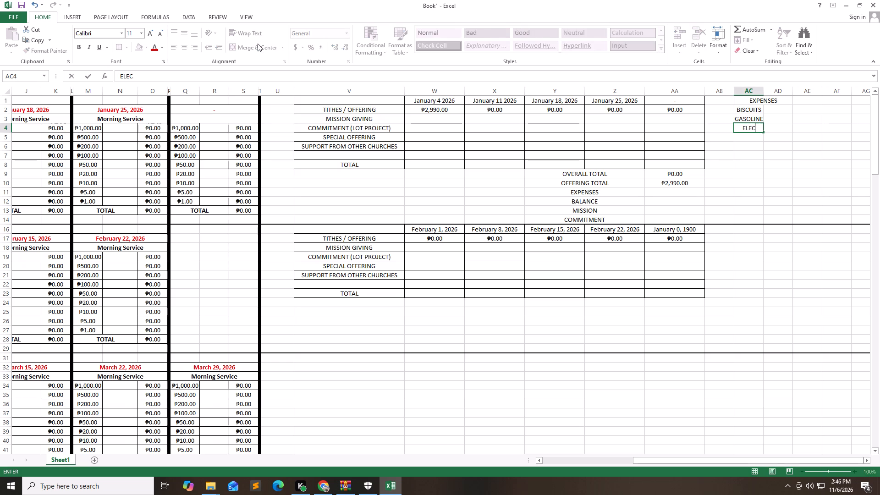
pyautogui.write('TRICITY')
pyautogui.press('Down')
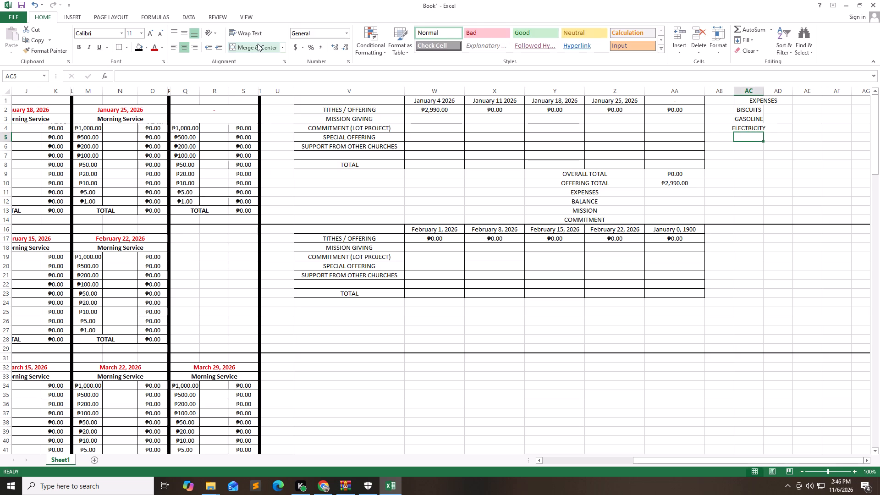
# Continue the expenses list with TARPAULIN, CHURCH SUPPLIES and LPG in AC5:AC7.
pyautogui.write('TA')
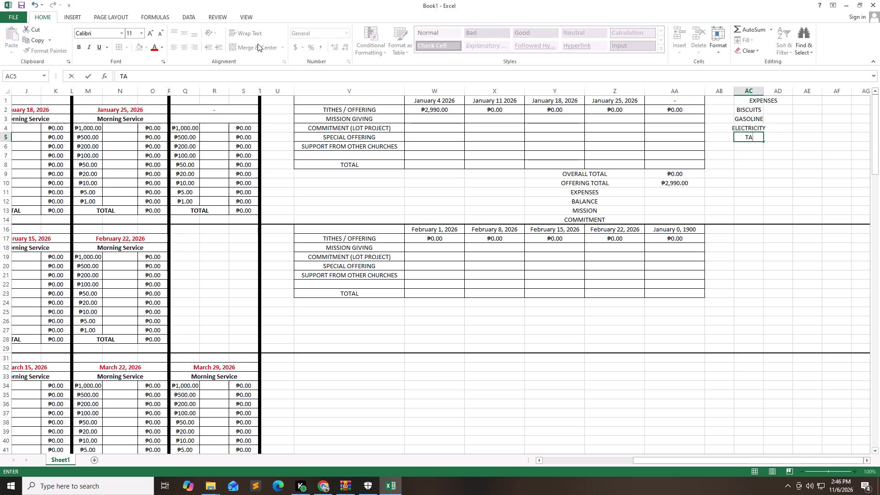
pyautogui.write('RPAULIN')
pyautogui.press('Down')
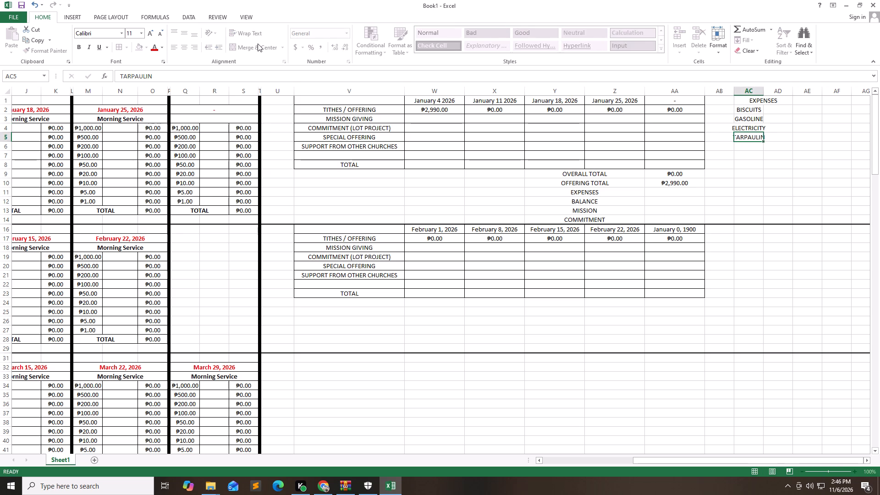
pyautogui.write('CHURCH')
pyautogui.press('space')
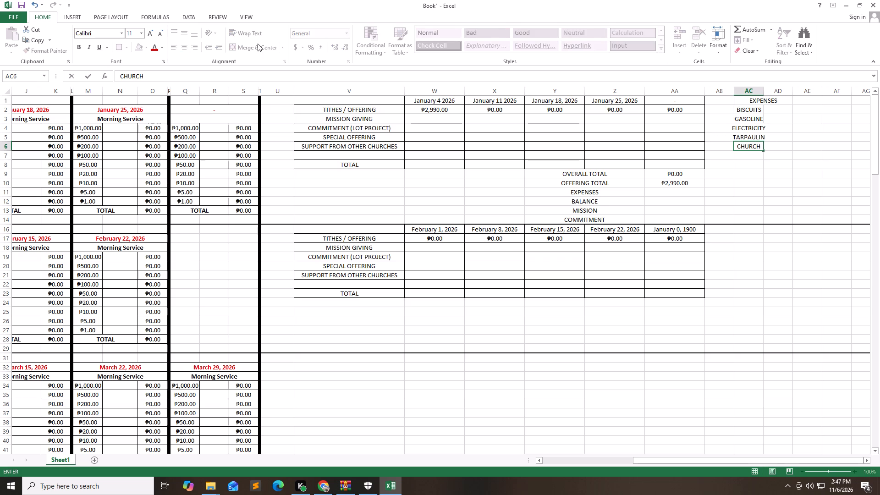
pyautogui.write('SUPPLIES')
pyautogui.press('Down')
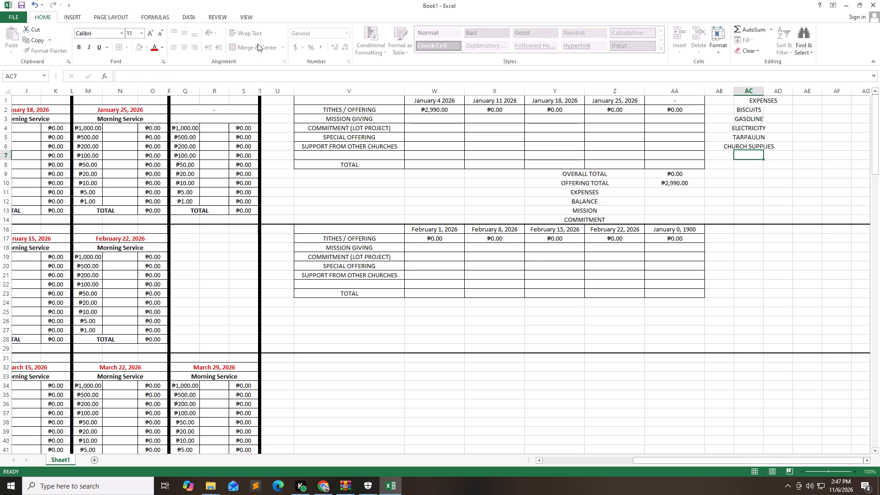
pyautogui.write('LPG')
pyautogui.press('Down')
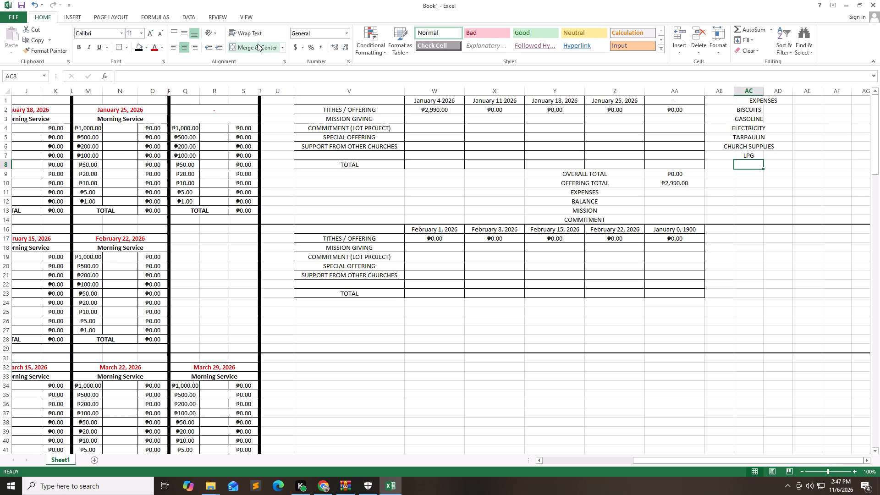
# Add BAPTIST DAY in AC8 and ANNUAL MEETING in AC9 to the expenses list.
pyautogui.write('BA')
pyautogui.write('PTISTIST')
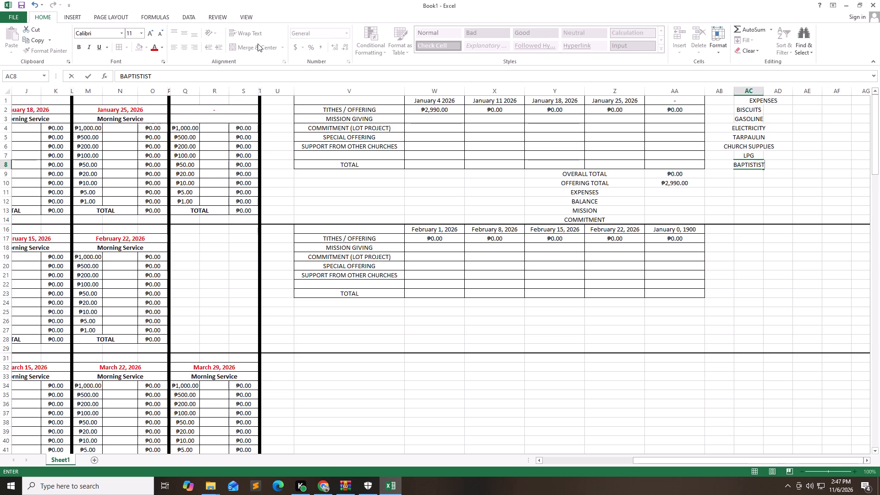
pyautogui.press('BackSpace')
pyautogui.press('BackSpace')
pyautogui.press('BackSpace')
pyautogui.press('space')
pyautogui.write('DAY')
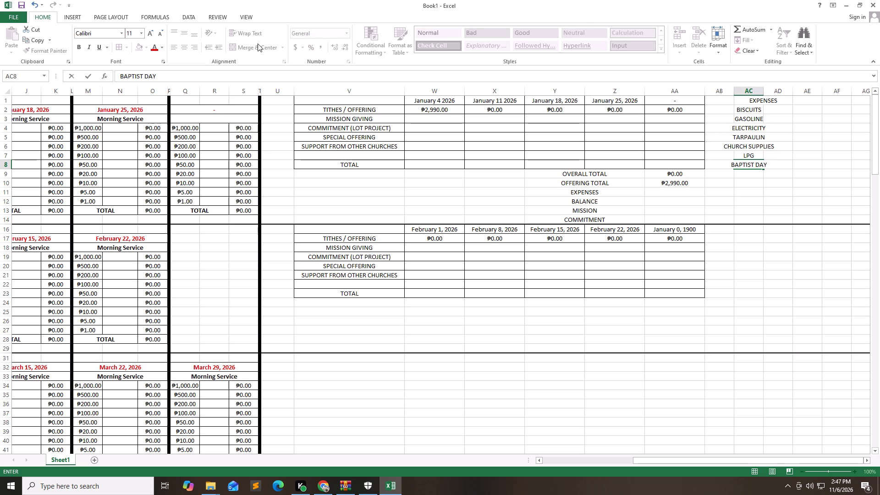
pyautogui.press('Down')
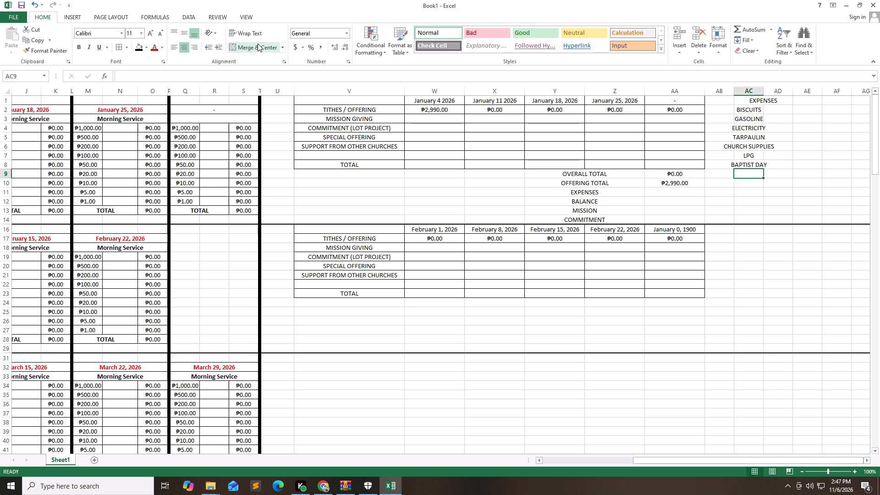
pyautogui.press('a')
pyautogui.write('NNUAL MEETING')
pyautogui.press('Down')
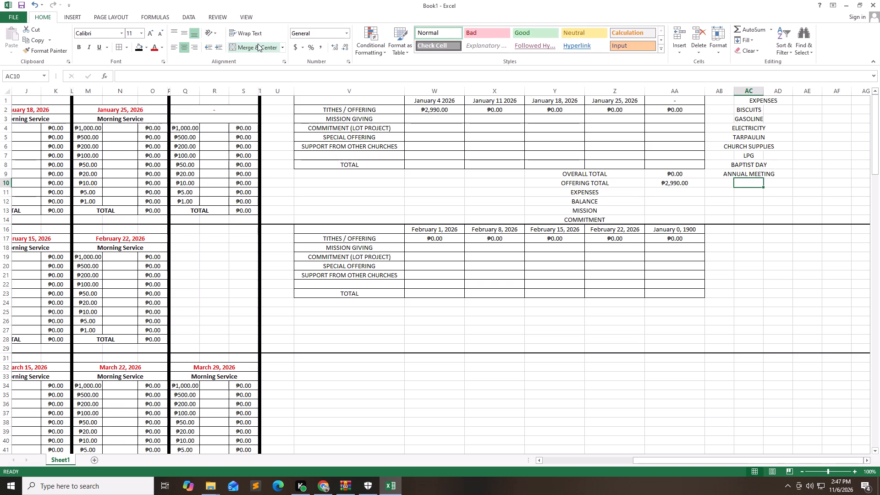
# Complete the expenses list with STICK-O, BATTERIES and CONS. MATERIALS in AC10:AC12.
pyautogui.press('s')
pyautogui.write('TICK-O')
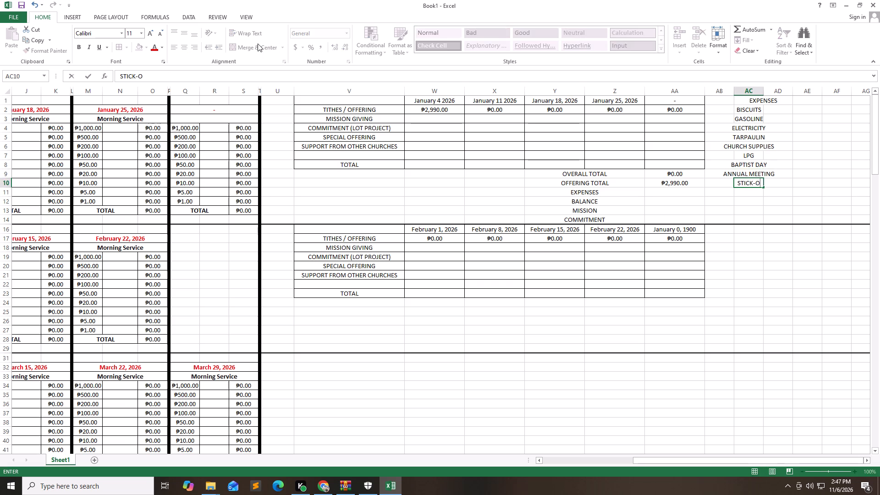
pyautogui.press('Down')
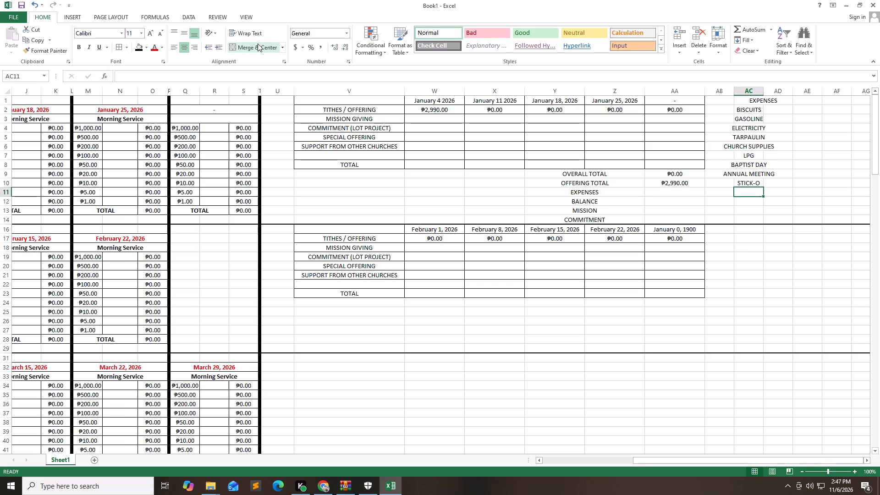
pyautogui.write('BATTERIES')
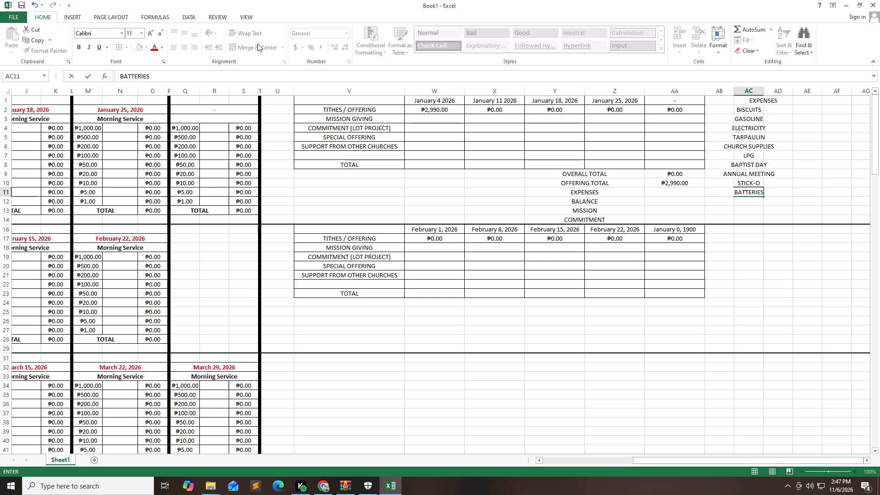
pyautogui.press('Down')
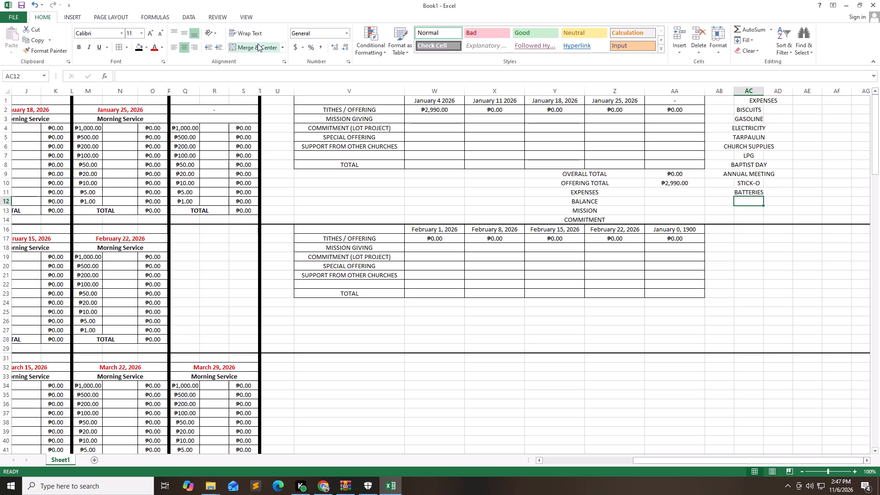
pyautogui.write('CONS')
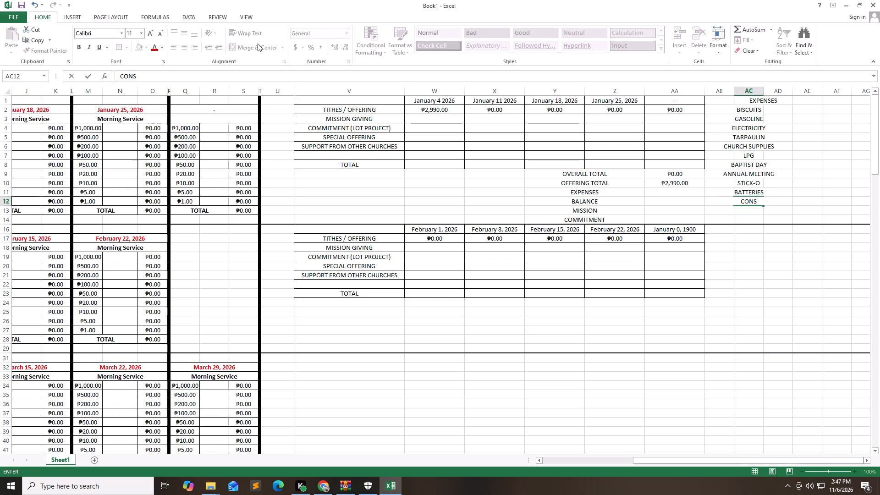
pyautogui.write('. MATERIALS')
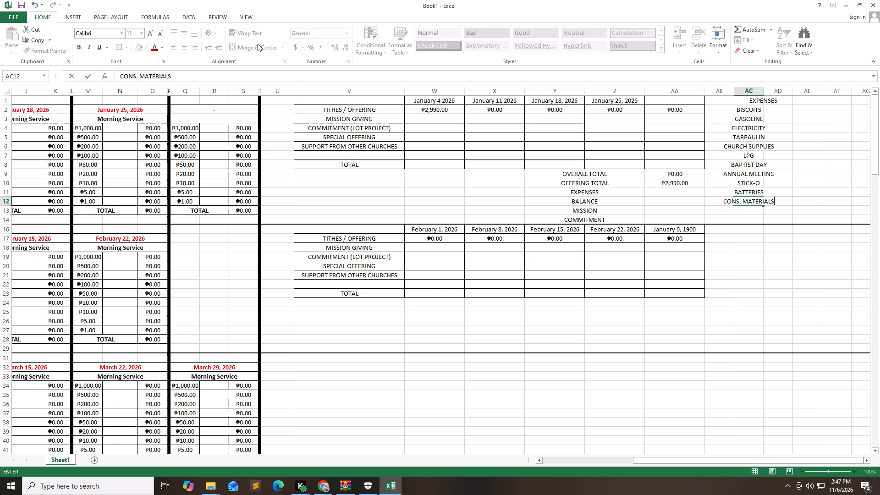
pyautogui.press('Up')
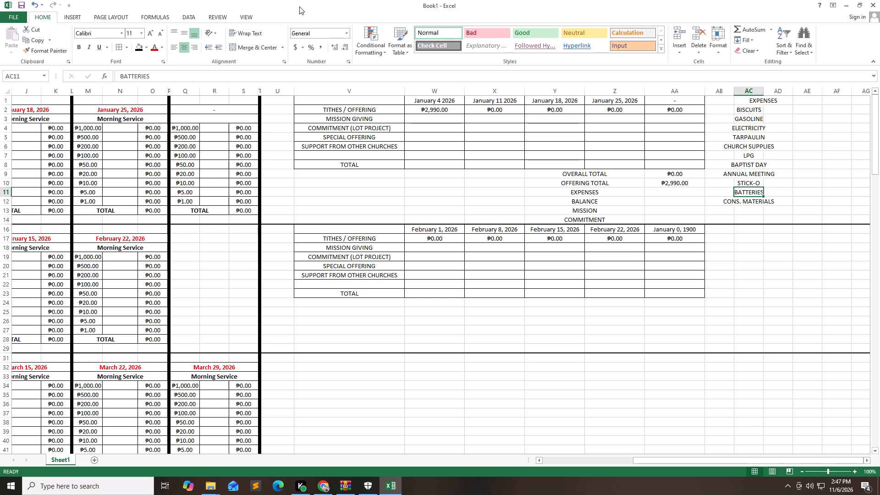
# Widen column AC to fit the expense names and widen the adjacent amount column AD slightly.
pyautogui.doubleClick(764, 92)
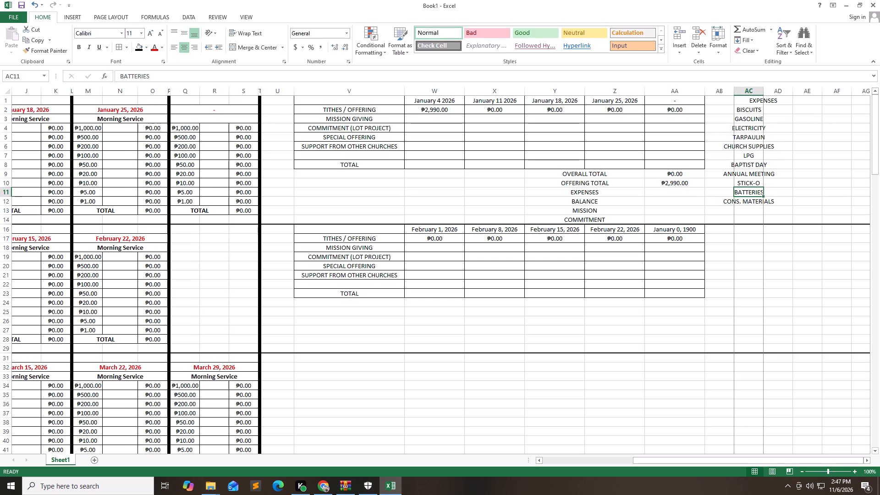
pyautogui.tripleClick(790, 90)
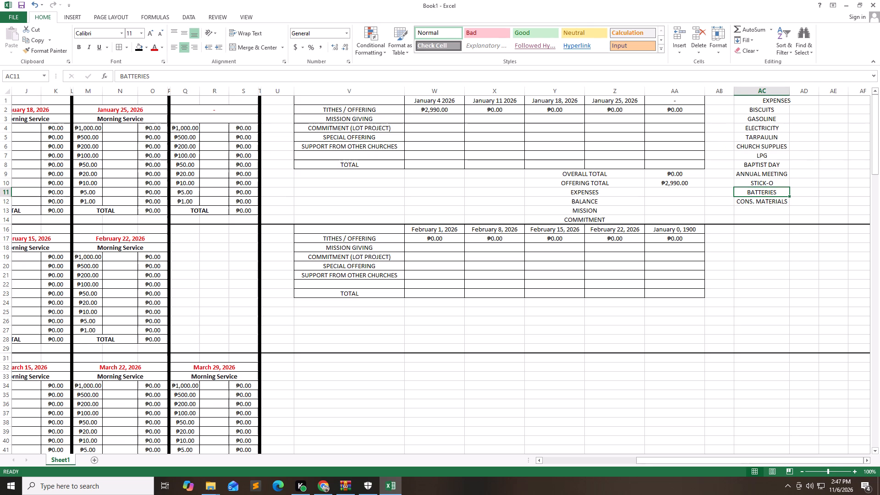
pyautogui.moveTo(773, 101); pyautogui.dragTo(782, 100)
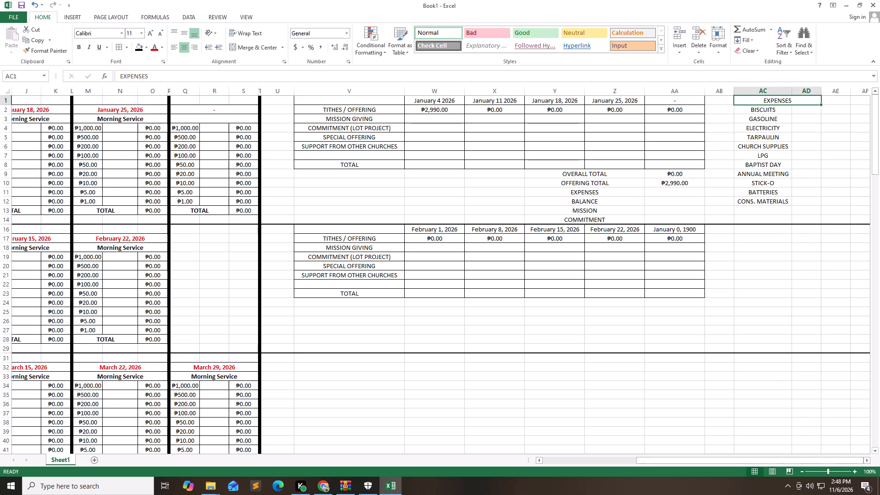
pyautogui.moveTo(782, 100); pyautogui.dragTo(789, 100)
pyautogui.click(814, 144)
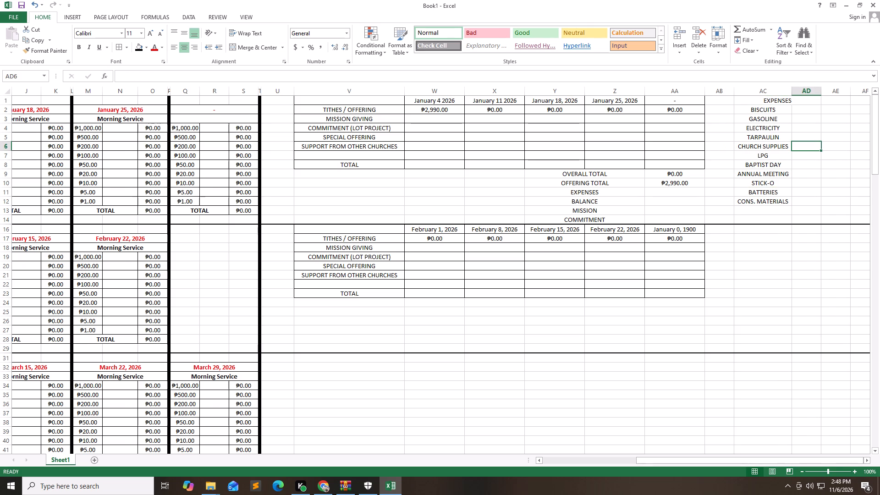
pyautogui.click(820, 90)
pyautogui.moveTo(823, 89); pyautogui.dragTo(836, 89)
pyautogui.doubleClick(836, 89)
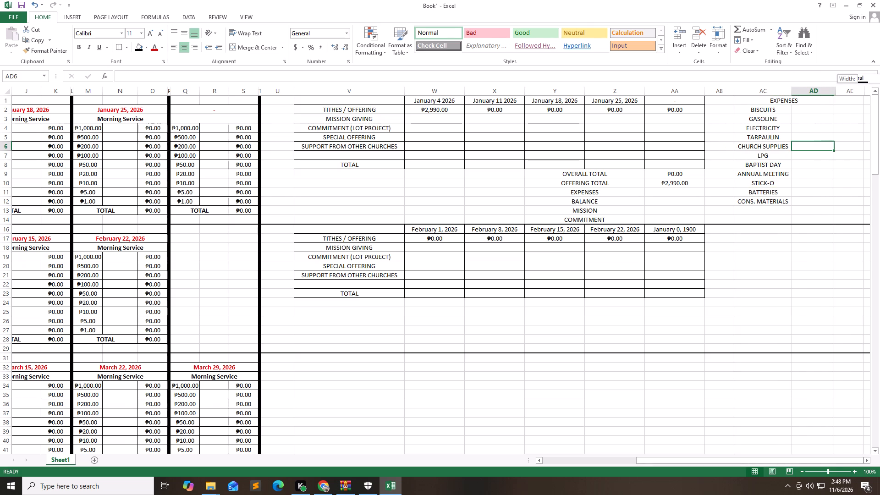
# Enter 2500 in AD2 as the amount for BISCUITS.
pyautogui.doubleClick(816, 111)
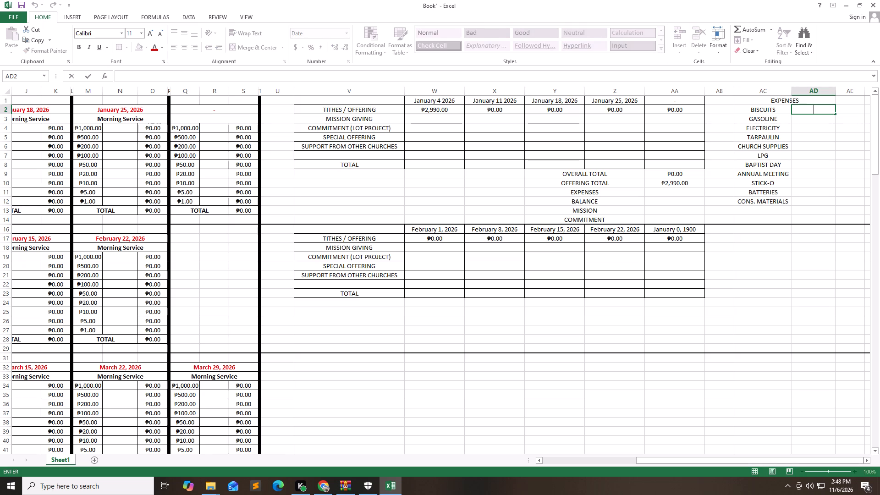
pyautogui.write('2500')
pyautogui.press('Right')
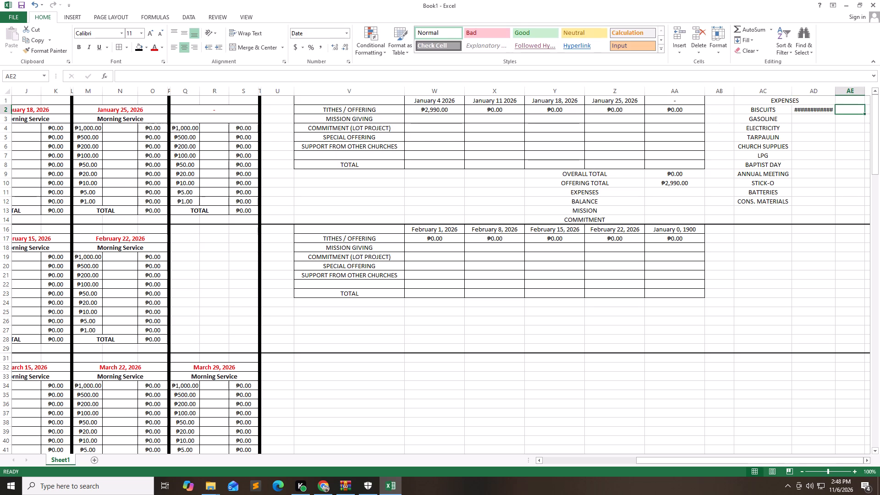
pyautogui.press('Left')
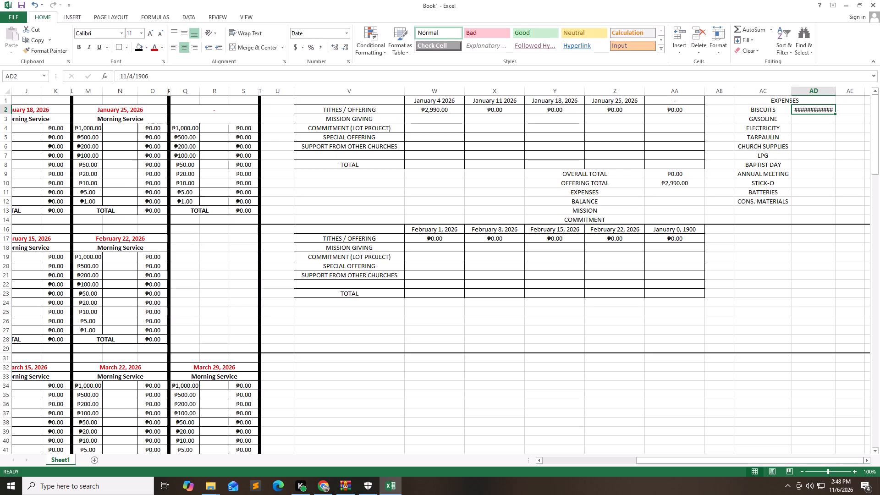
pyautogui.write('2500')
pyautogui.press('Down')
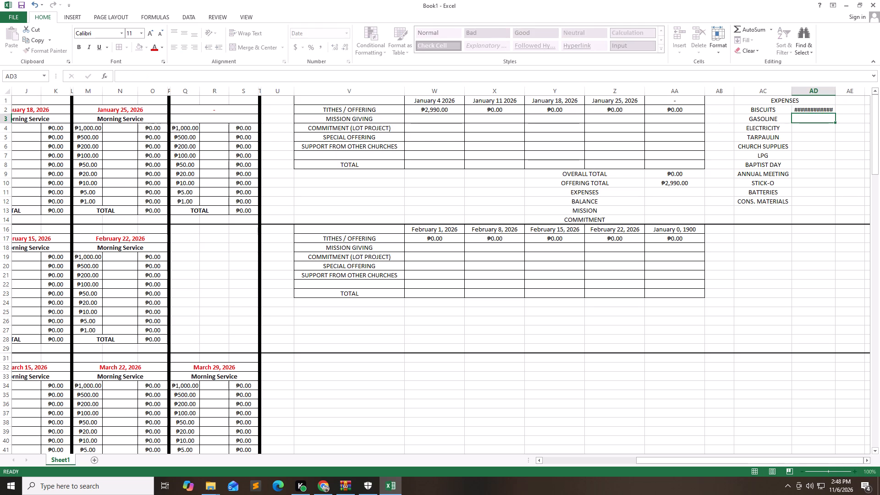
pyautogui.press('Up')
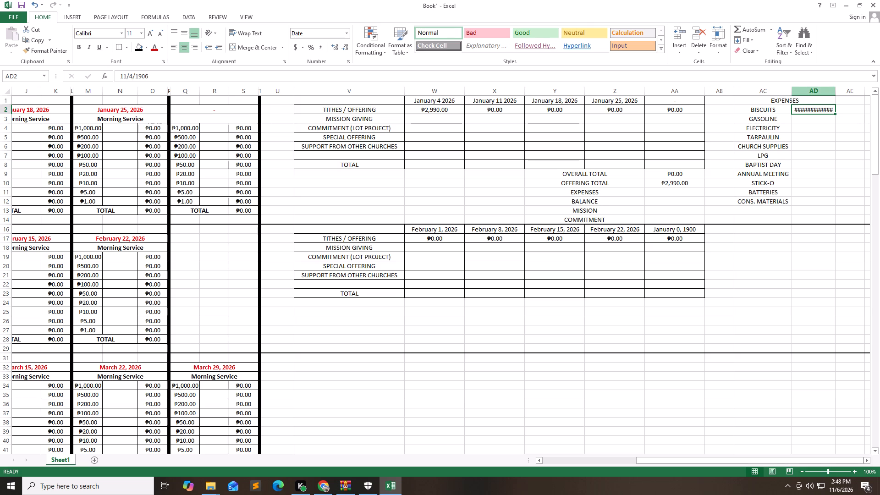
# Format the expense amount cells AD2:AD14 as Currency with the ₱ symbol and two decimal places.
pyautogui.moveTo(813, 109); pyautogui.dragTo(808, 185)
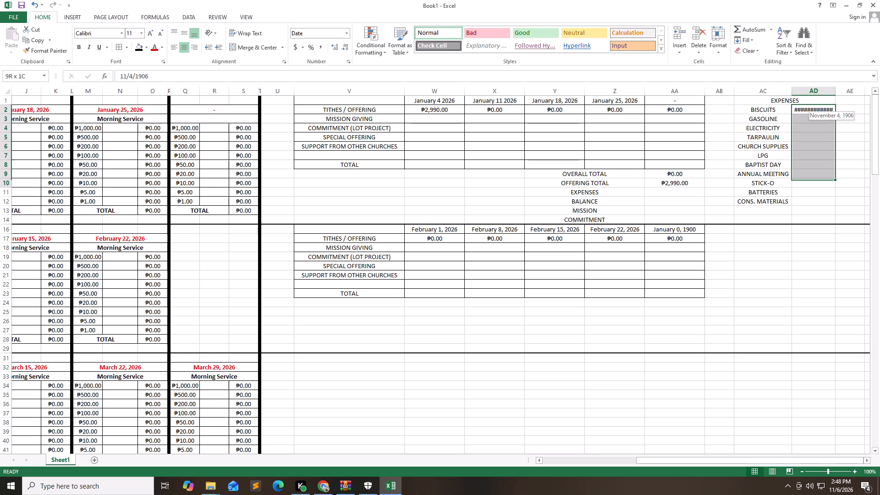
pyautogui.moveTo(808, 185); pyautogui.dragTo(814, 217)
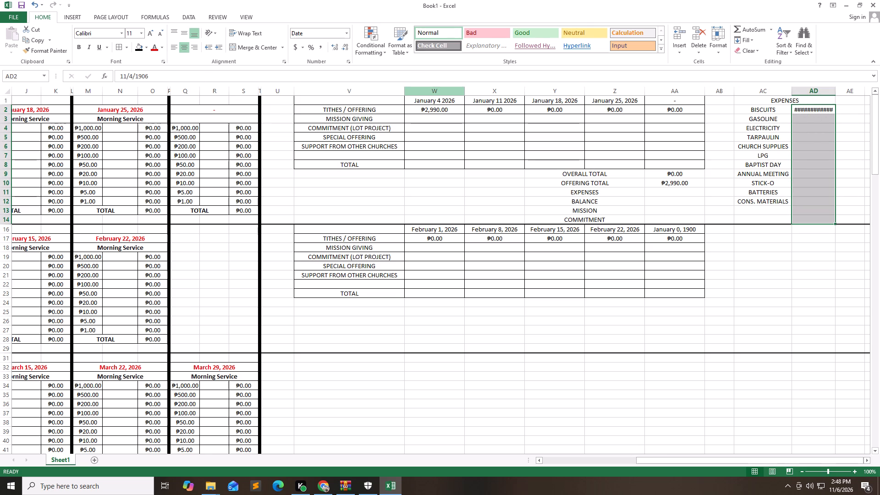
pyautogui.rightClick(813, 120)
pyautogui.click(746, 265)
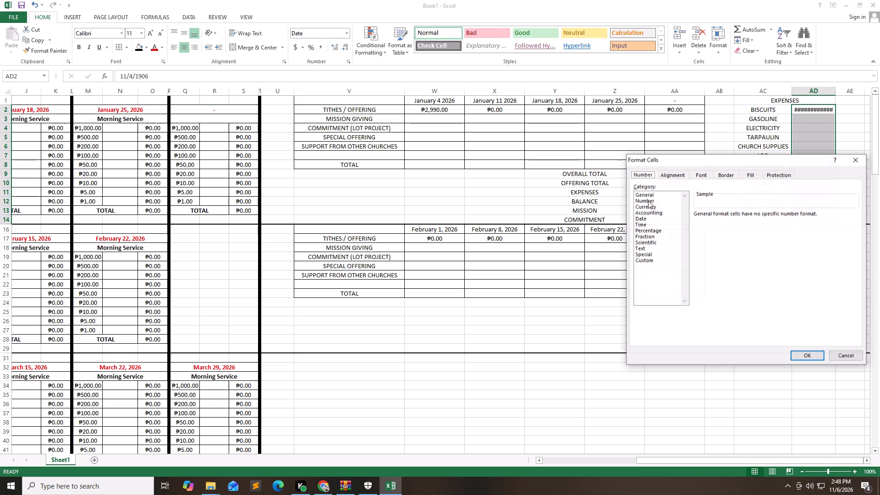
pyautogui.click(648, 201)
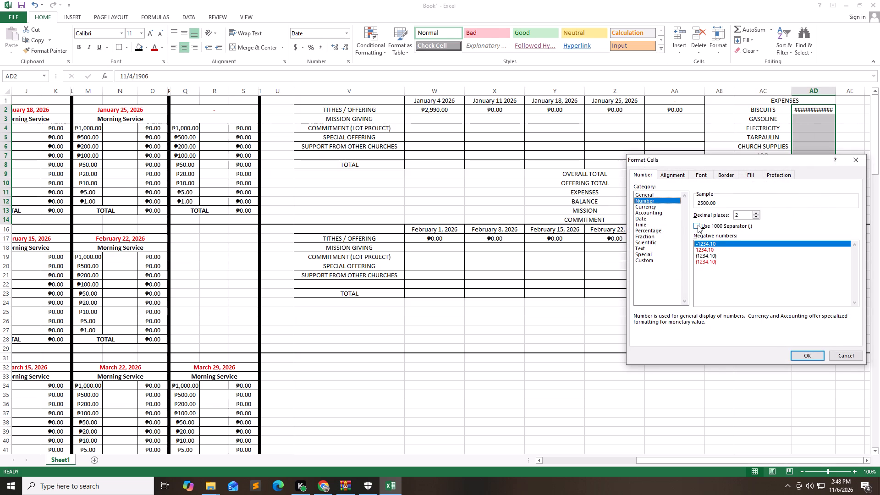
pyautogui.click(698, 228)
pyautogui.click(654, 208)
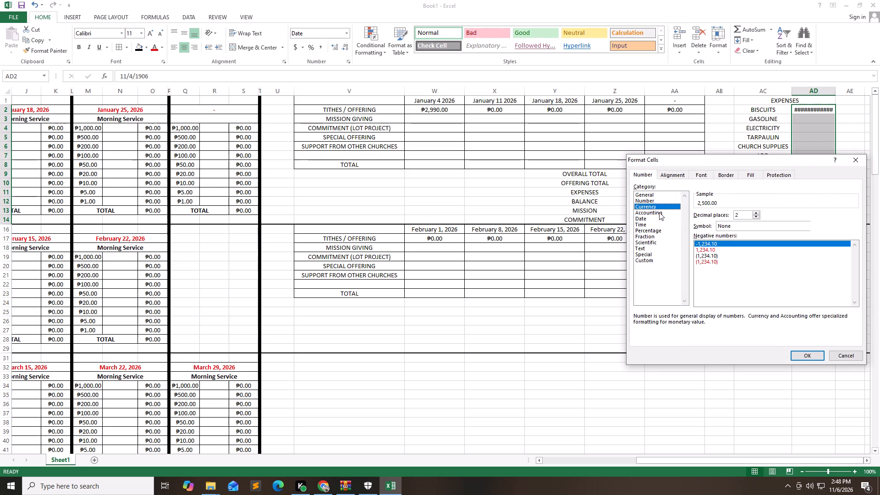
pyautogui.click(725, 228)
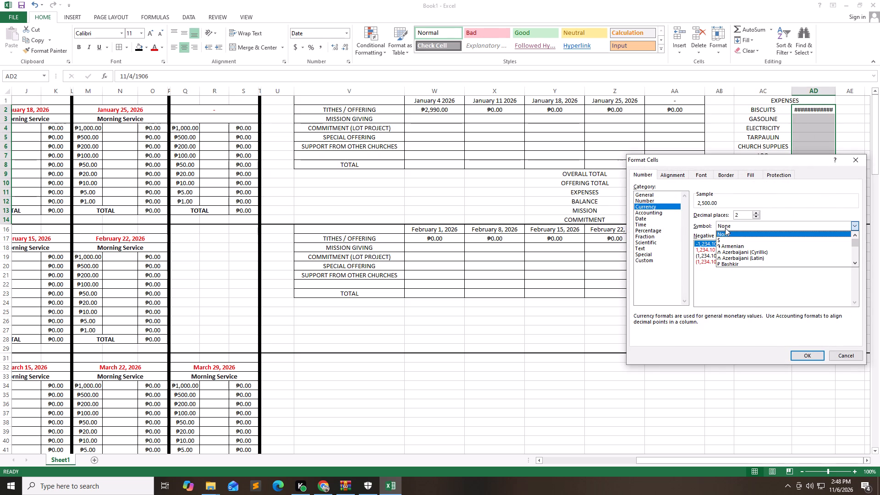
pyautogui.press('Down')
pyautogui.press('Down')
pyautogui.press('Down')
pyautogui.press('Down')
pyautogui.press('Down')
pyautogui.press('Down')
pyautogui.press('Down')
pyautogui.press('Down')
pyautogui.press('Down')
pyautogui.press('Down')
pyautogui.press('Down')
pyautogui.press('Down')
pyautogui.press('Down')
pyautogui.press('Down')
pyautogui.press('Down')
pyautogui.press('Down')
pyautogui.press('Down')
pyautogui.press('Down')
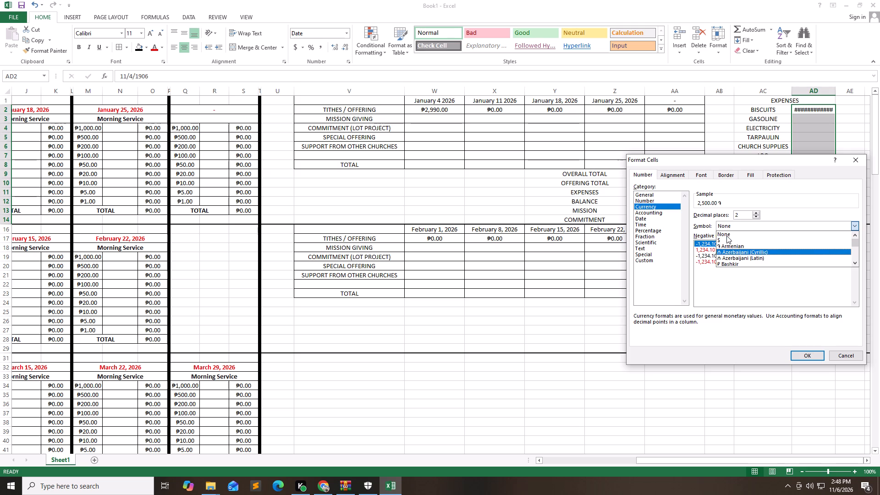
pyautogui.press('Down')
pyautogui.press('Down')
pyautogui.press('Down')
pyautogui.press('Down')
pyautogui.press('Down')
pyautogui.press('Down')
pyautogui.press('Down')
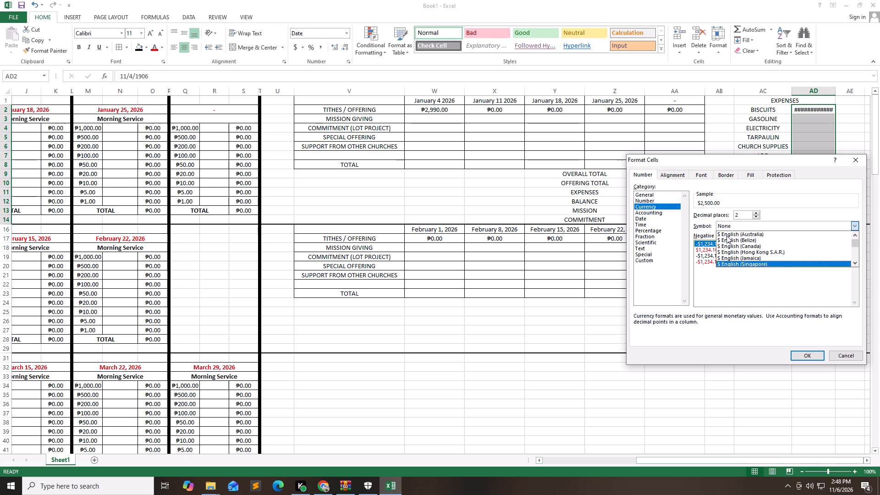
pyautogui.press('Down')
pyautogui.press('Down')
pyautogui.press('Down')
pyautogui.press('Down')
pyautogui.press('Down')
pyautogui.press('Down')
pyautogui.press('Down')
pyautogui.press('Down')
pyautogui.press('Down')
pyautogui.press('Down')
pyautogui.press('Down')
pyautogui.press('Down')
pyautogui.press('Down')
pyautogui.press('Down')
pyautogui.press('Down')
pyautogui.press('Down')
pyautogui.press('Down')
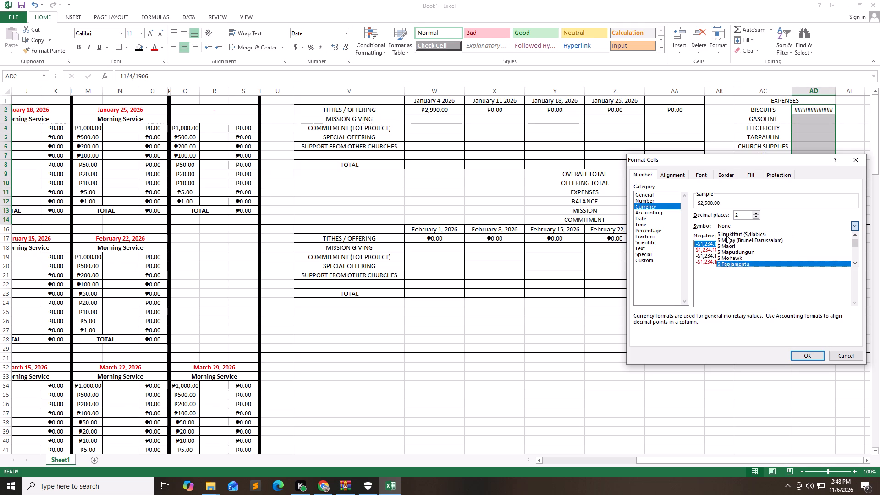
pyautogui.press('Down')
pyautogui.press('Down')
pyautogui.press('Down')
pyautogui.press('Down')
pyautogui.press('Down')
pyautogui.press('Down')
pyautogui.press('Down')
pyautogui.press('Down')
pyautogui.press('Down')
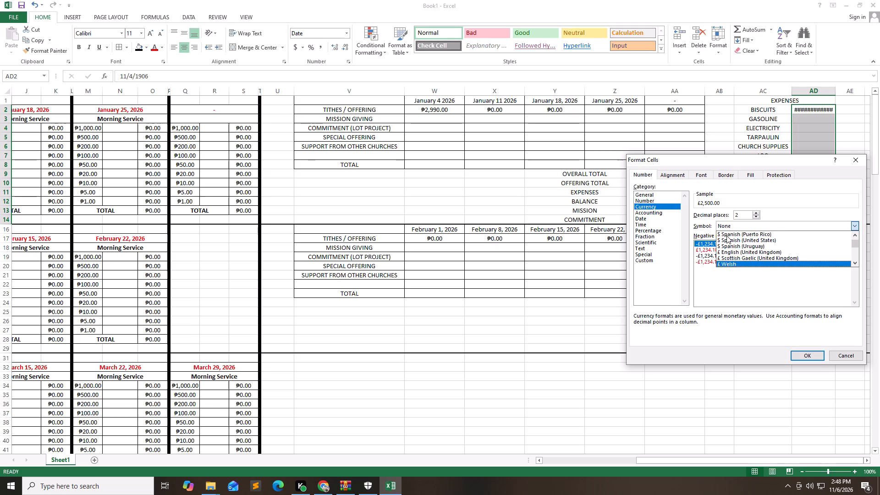
pyautogui.press('Down')
pyautogui.press('Down')
pyautogui.press('Down')
pyautogui.press('Down')
pyautogui.press('Down')
pyautogui.press('Down')
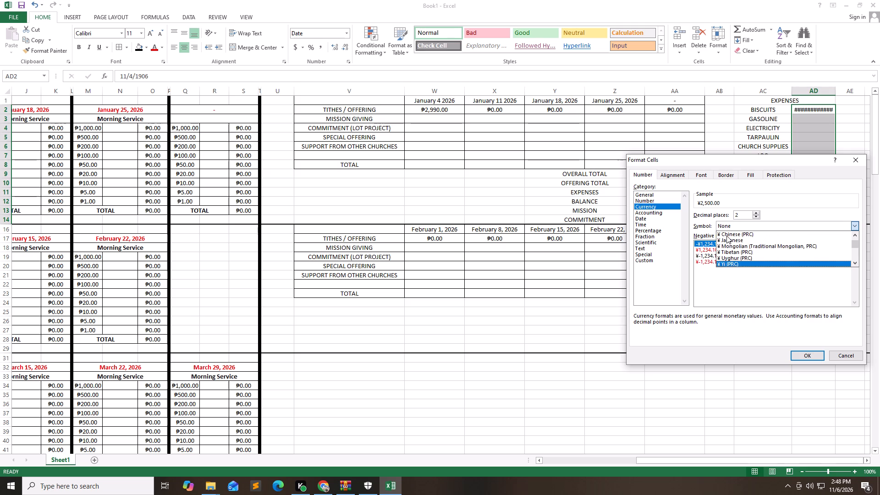
pyautogui.press('Down')
pyautogui.press('Down')
pyautogui.press('Up')
pyautogui.press('Return')
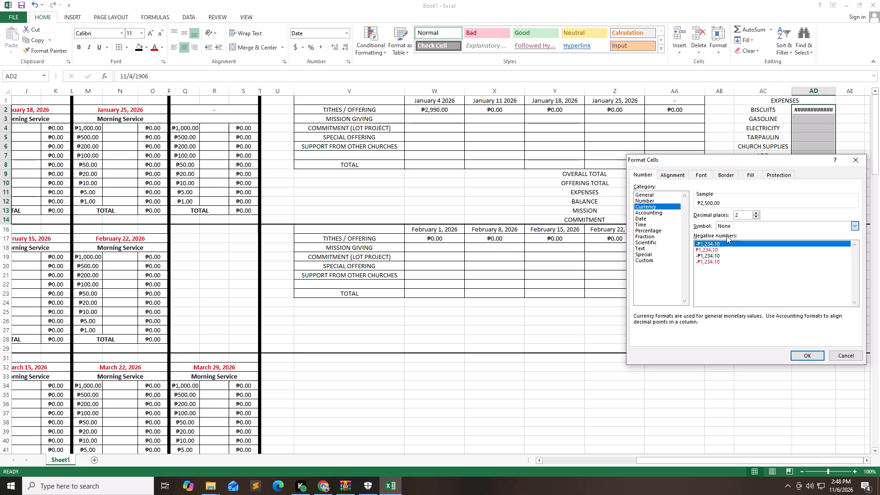
pyautogui.doubleClick(804, 358)
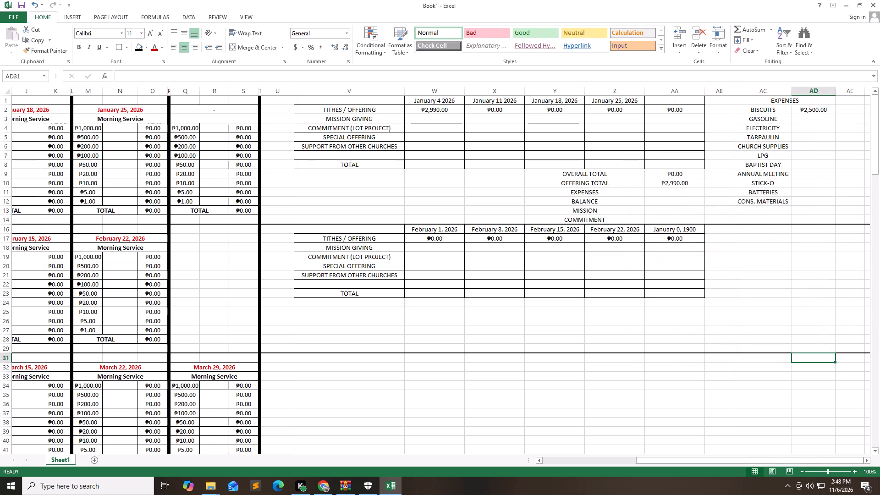
# Enter the expense amounts 900 for GASOLINE, 1000 for ELECTRICITY and 552 for TARPAULIN in AD3:AD5.
pyautogui.click(807, 120)
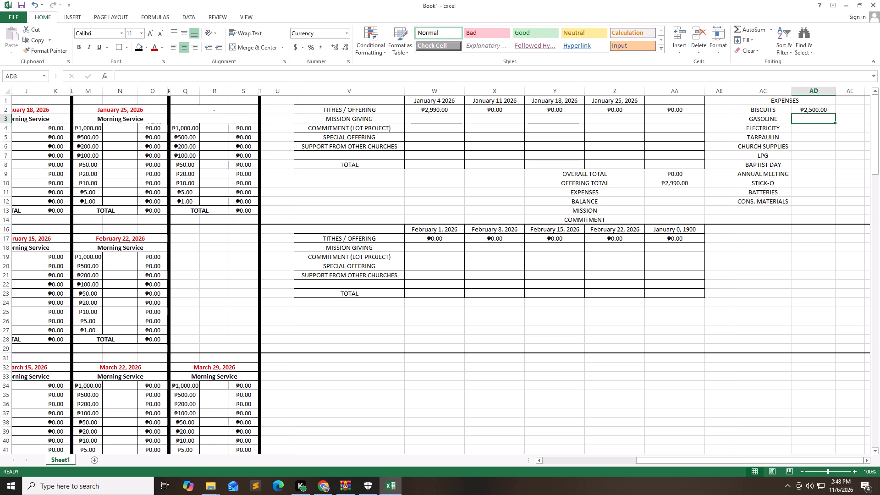
pyautogui.write('900')
pyautogui.press('Down')
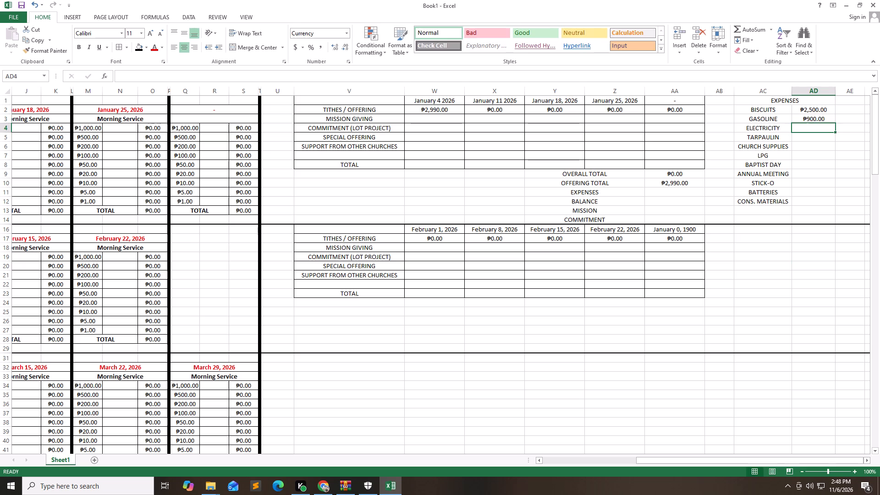
pyautogui.write('100')
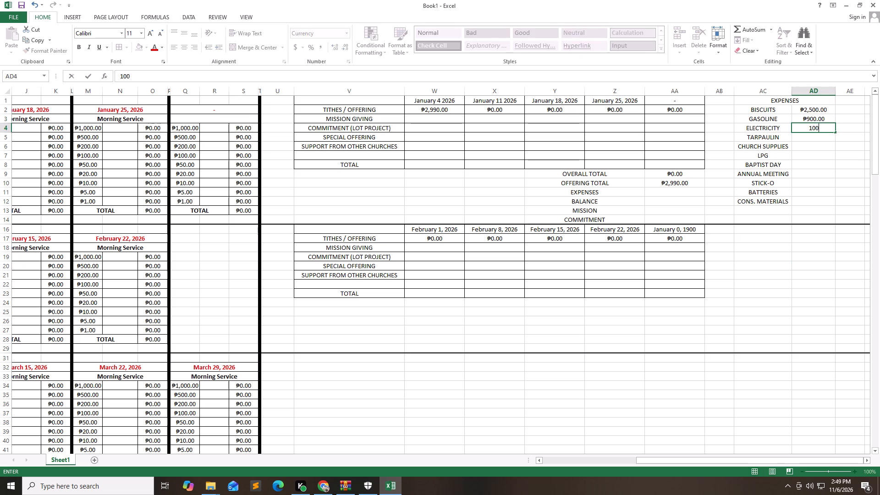
pyautogui.press('Down')
pyautogui.press('Up')
pyautogui.write('1000')
pyautogui.press('Down')
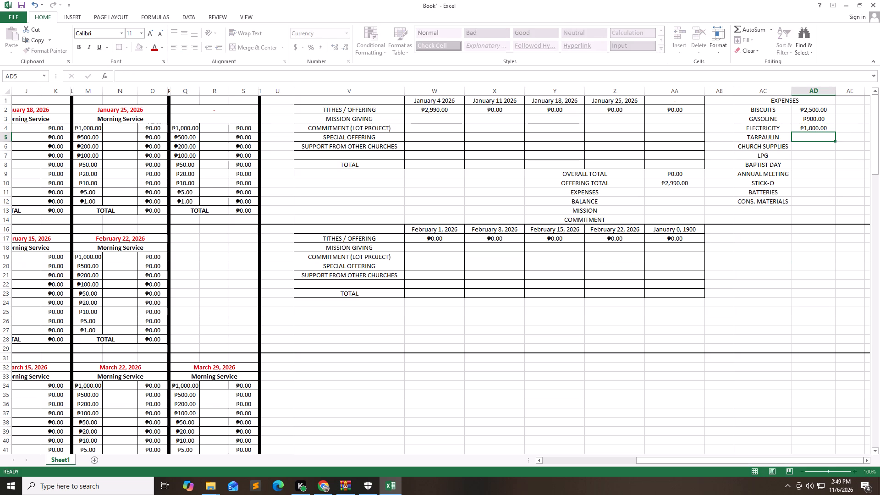
pyautogui.write('522')
pyautogui.press('BackSpace')
pyautogui.press('BackSpace')
pyautogui.press('5')
pyautogui.press('2')
pyautogui.press('Down')
# Enter 210 for CHURCH SUPPLIES, 1050 for LPG, 1700 for BAPTIST DAY and 1200 for ANNUAL MEETING in AD6:AD9.
pyautogui.write('210')
pyautogui.press('Down')
pyautogui.write('1050')
pyautogui.press('Down')
pyautogui.write('1700')
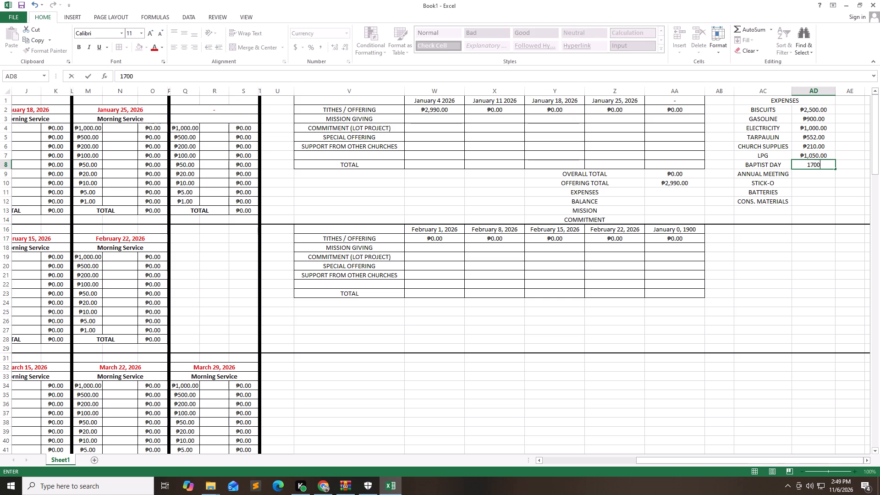
pyautogui.press('Down')
pyautogui.write('1200')
pyautogui.press('Down')
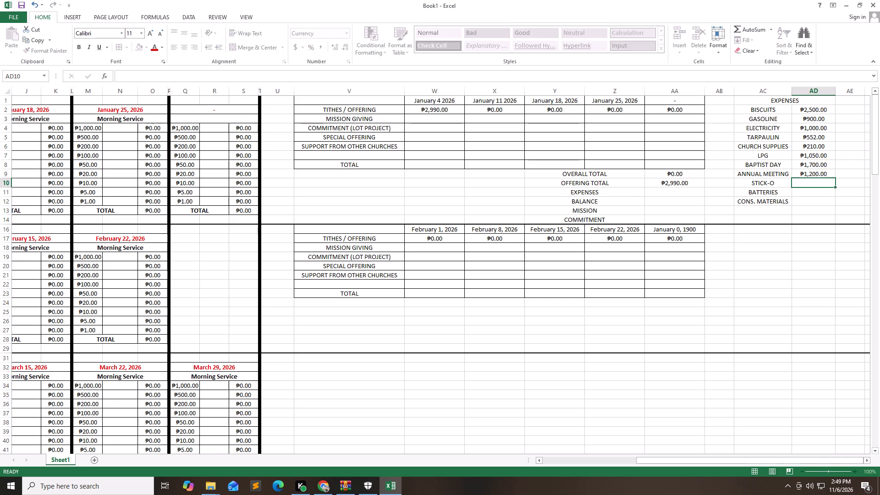
# Enter 624 for STICK-O, 90 for BATTERIES and 3000 for CONS. MATERIALS in AD10:AD12.
pyautogui.press('5')
pyautogui.press('BackSpace')
pyautogui.write('624')
pyautogui.press('Down')
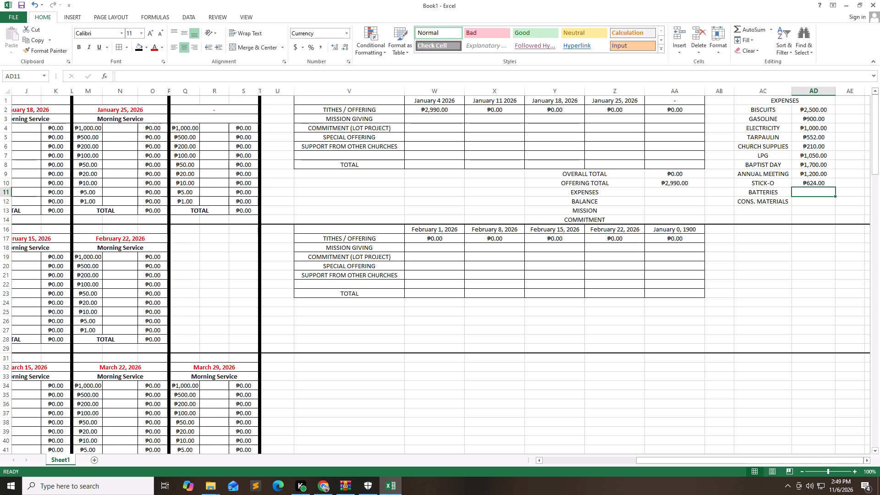
pyautogui.write('90')
pyautogui.press('Down')
pyautogui.write('3000')
pyautogui.press('Down')
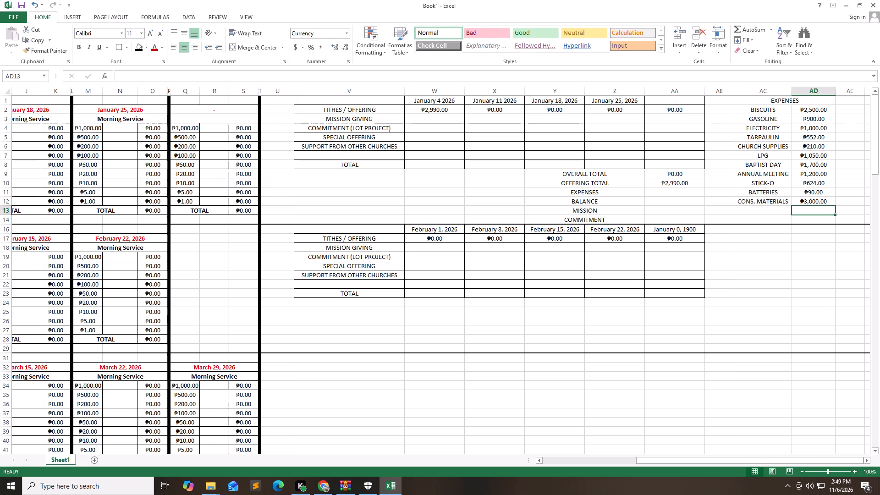
# Total the expense amounts in AD13 with the formula =SUM(AD2:AD12).
pyautogui.press('=')
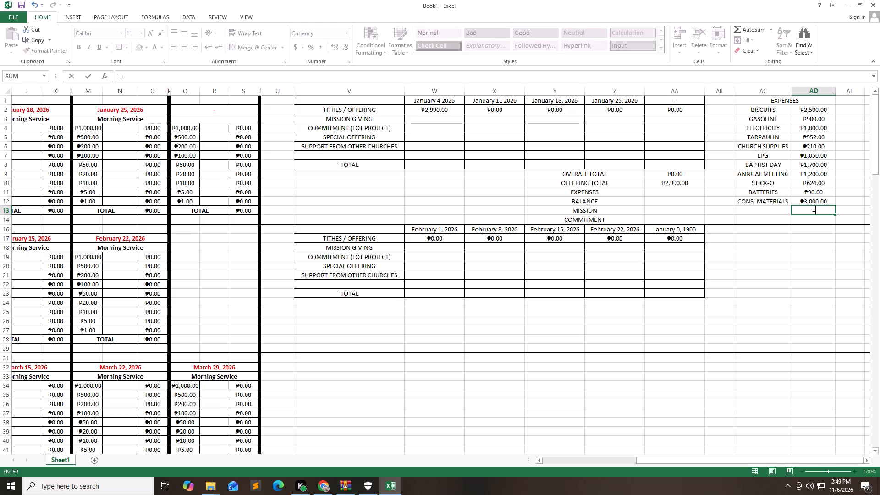
pyautogui.write('SUM(')
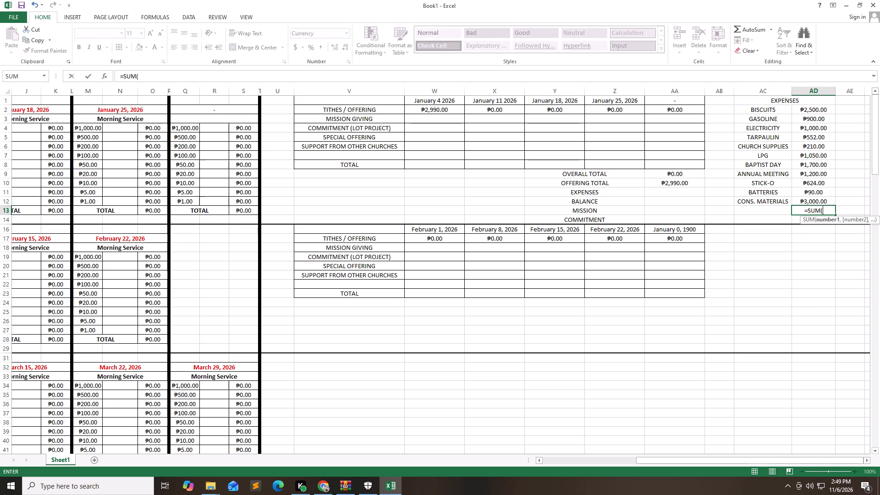
pyautogui.press('Up')
pyautogui.press('Up')
pyautogui.press('Up')
pyautogui.press('Up')
pyautogui.press('Up')
pyautogui.press('Up')
pyautogui.press('Up')
pyautogui.press('Up')
pyautogui.press('Up')
pyautogui.press('Up')
pyautogui.press('Up')
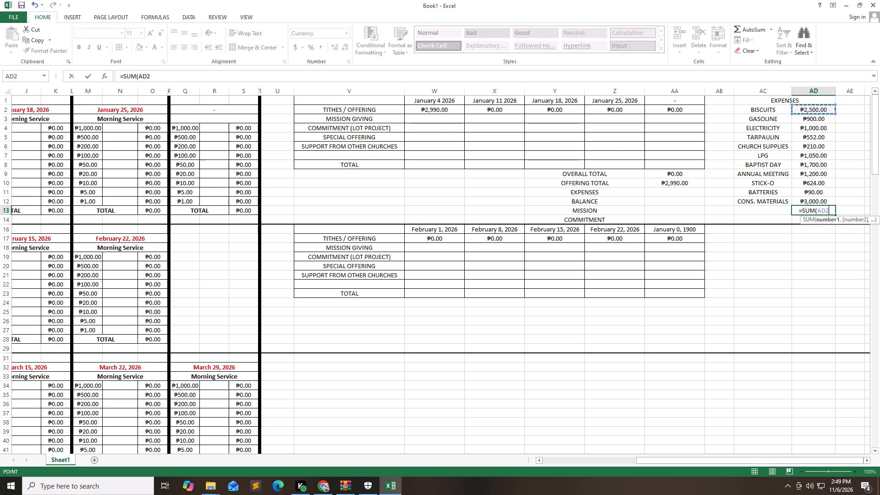
pyautogui.hotkey('shift', 'Down')
pyautogui.hotkey('shift', 'Down')
pyautogui.hotkey('shift', 'Down')
pyautogui.hotkey('shift', 'Down')
pyautogui.hotkey('shift', 'Down')
pyautogui.hotkey('shift', 'Down')
pyautogui.hotkey('shift', 'Down')
pyautogui.hotkey('shift', 'Down')
pyautogui.hotkey('shift', 'Down')
pyautogui.hotkey('shift', 'Down')
pyautogui.hotkey('shift', 'Down')
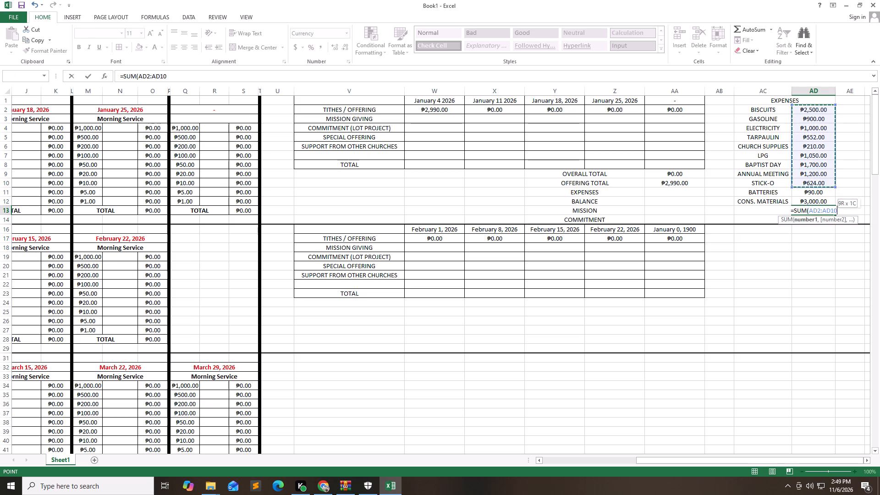
pyautogui.hotkey('shift', 'Down')
pyautogui.hotkey('shift', 'Down')
pyautogui.hotkey('shift', 'Up')
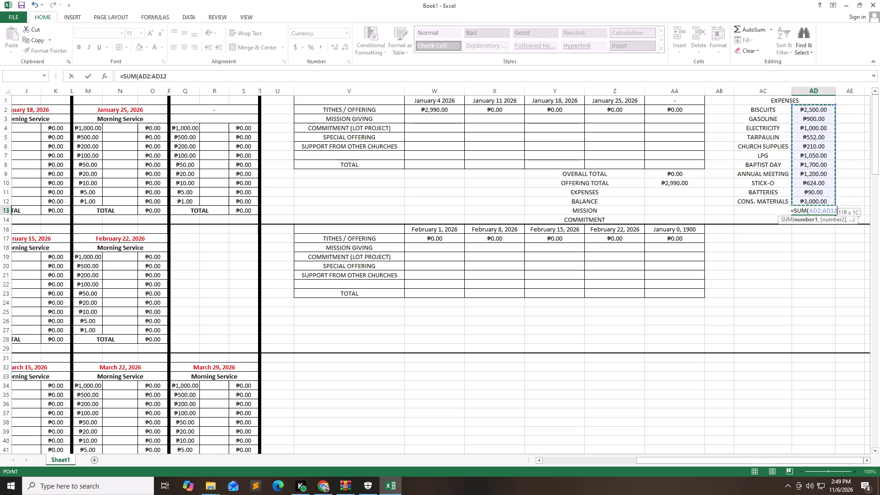
pyautogui.hotkey('shift', ')')
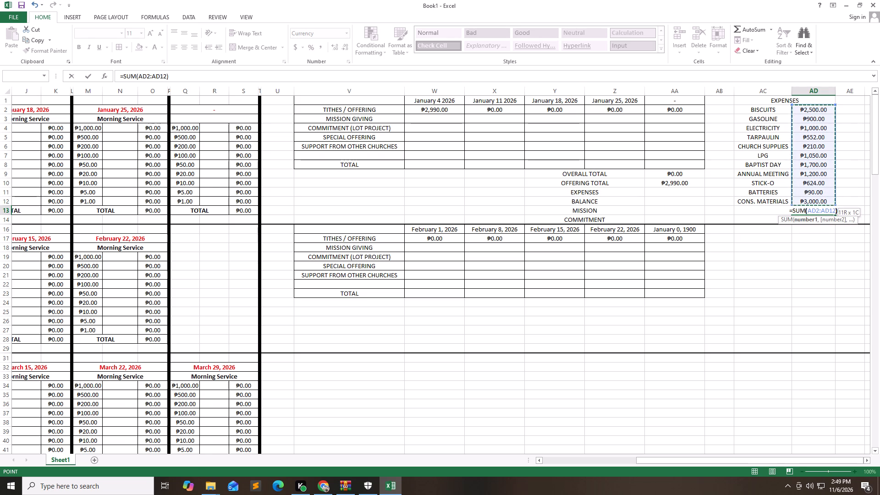
pyautogui.press('Return')
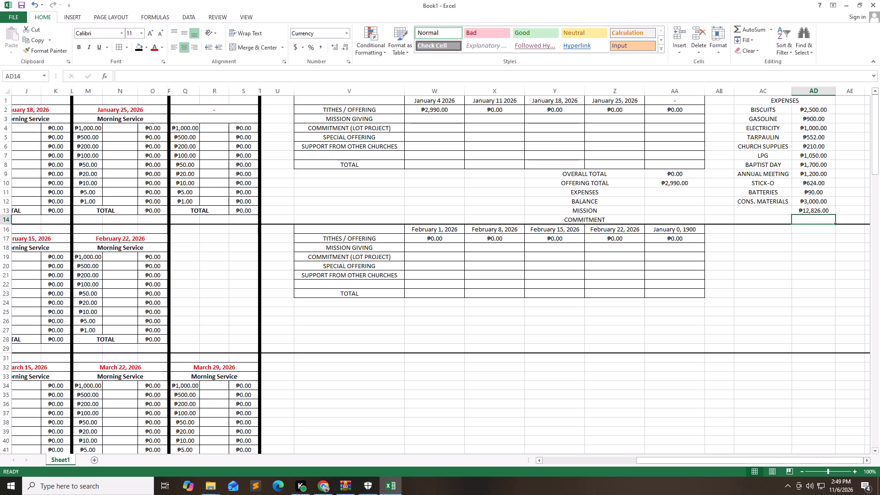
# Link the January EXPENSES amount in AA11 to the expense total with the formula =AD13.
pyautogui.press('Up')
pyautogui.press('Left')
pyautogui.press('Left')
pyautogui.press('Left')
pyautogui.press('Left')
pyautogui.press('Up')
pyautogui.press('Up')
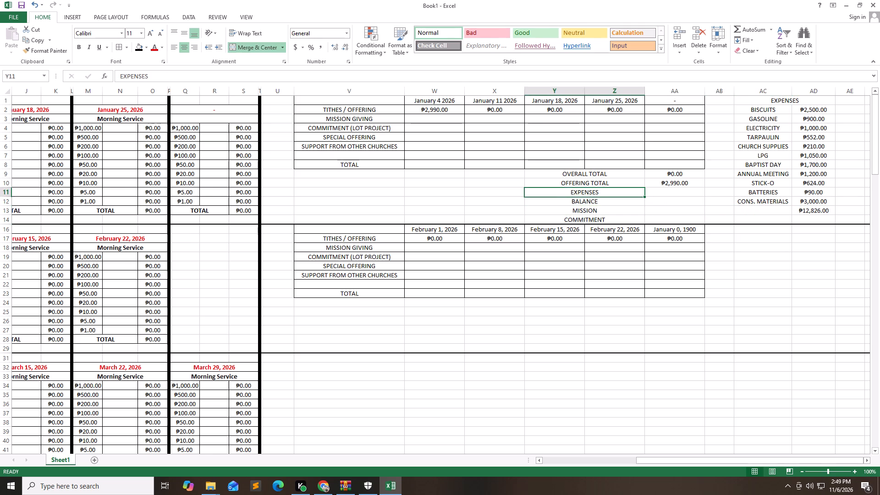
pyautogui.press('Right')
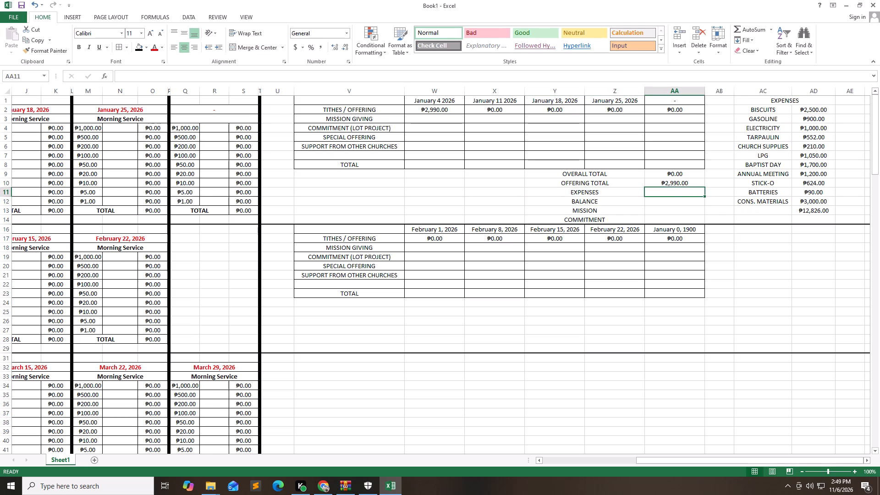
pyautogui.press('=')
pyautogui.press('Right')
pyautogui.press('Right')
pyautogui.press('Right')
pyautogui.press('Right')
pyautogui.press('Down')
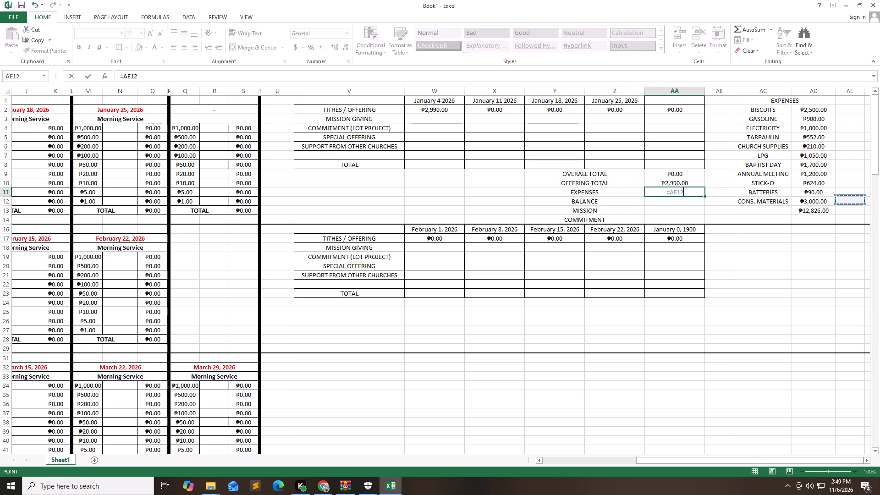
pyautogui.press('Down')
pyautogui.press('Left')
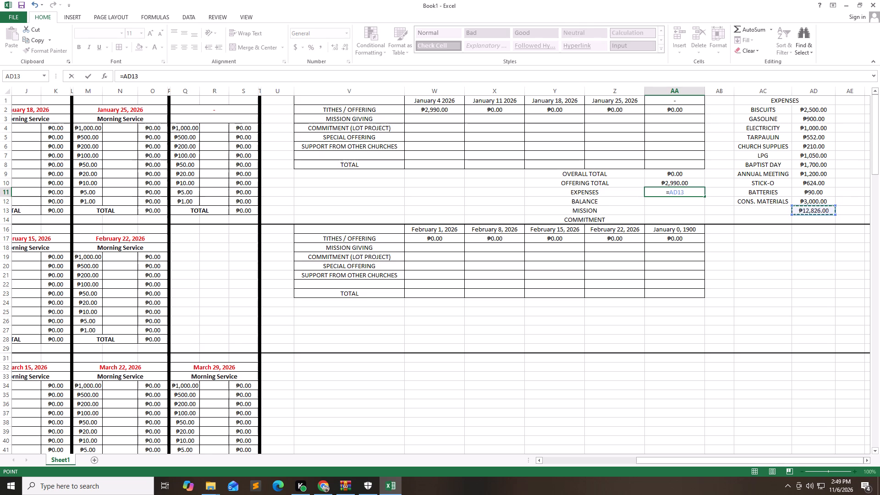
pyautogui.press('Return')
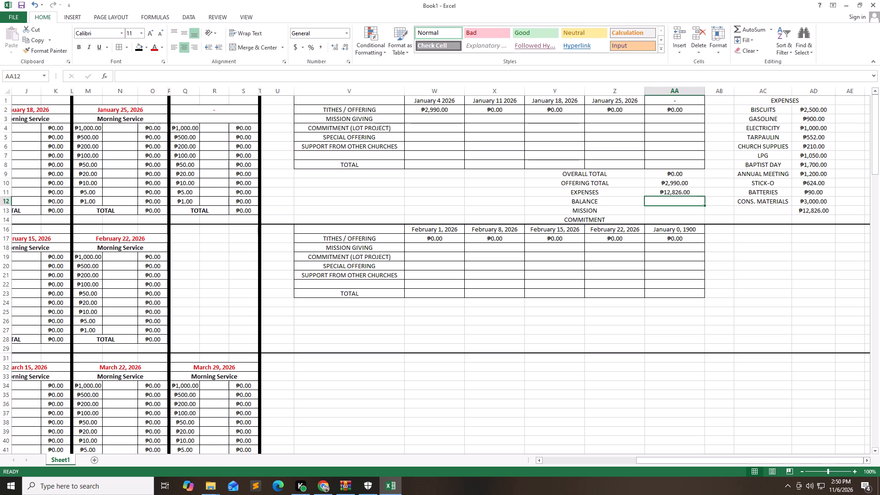
# Delete the expense total formula from AD13 below the CONS. MATERIALS amount.
pyautogui.press('Right')
pyautogui.press('Right')
pyautogui.press('Right')
pyautogui.press('Right')
pyautogui.press('Down')
pyautogui.press('Left')
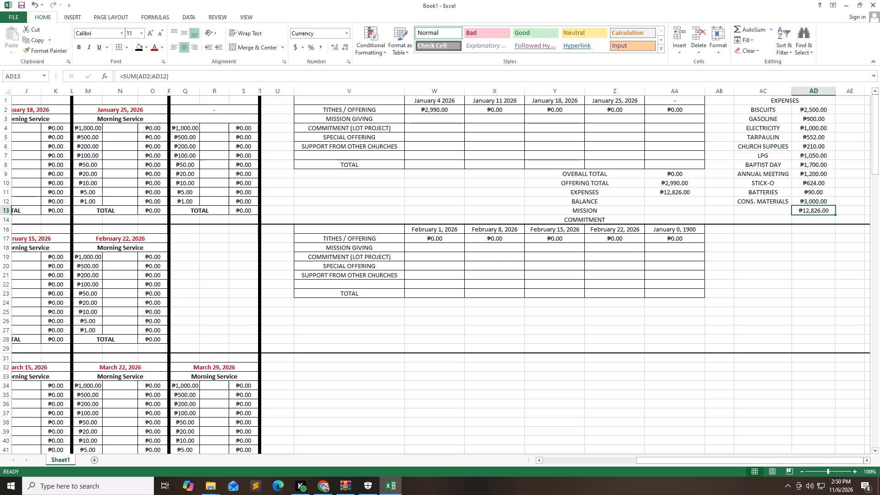
pyautogui.press('BackSpace')
# Total the expense amounts in AE2, beside the BISCUITS amount, with the formula =SUM(AD2:AD14).
pyautogui.press('Right')
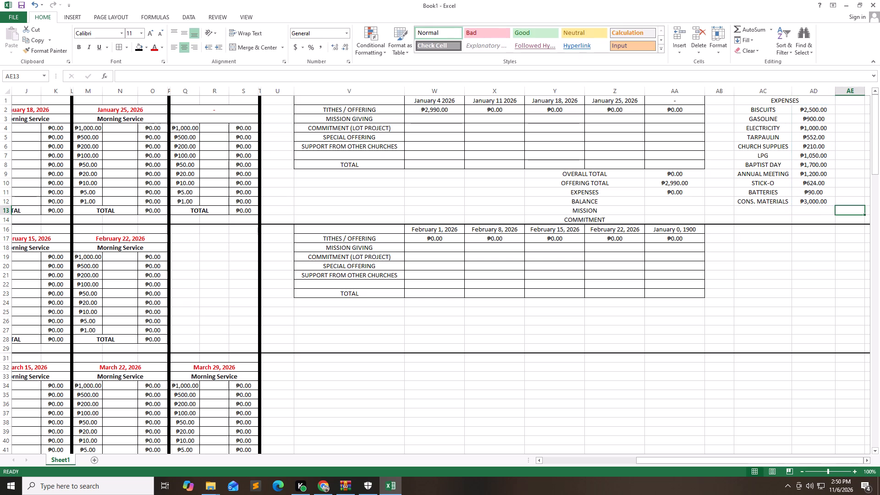
pyautogui.press('Up')
pyautogui.press('Up')
pyautogui.press('Up')
pyautogui.press('Up')
pyautogui.press('Up')
pyautogui.press('Up')
pyautogui.press('Up')
pyautogui.press('Up')
pyautogui.press('Up')
pyautogui.press('Up')
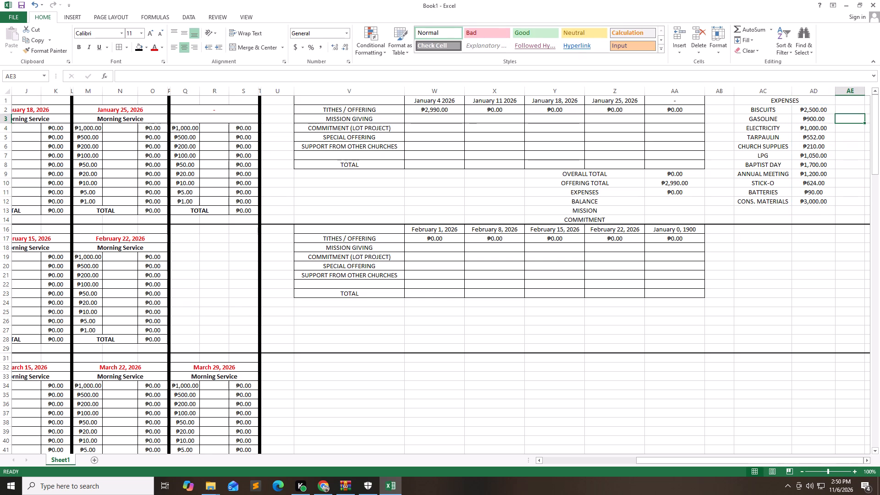
pyautogui.press('Down')
pyautogui.press('Right')
pyautogui.press('Right')
pyautogui.press('Up')
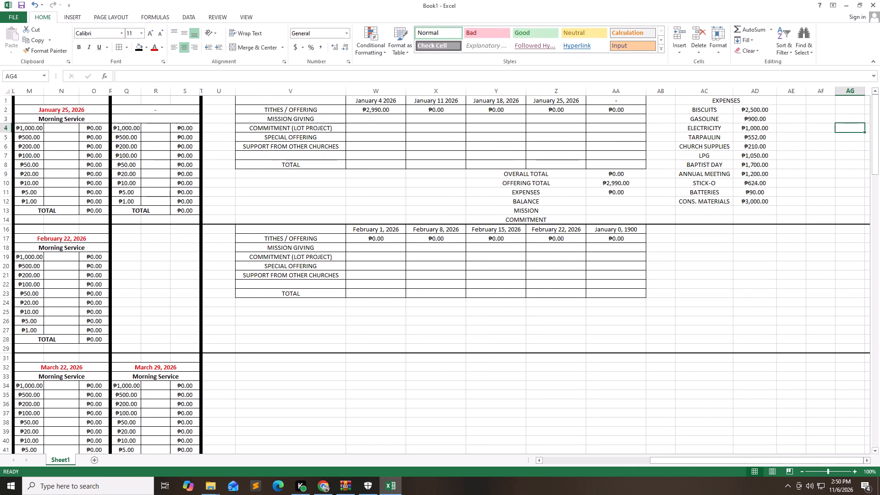
pyautogui.press('Up')
pyautogui.press('Left')
pyautogui.press('Left')
pyautogui.press('Right')
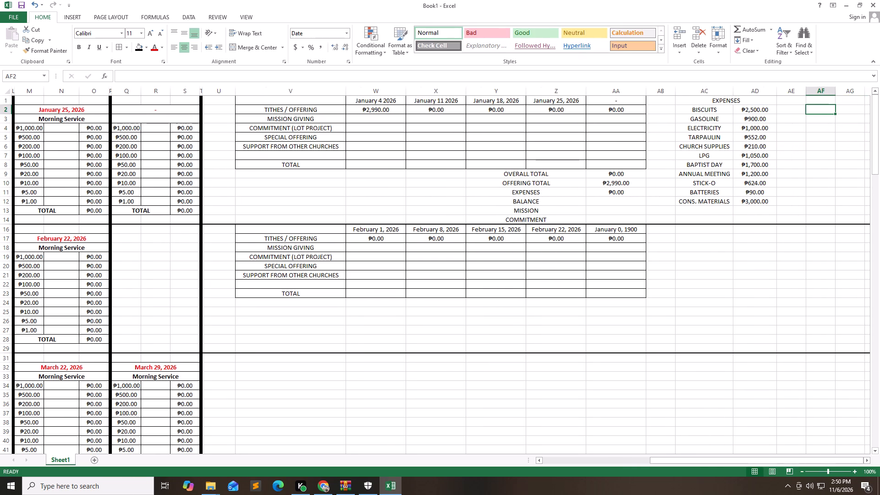
pyautogui.press('Left')
pyautogui.press('Right')
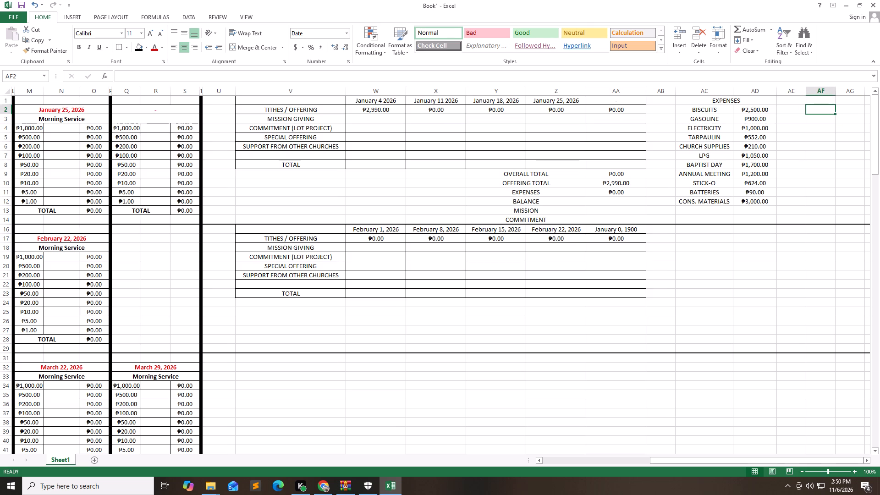
pyautogui.press('Left')
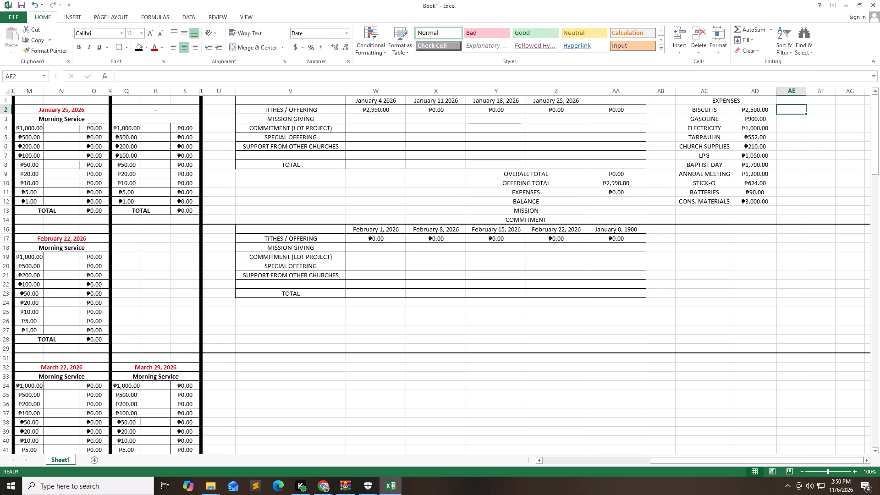
pyautogui.press('=')
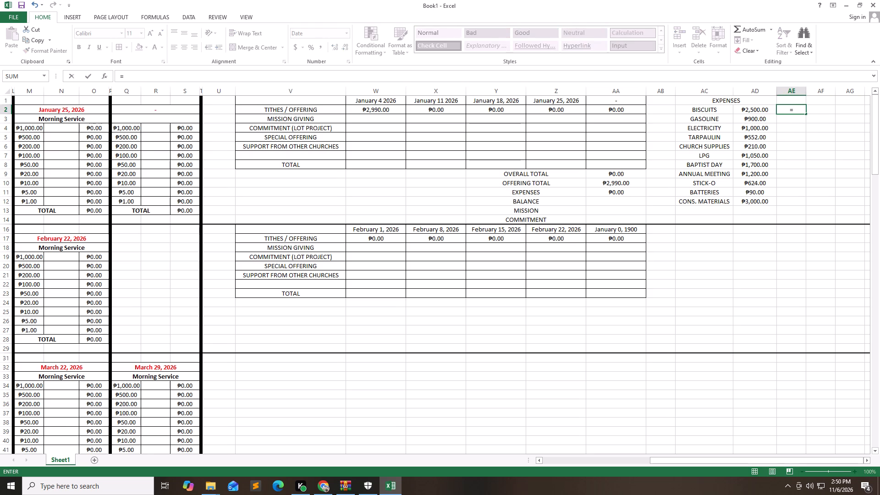
pyautogui.write('su')
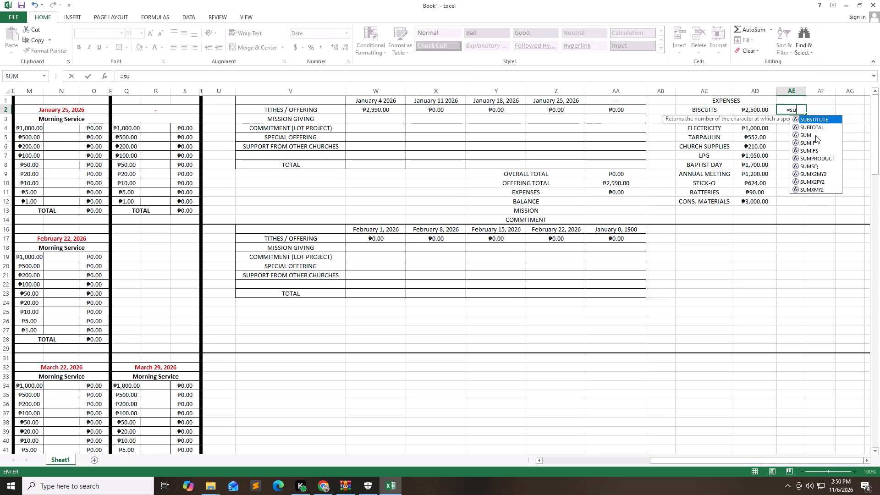
pyautogui.hotkey('shift', 'm')
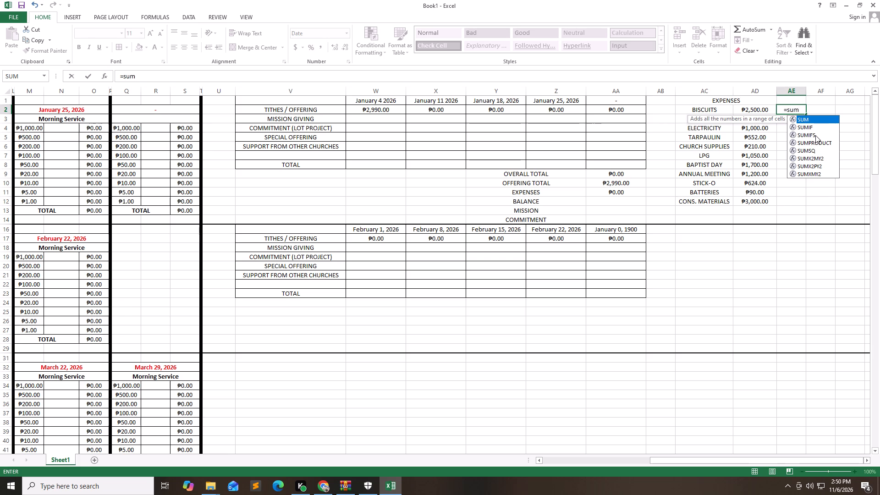
pyautogui.hotkey('shift', '(')
pyautogui.press('Left')
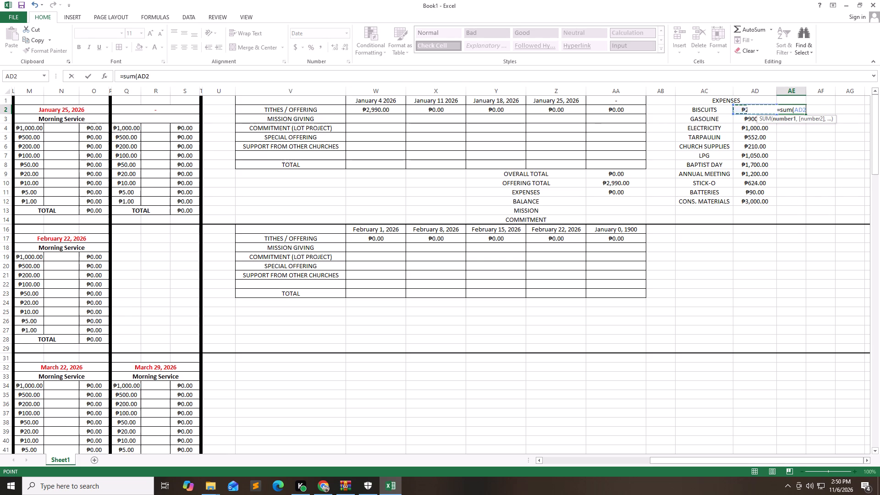
pyautogui.hotkey('shift', 'Down')
pyautogui.hotkey('shift', 'Down')
pyautogui.hotkey('shift', 'Down')
pyautogui.hotkey('shift', 'Down')
pyautogui.hotkey('shift', 'Down')
pyautogui.hotkey('shift', 'Down')
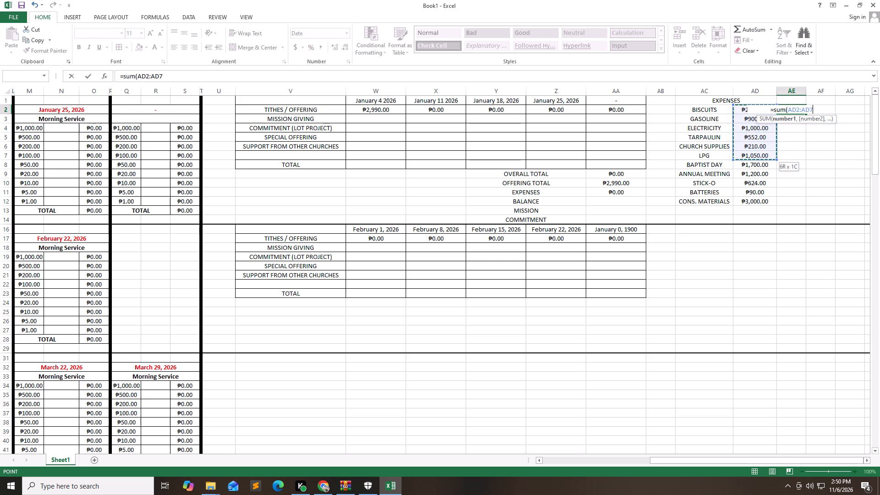
pyautogui.hotkey('shift', 'Down')
pyautogui.hotkey('shift', 'Down')
pyautogui.hotkey('shift', 'Down')
pyautogui.hotkey('shift', 'Down')
pyautogui.hotkey('shift', 'Down')
pyautogui.hotkey('shift', 'Down')
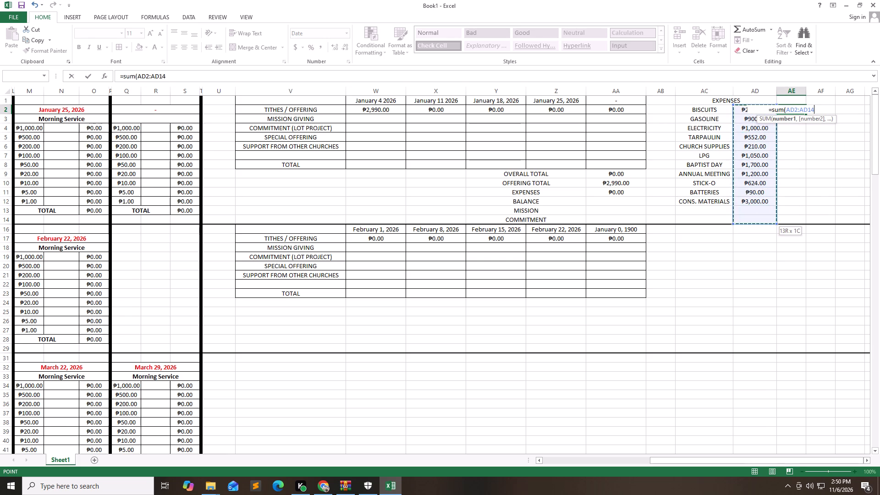
pyautogui.hotkey('shift', ')')
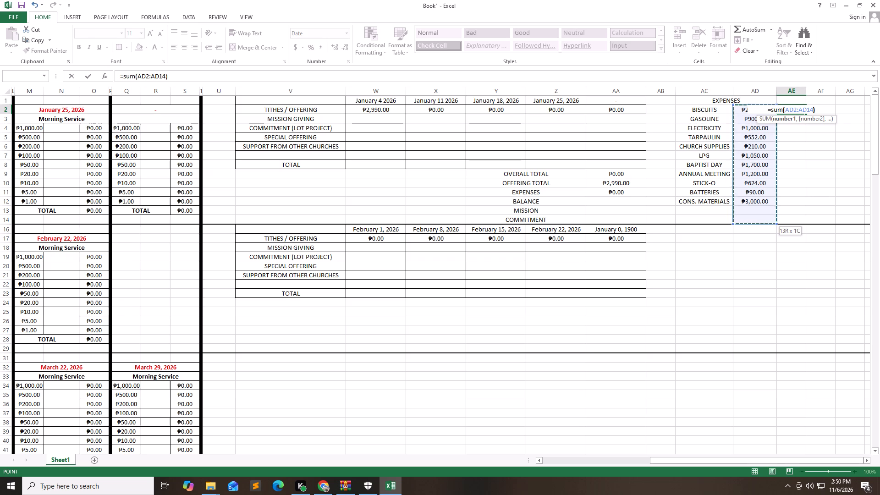
pyautogui.press('Return')
pyautogui.press('Up')
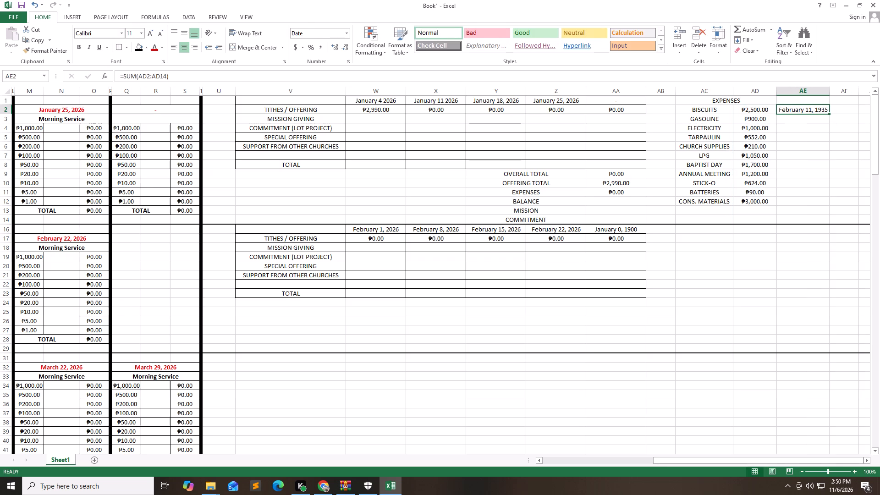
# Format the expense total in AE2 as Currency with the peso symbol and two decimal places.
pyautogui.rightClick(809, 110)
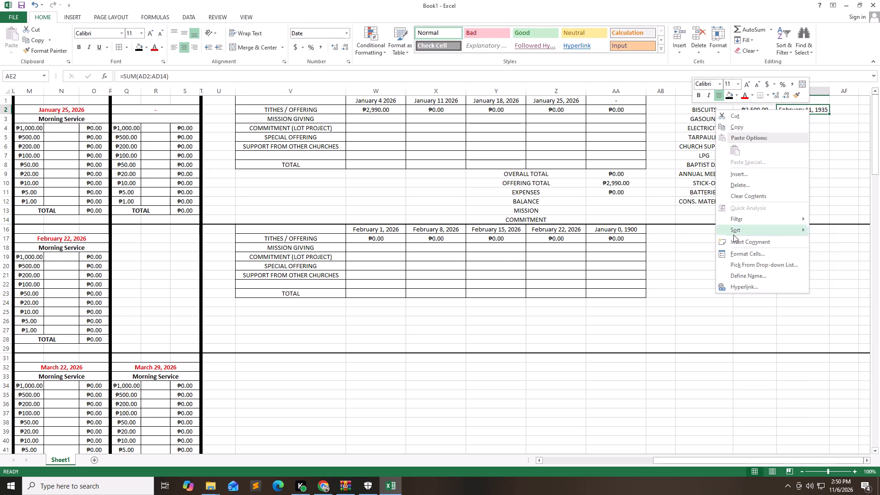
pyautogui.click(742, 256)
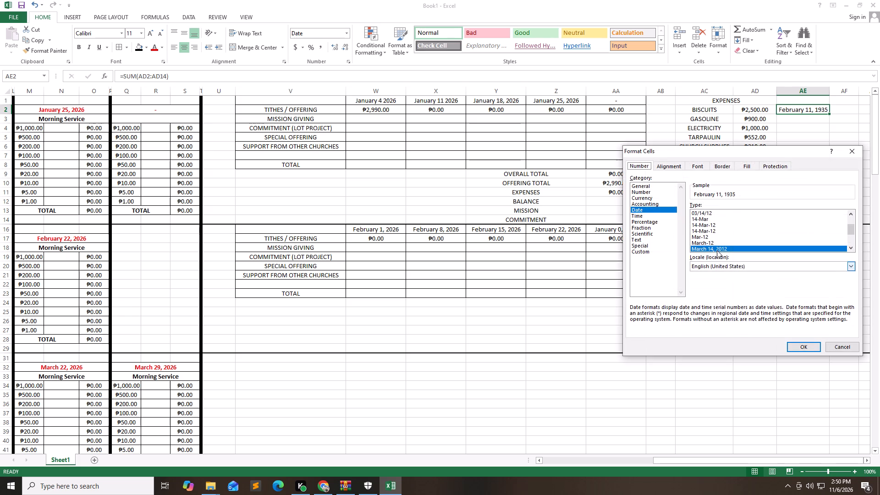
pyautogui.click(651, 195)
pyautogui.click(648, 190)
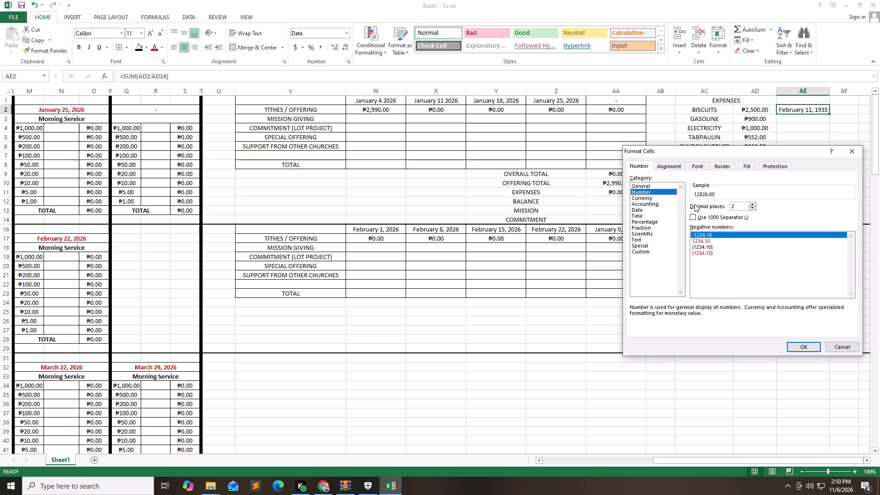
pyautogui.click(694, 217)
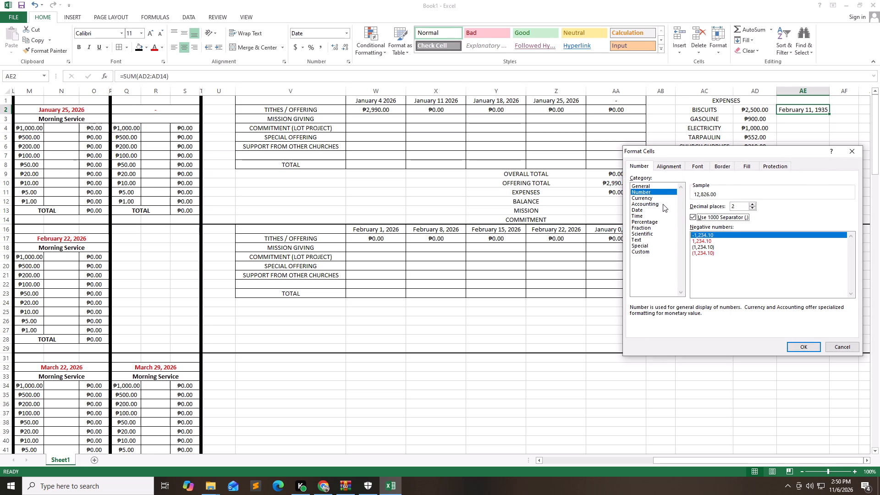
pyautogui.doubleClick(656, 201)
pyautogui.click(809, 112)
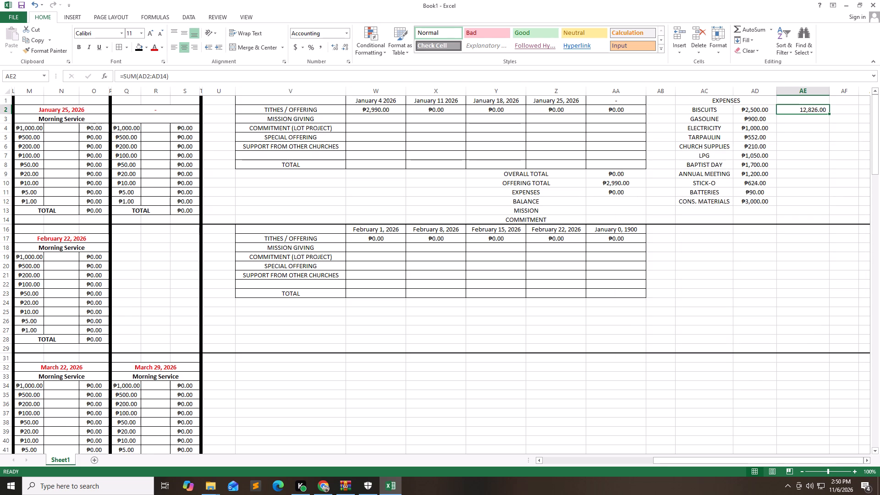
pyautogui.doubleClick(809, 111)
pyautogui.doubleClick(812, 156)
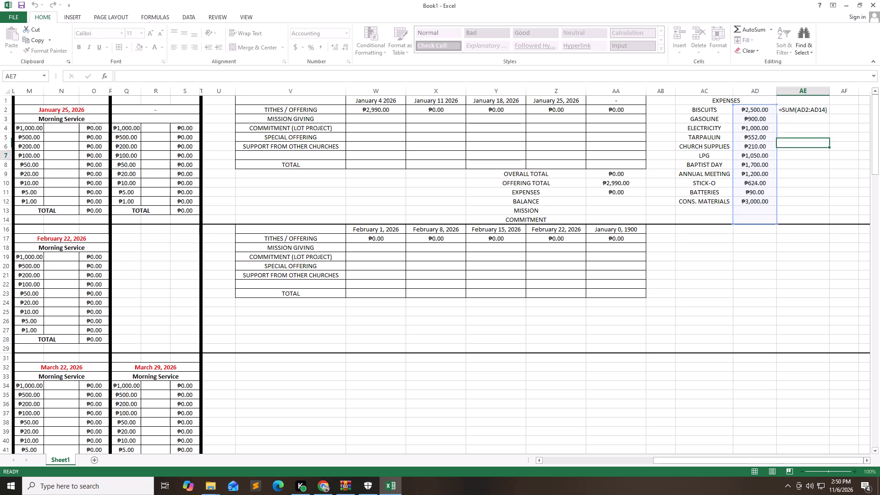
pyautogui.click(806, 111)
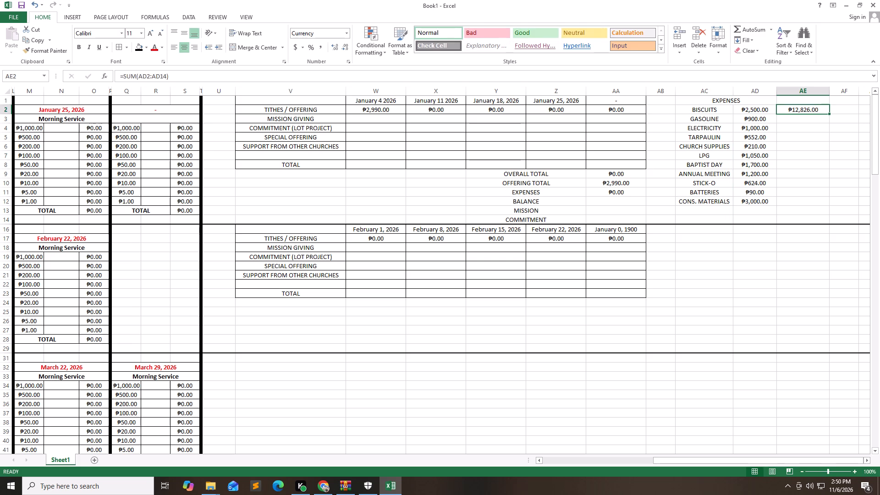
pyautogui.rightClick(806, 111)
pyautogui.click(824, 160)
# Link the January EXPENSES amount in AA11 to the expense total with the formula =AE2.
pyautogui.click(622, 194)
pyautogui.press('=')
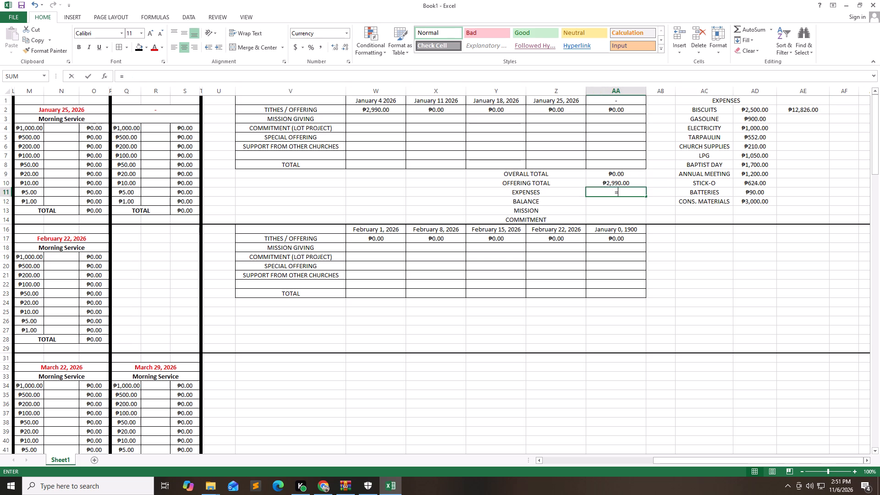
pyautogui.doubleClick(793, 112)
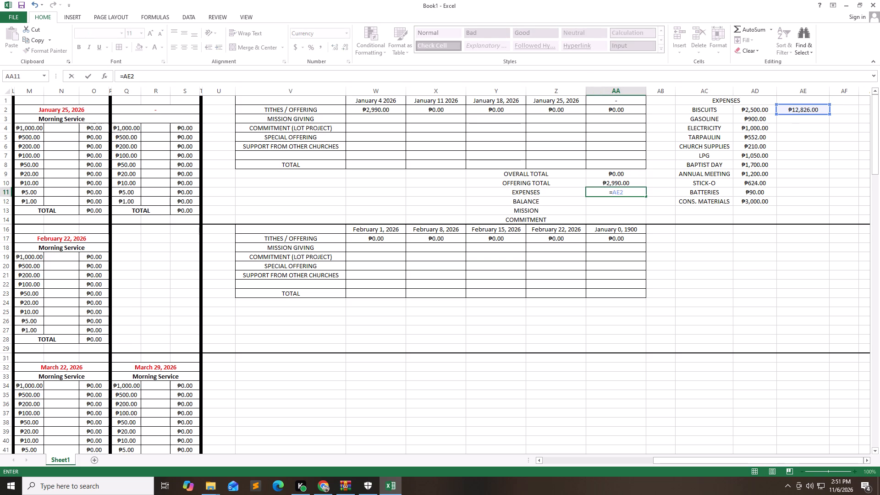
pyautogui.press('Return')
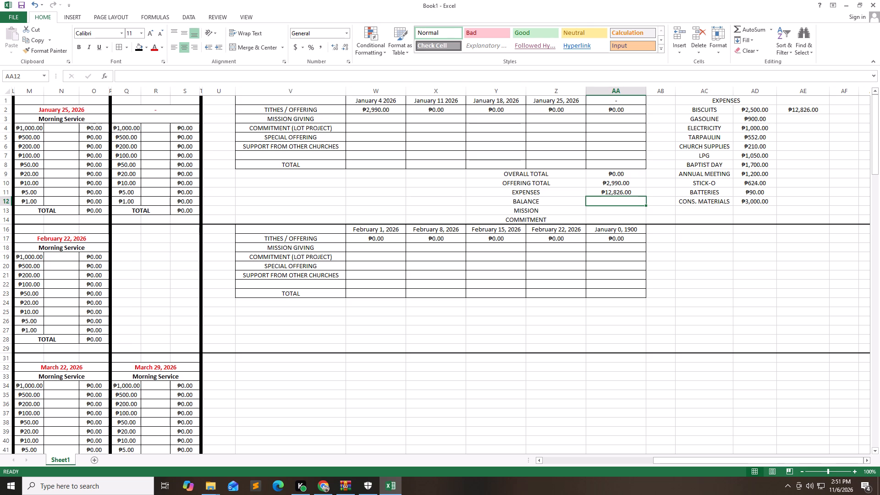
# Calculate the January BALANCE in AA12 as offering total minus expenses with the formula =AA10-AA11.
pyautogui.press('=')
pyautogui.press('Up')
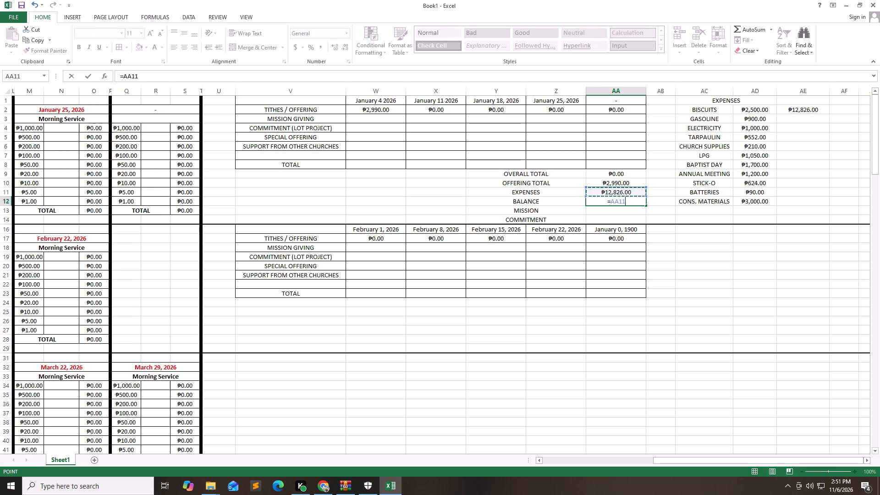
pyautogui.press('Up')
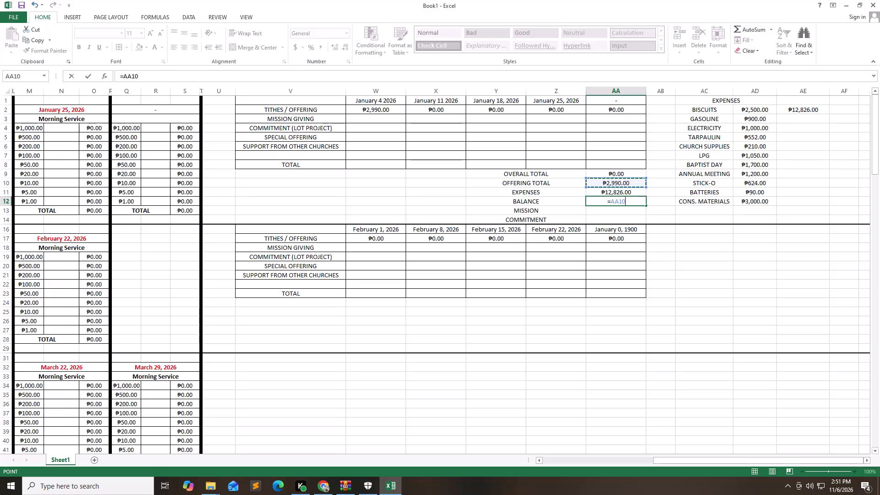
pyautogui.press('-')
pyautogui.press('Down')
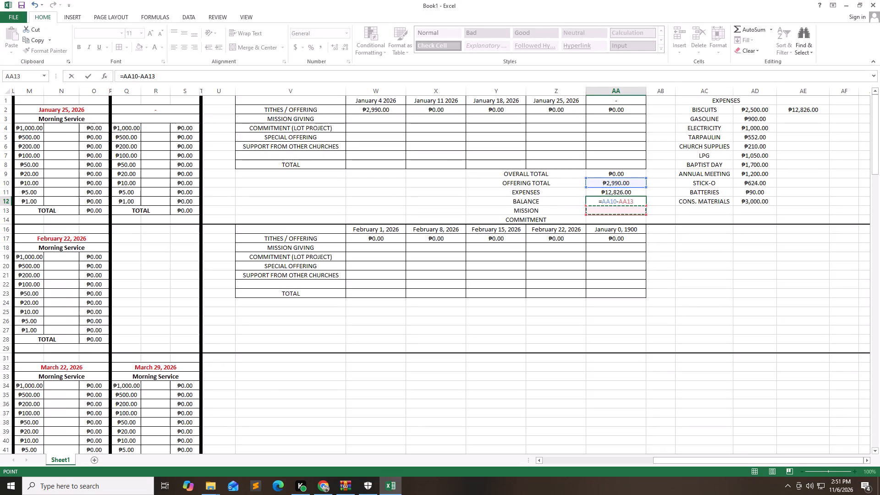
pyautogui.press('Up')
pyautogui.press('Up')
pyautogui.press('Return')
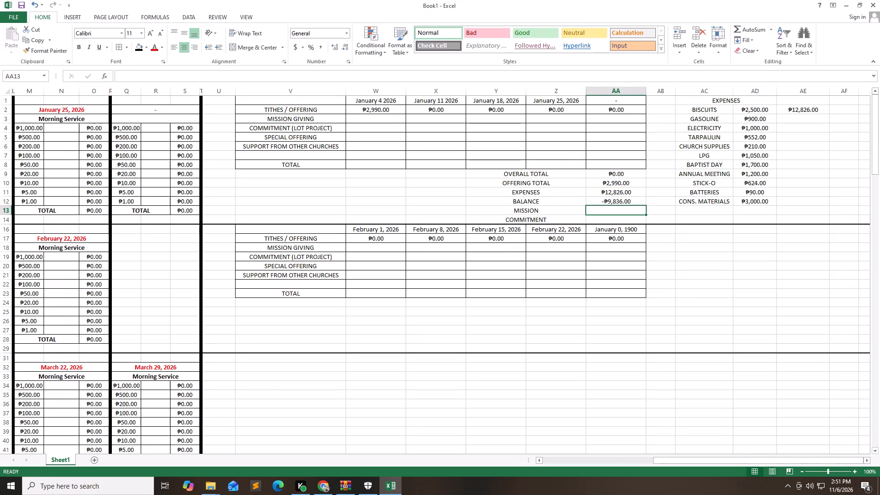
# Link the January MISSION amount in AA13 to the mission giving row with the formula =W3:AA3.
pyautogui.press('Down')
pyautogui.press('Up')
pyautogui.press('Up')
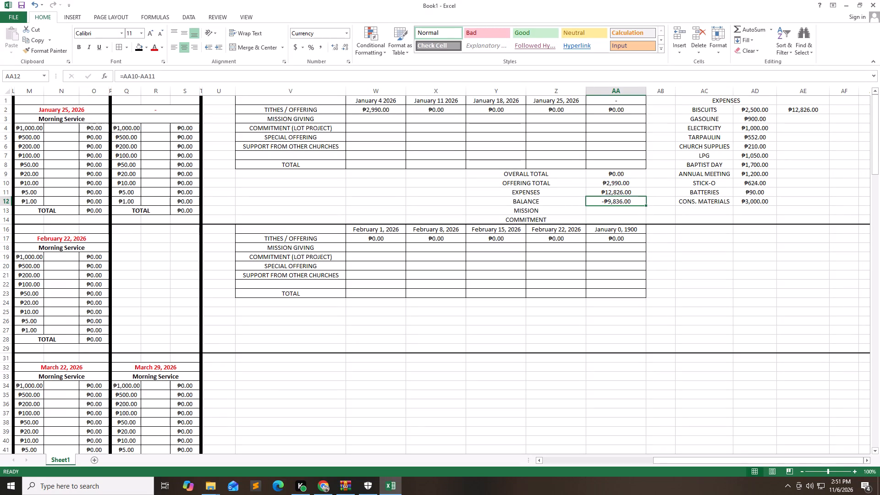
pyautogui.press('Up')
pyautogui.press('Up')
pyautogui.press('Down')
pyautogui.press('Down')
pyautogui.press('Down')
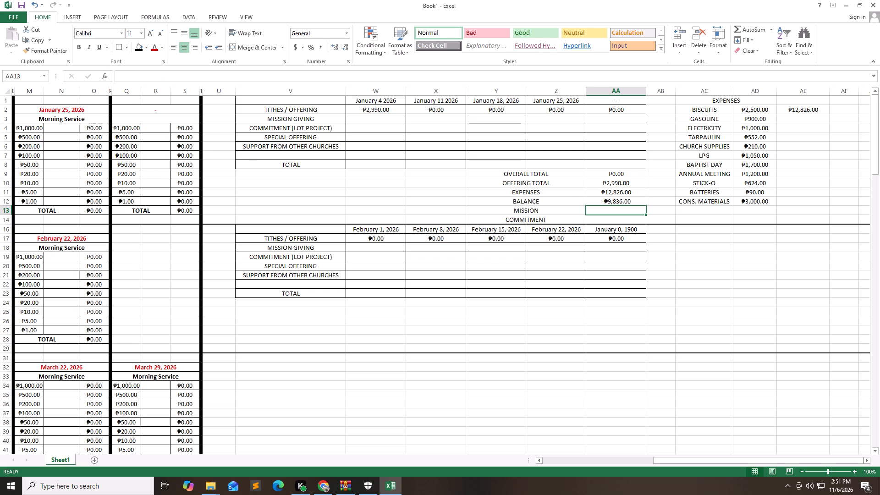
pyautogui.press('=')
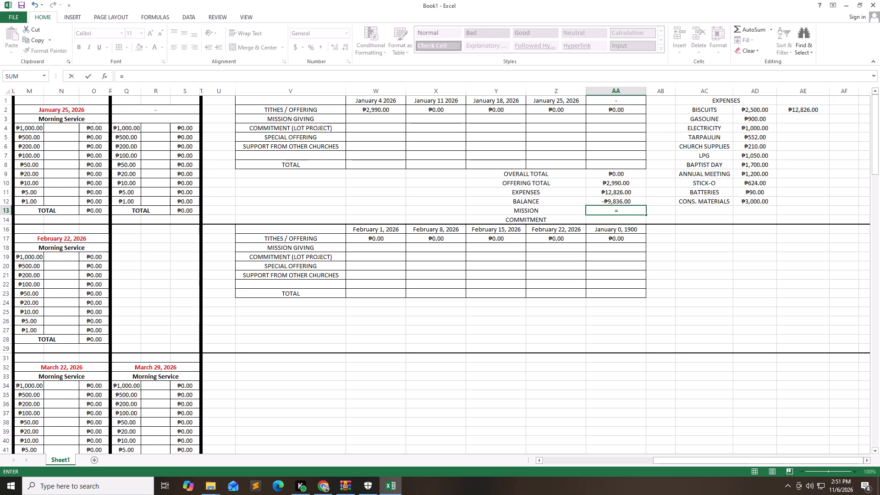
pyautogui.press('Up')
pyautogui.press('Up')
pyautogui.press('Up')
pyautogui.press('Up')
pyautogui.press('Up')
pyautogui.press('Up')
pyautogui.press('Up')
pyautogui.press('Up')
pyautogui.press('Up')
pyautogui.press('Up')
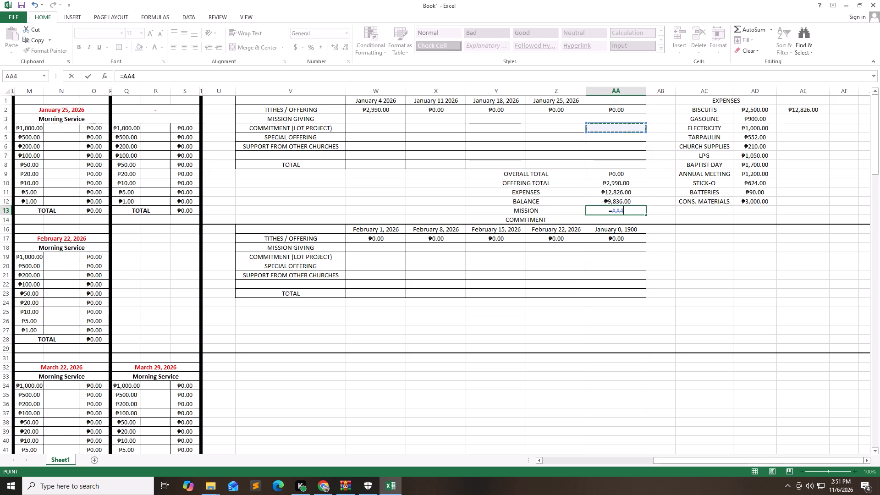
pyautogui.press('Left')
pyautogui.press('Left')
pyautogui.press('Left')
pyautogui.press('Left')
pyautogui.press('Left')
pyautogui.press('Right')
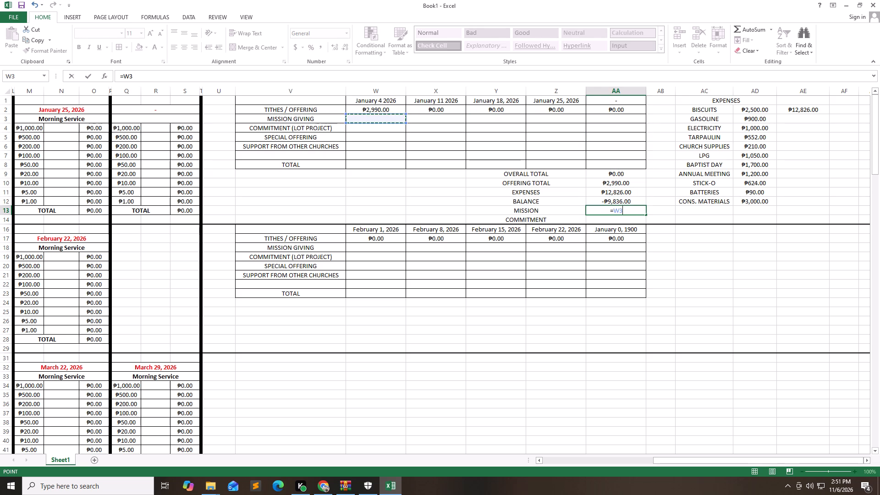
pyautogui.hotkey('shift', 'Right')
pyautogui.hotkey('shift', 'Right')
pyautogui.hotkey('shift', 'Right')
pyautogui.hotkey('shift', 'Right')
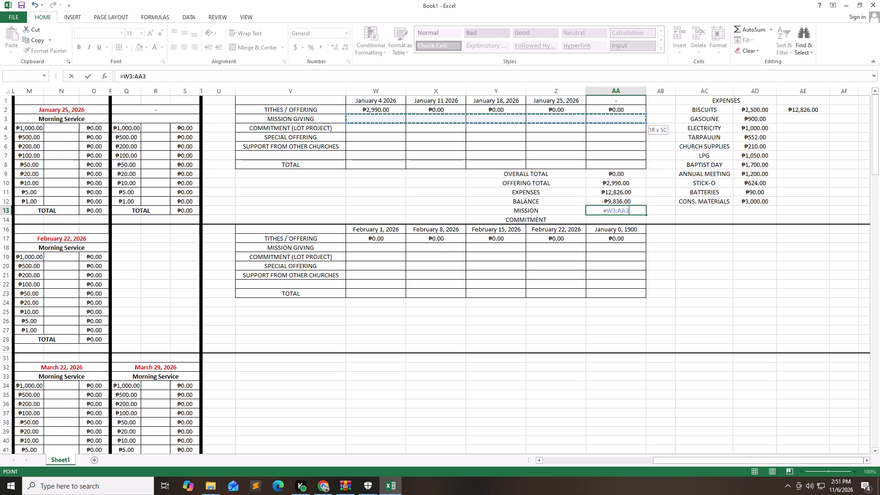
pyautogui.press('Return')
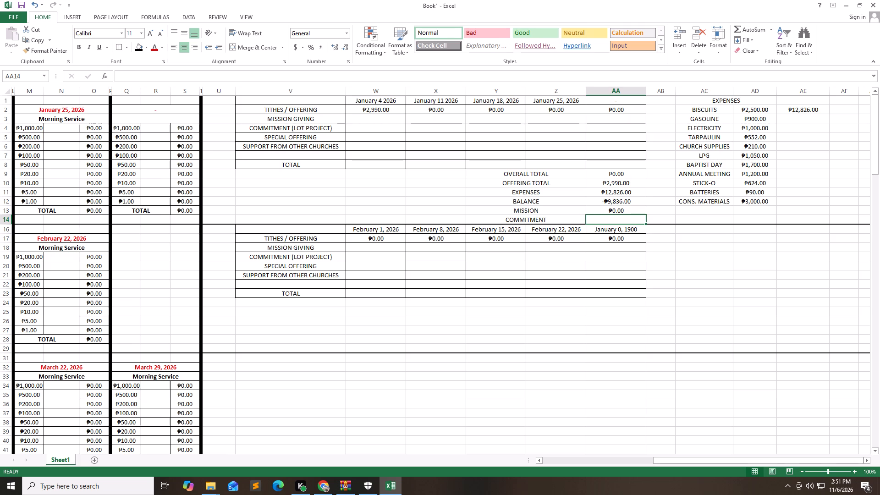
# Link the January COMMITMENT amount in AA14 to the commitment (lot project) row with the formula =W4:AA4.
pyautogui.press('=')
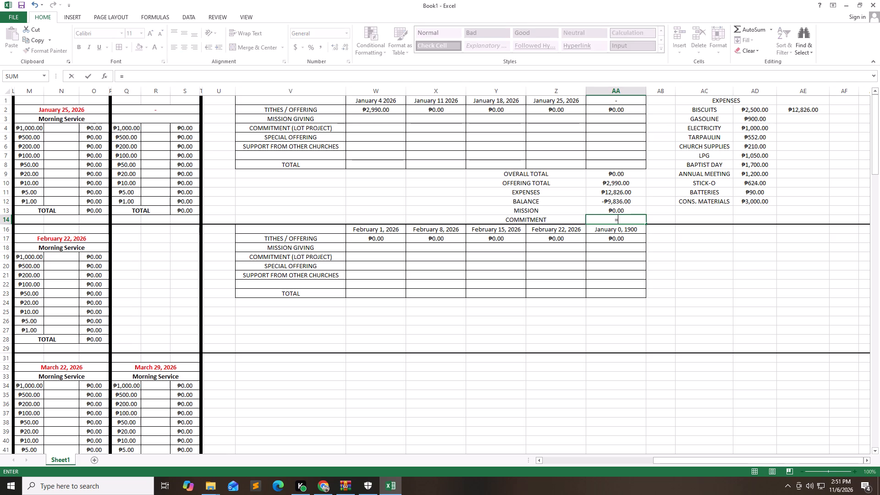
pyautogui.press('Up')
pyautogui.press('Up')
pyautogui.press('Up')
pyautogui.press('Up')
pyautogui.press('Up')
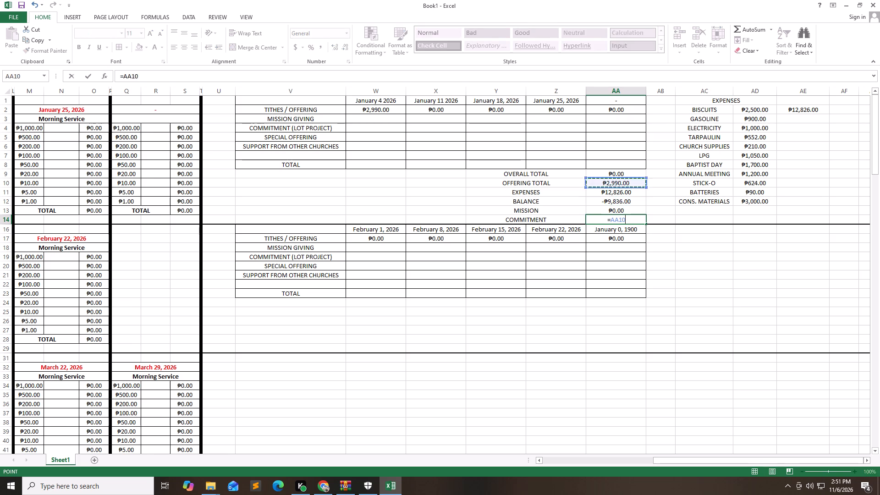
pyautogui.press('Up')
pyautogui.press('Up')
pyautogui.press('Up')
pyautogui.press('Up')
pyautogui.press('Up')
pyautogui.press('Left')
pyautogui.press('Left')
pyautogui.press('Left')
pyautogui.press('Left')
pyautogui.press('Left')
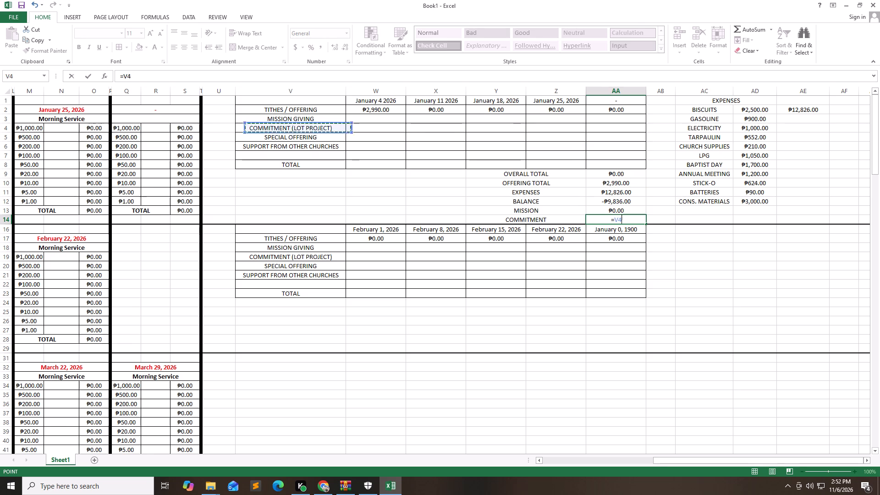
pyautogui.press('Right')
pyautogui.hotkey('shift', 'Right')
pyautogui.hotkey('shift', 'Right')
pyautogui.hotkey('shift', 'Right')
pyautogui.hotkey('shift', 'Right')
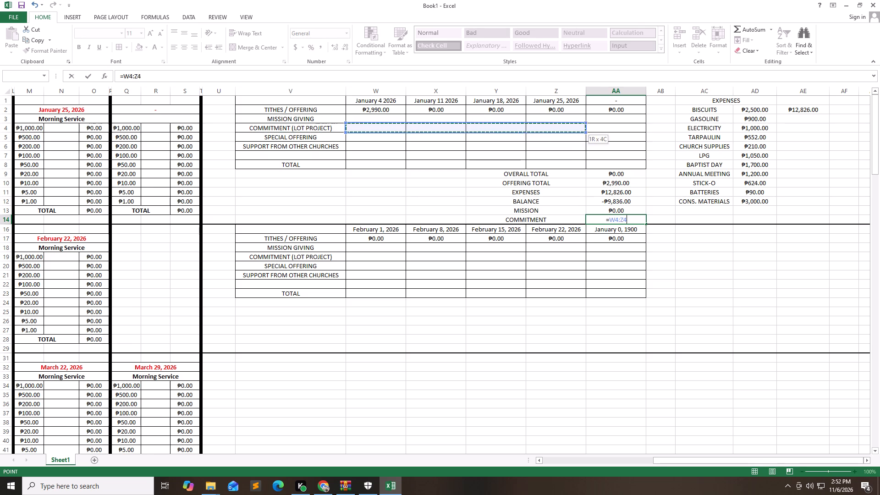
pyautogui.press('Return')
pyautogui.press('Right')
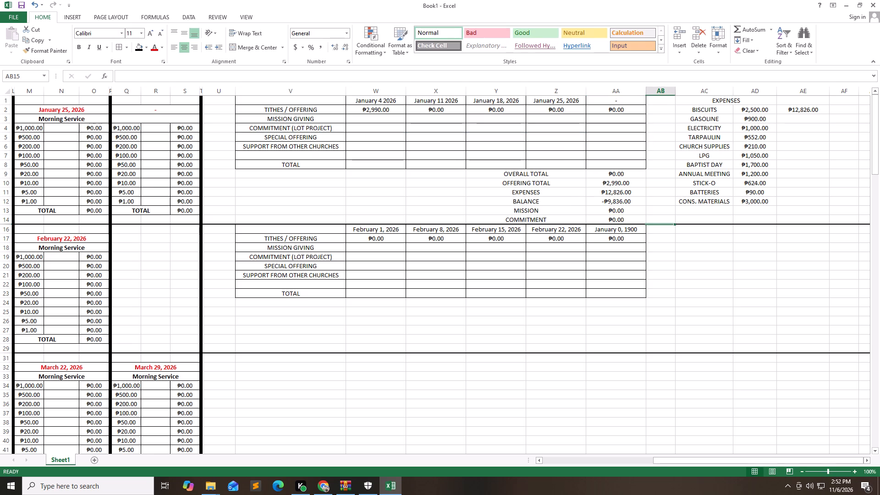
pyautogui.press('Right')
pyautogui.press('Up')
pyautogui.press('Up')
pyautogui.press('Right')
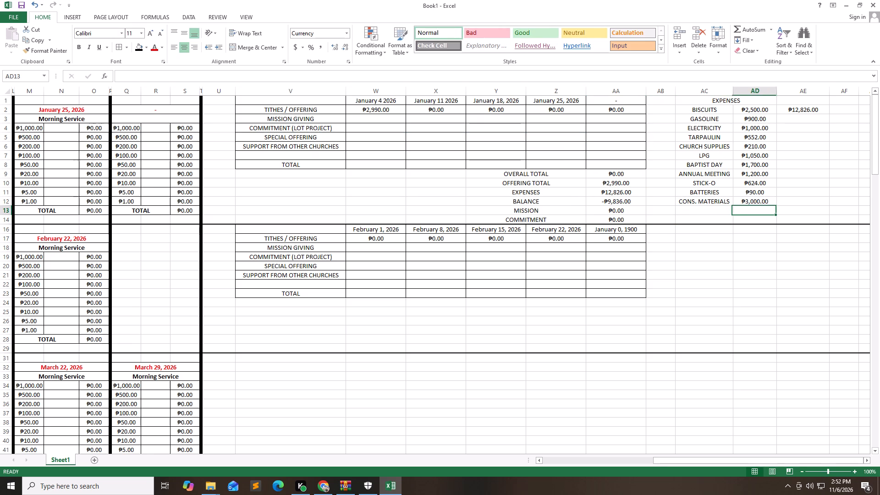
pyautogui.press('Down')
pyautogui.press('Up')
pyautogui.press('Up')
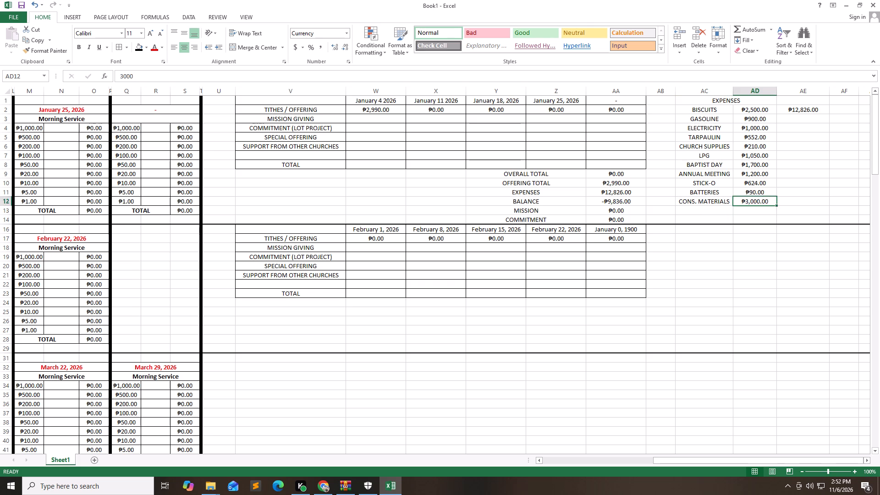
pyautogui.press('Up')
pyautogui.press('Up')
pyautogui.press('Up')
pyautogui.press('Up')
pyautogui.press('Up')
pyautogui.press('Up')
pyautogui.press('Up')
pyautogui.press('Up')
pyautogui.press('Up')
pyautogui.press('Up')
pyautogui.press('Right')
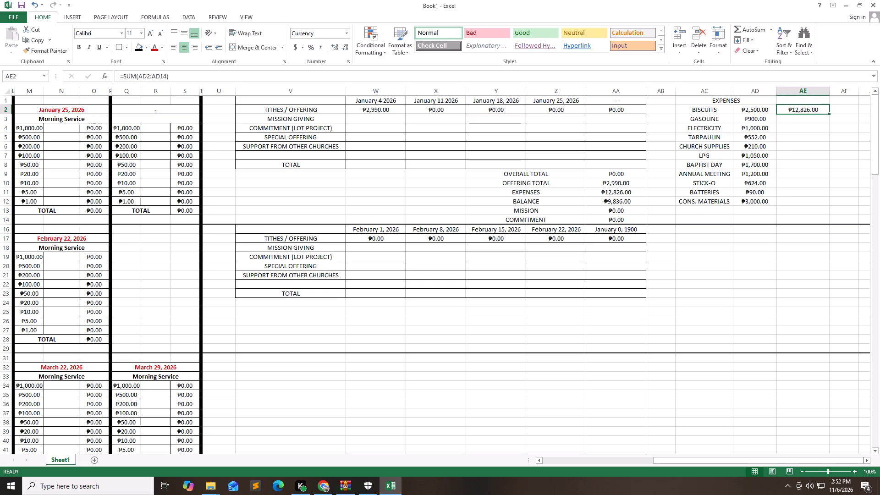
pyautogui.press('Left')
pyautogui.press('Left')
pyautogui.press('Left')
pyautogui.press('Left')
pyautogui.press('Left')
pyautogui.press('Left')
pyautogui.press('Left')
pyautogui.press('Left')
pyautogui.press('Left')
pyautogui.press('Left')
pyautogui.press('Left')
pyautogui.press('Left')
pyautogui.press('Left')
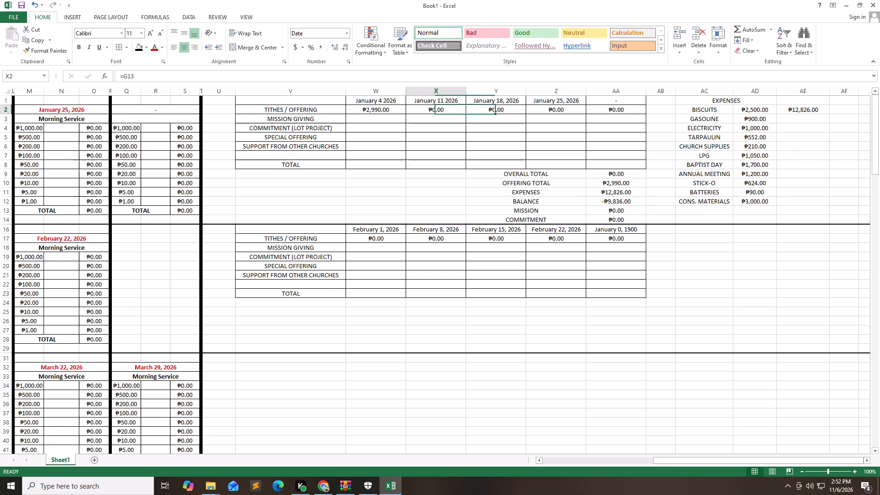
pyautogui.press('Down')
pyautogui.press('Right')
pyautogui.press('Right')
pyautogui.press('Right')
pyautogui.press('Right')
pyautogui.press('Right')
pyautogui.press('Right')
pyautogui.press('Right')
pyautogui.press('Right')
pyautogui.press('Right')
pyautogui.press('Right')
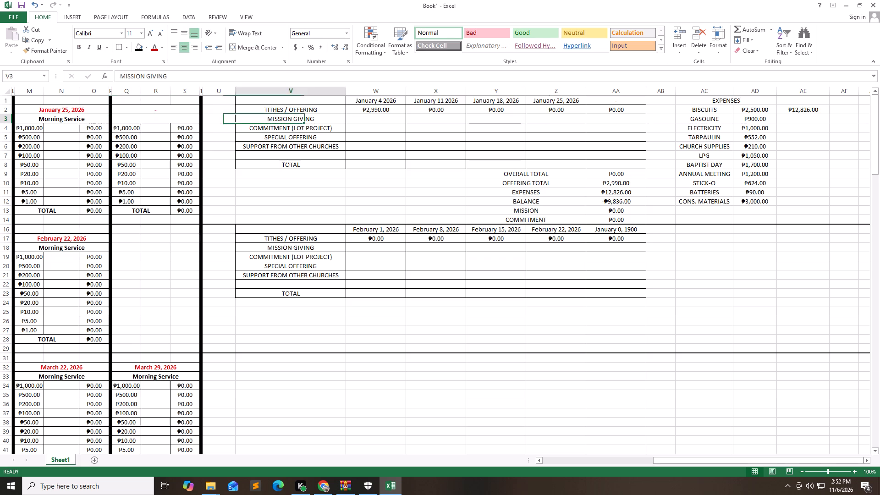
# Apply all borders to the January totals block from OVERALL TOTAL to COMMITMENT, Y9:AA14.
pyautogui.press('Down')
pyautogui.press('Down')
pyautogui.press('Down')
pyautogui.press('Down')
pyautogui.press('Down')
pyautogui.press('Down')
pyautogui.press('Left')
pyautogui.press('Left')
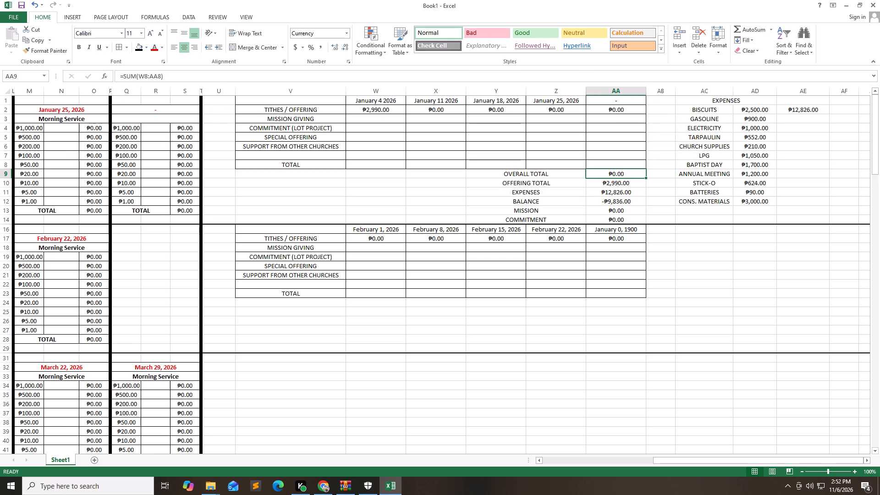
pyautogui.hotkey('shift', 'Down')
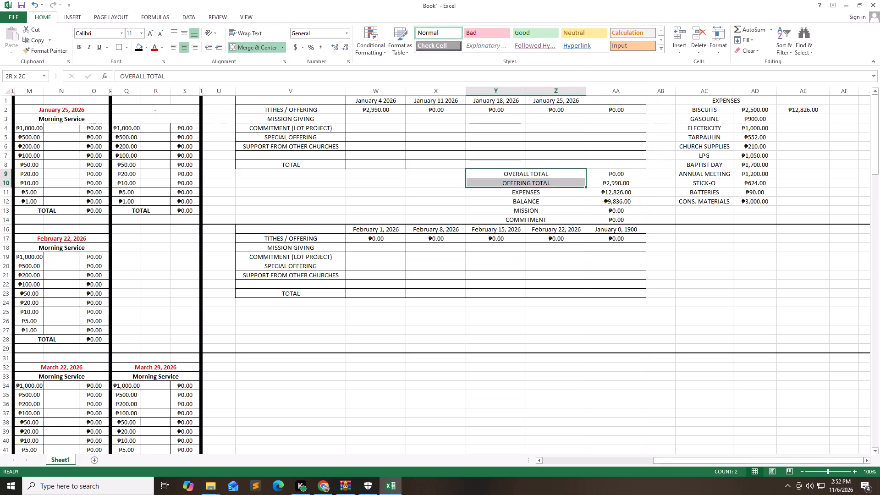
pyautogui.hotkey('shift', 'Down')
pyautogui.hotkey('shift', 'Down')
pyautogui.hotkey('shift', 'Down')
pyautogui.hotkey('shift', 'Down')
pyautogui.hotkey('shift', 'Right')
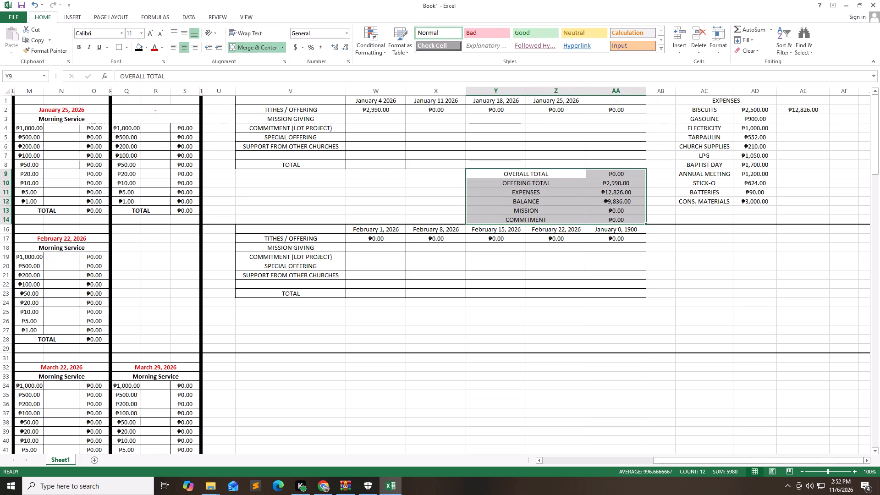
pyautogui.click(116, 49)
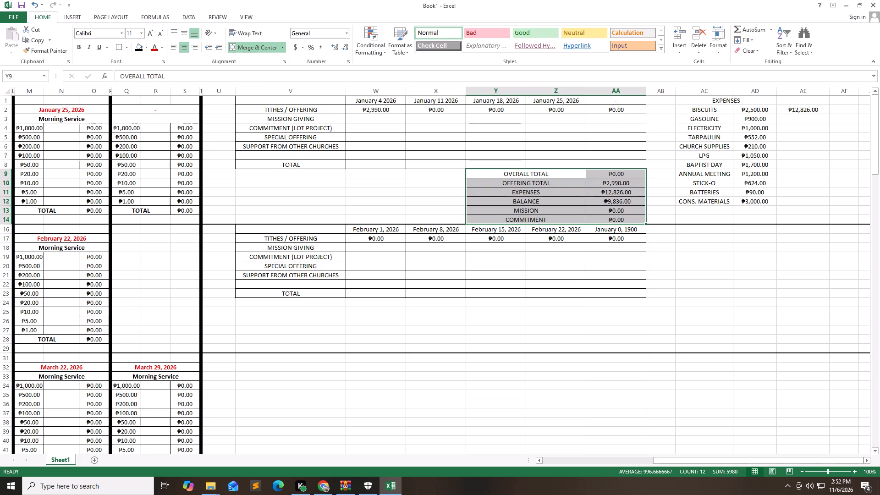
# Copy the January totals block Y9:AA14 to Y24, directly below the February giving table.
pyautogui.hotkey('ctrl', 'c')
pyautogui.press('Down')
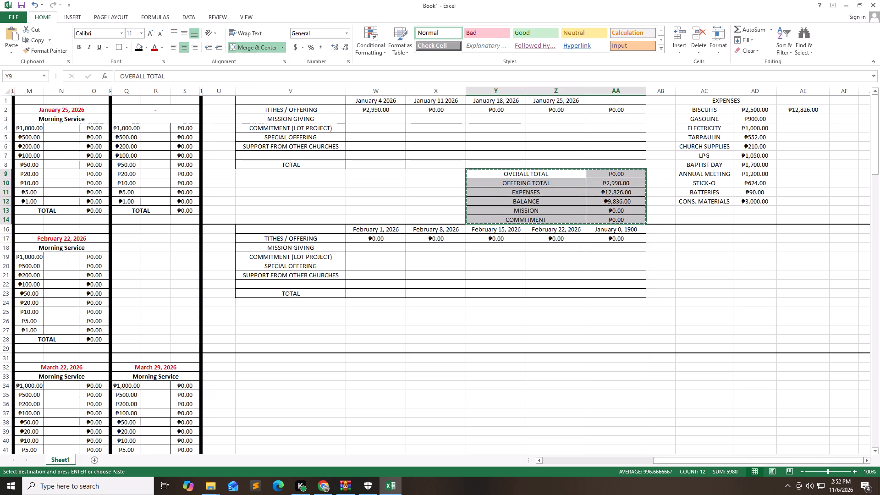
pyautogui.press('Down')
pyautogui.press('Down')
pyautogui.press('Down')
pyautogui.press('Down')
pyautogui.press('Down')
pyautogui.press('Down')
pyautogui.press('Down')
pyautogui.press('Down')
pyautogui.press('Down')
pyautogui.press('Down')
pyautogui.press('Down')
pyautogui.press('Down')
pyautogui.press('Down')
pyautogui.press('Down')
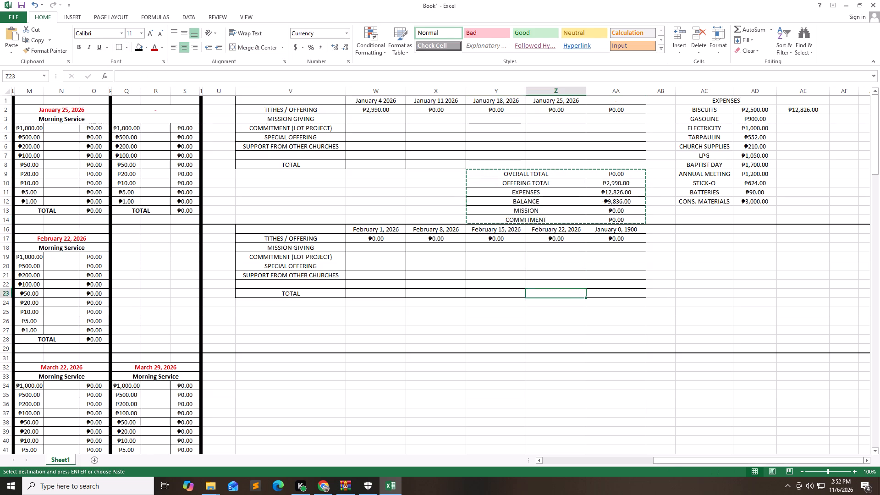
pyautogui.press('Left')
pyautogui.hotkey('ctrl', 'v')
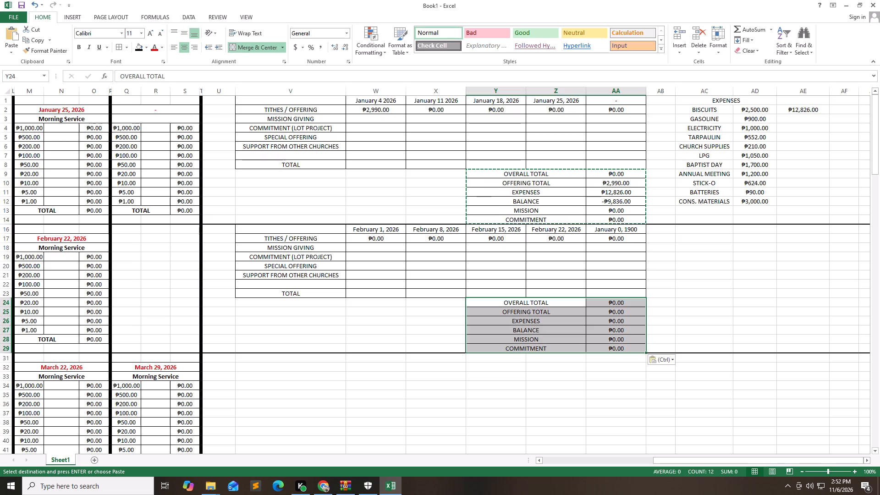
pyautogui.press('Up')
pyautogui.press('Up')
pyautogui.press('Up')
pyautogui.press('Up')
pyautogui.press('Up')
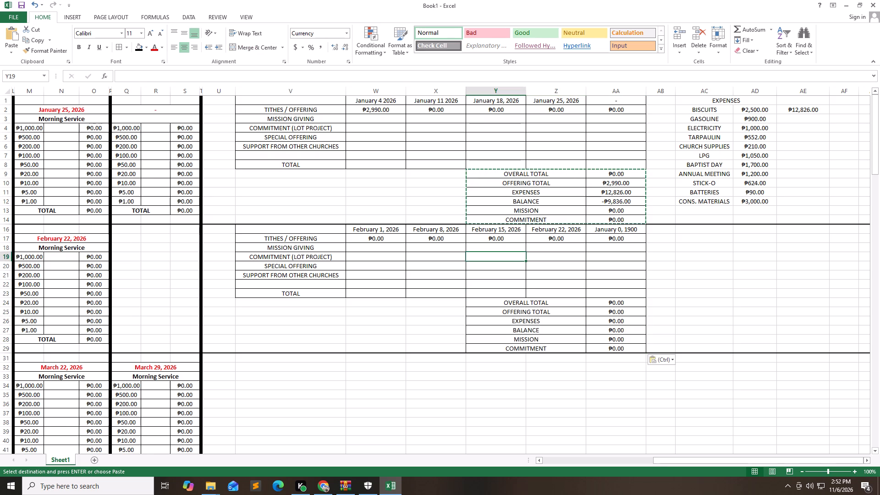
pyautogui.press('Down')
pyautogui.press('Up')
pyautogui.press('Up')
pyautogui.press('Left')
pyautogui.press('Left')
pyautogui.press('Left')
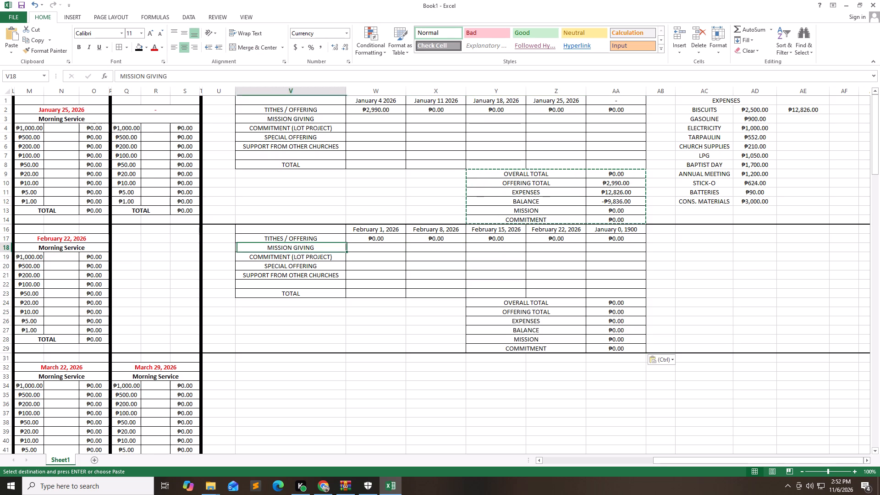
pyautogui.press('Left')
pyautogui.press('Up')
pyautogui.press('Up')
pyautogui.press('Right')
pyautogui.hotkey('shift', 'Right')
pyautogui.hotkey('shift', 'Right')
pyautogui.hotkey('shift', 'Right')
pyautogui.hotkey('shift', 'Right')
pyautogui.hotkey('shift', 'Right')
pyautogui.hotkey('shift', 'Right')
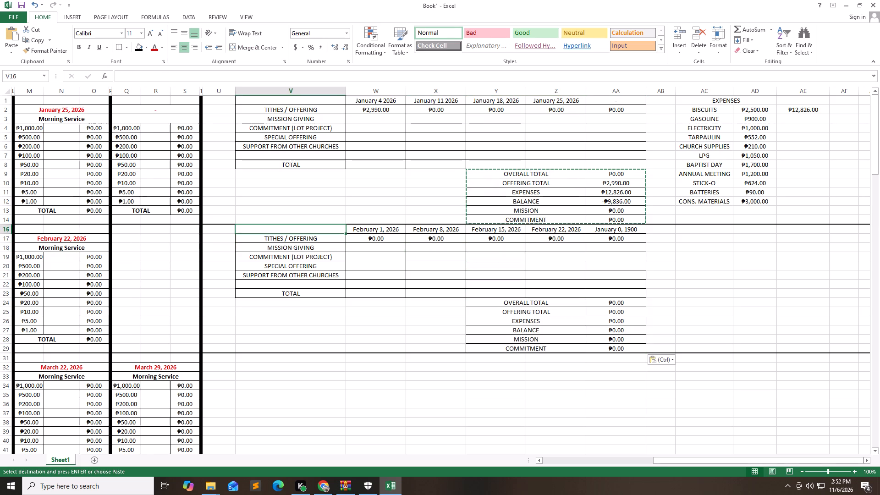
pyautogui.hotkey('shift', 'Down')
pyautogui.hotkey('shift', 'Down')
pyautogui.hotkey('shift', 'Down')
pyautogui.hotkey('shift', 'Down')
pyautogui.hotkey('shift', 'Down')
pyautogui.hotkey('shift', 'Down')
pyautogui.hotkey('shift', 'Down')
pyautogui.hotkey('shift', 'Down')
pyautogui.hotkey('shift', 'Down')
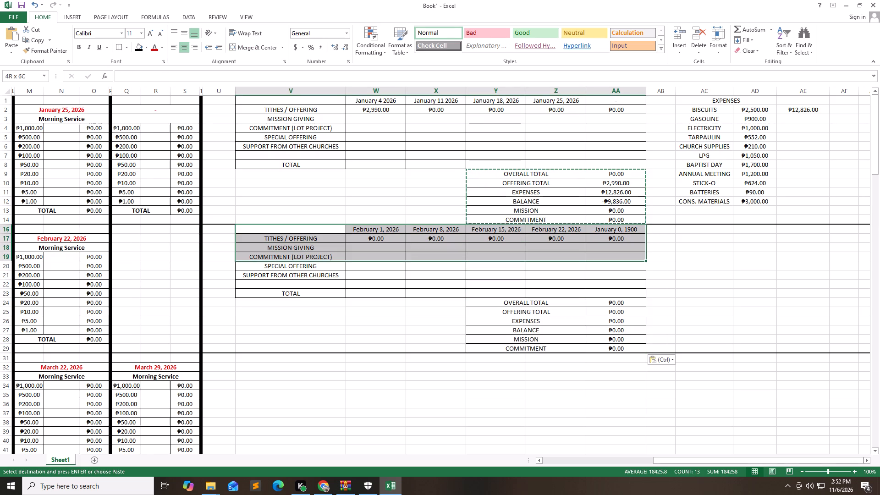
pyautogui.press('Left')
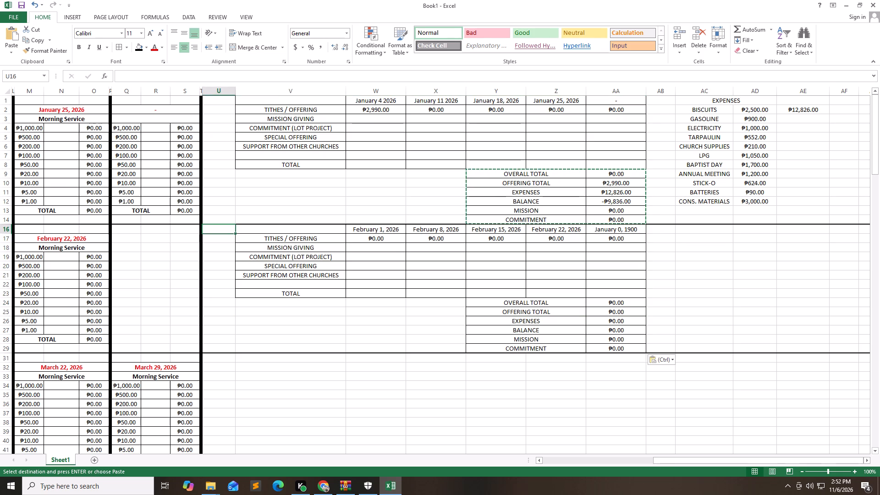
# Enter the label BALANCE in V24, directly below TOTAL in the February giving table.
pyautogui.press('Down')
pyautogui.press('Down')
pyautogui.press('Down')
pyautogui.press('Down')
pyautogui.press('Down')
pyautogui.press('Down')
pyautogui.press('Down')
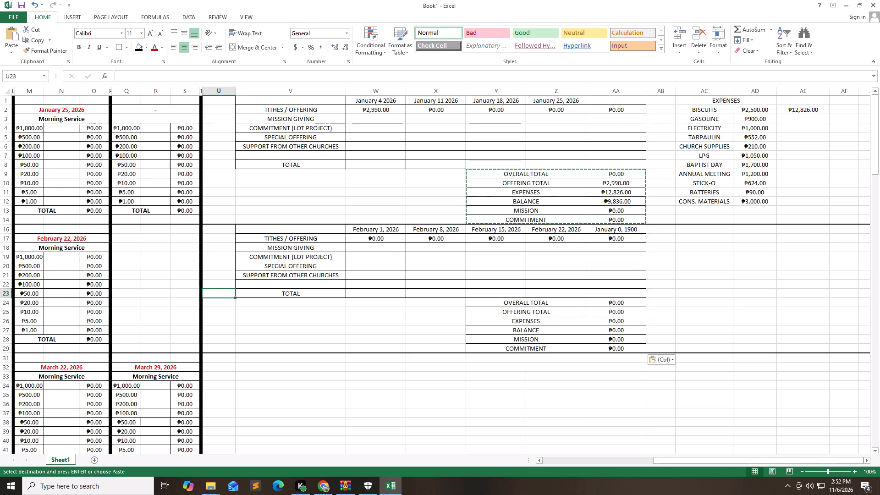
pyautogui.press('Down')
pyautogui.press('Right')
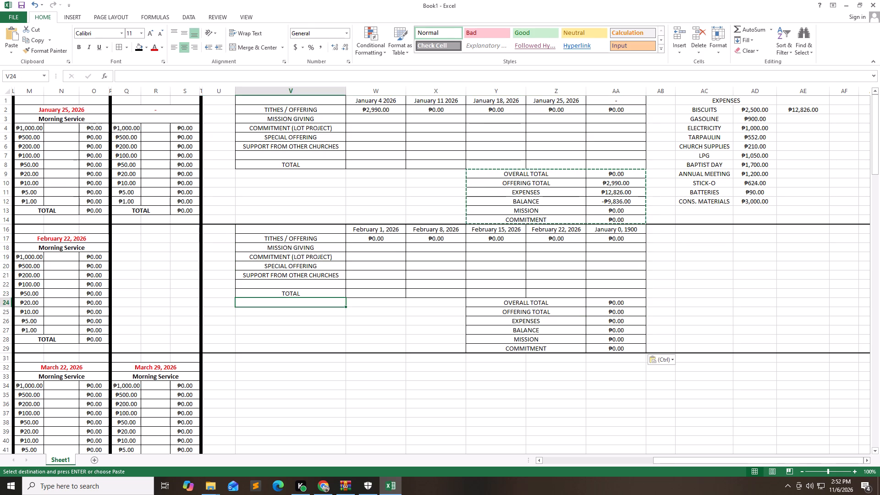
pyautogui.press('b')
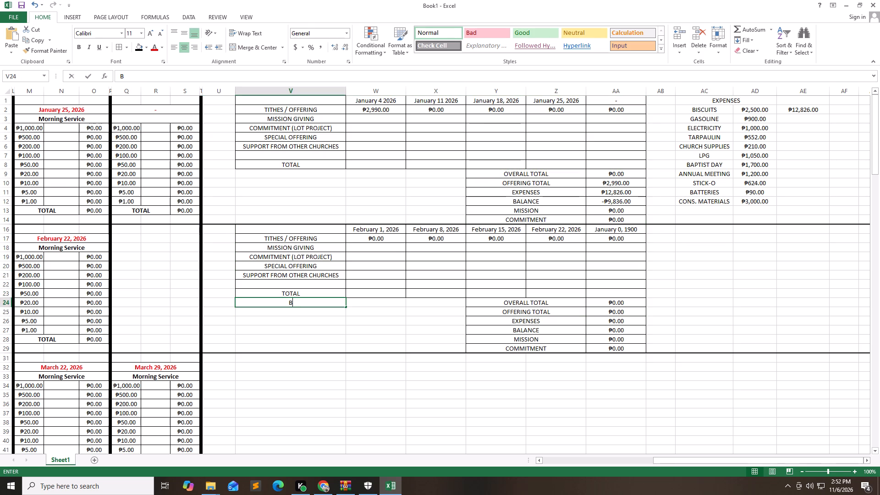
pyautogui.write('ALANCE')
pyautogui.press('Right')
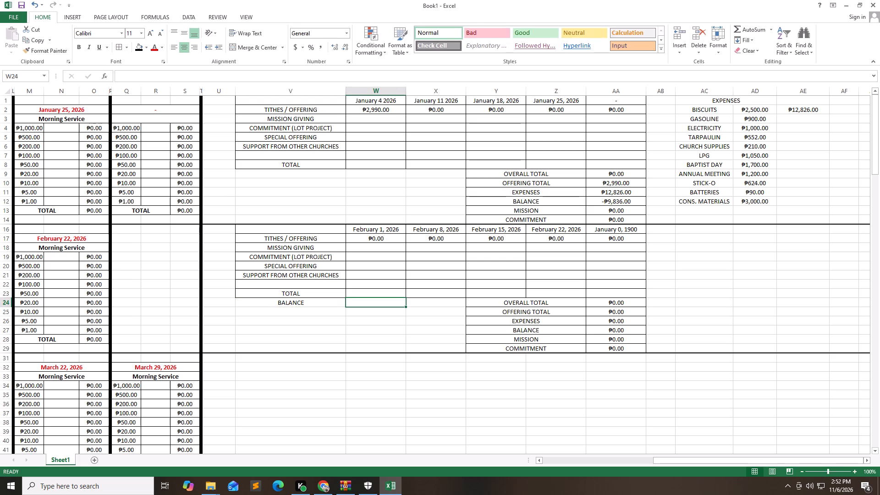
# Link the February carried-over balance in W24 to the January BALANCE amount with the formula =AA12.
pyautogui.press('=')
pyautogui.press('Up')
pyautogui.press('Up')
pyautogui.press('Up')
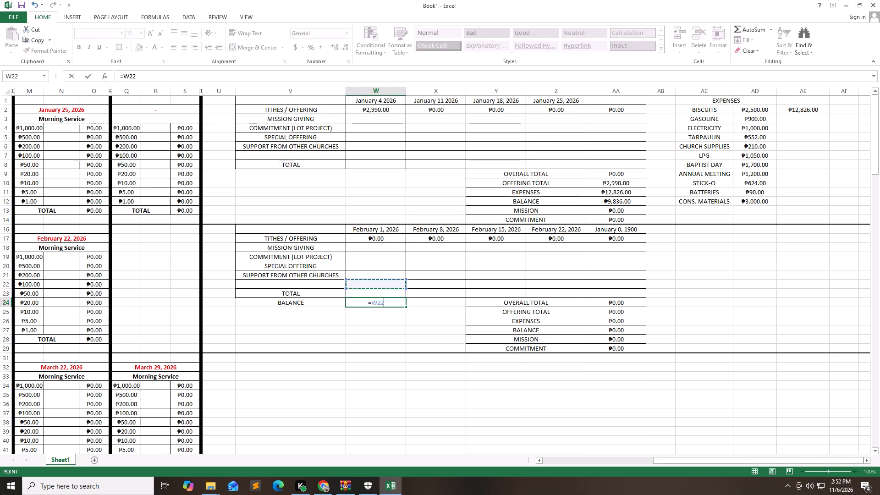
pyautogui.press('Up')
pyautogui.press('Up')
pyautogui.press('Up')
pyautogui.press('Up')
pyautogui.press('Up')
pyautogui.press('Up')
pyautogui.press('Up')
pyautogui.press('Up')
pyautogui.press('Up')
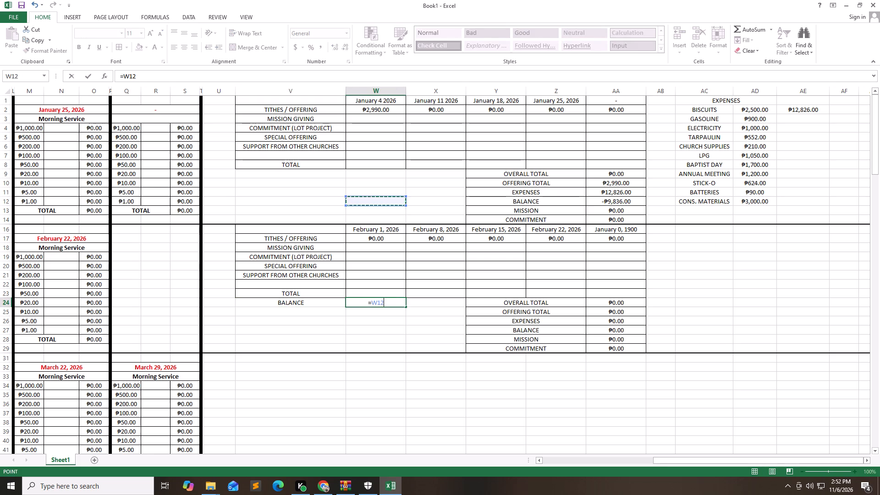
pyautogui.press('Right')
pyautogui.press('Right')
pyautogui.press('Right')
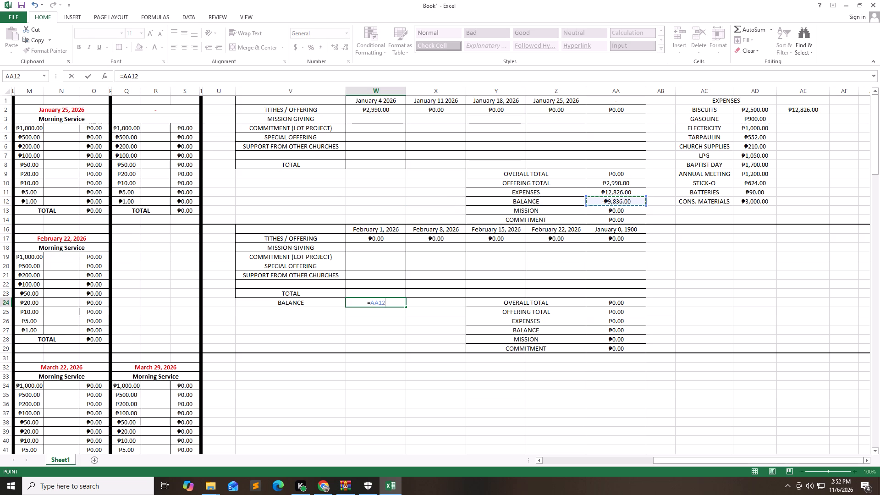
pyautogui.press('Return')
# Select the February OFFERING TOTAL amount in AA25.
pyautogui.press('Down')
pyautogui.press('Down')
pyautogui.press('Up')
pyautogui.press('Up')
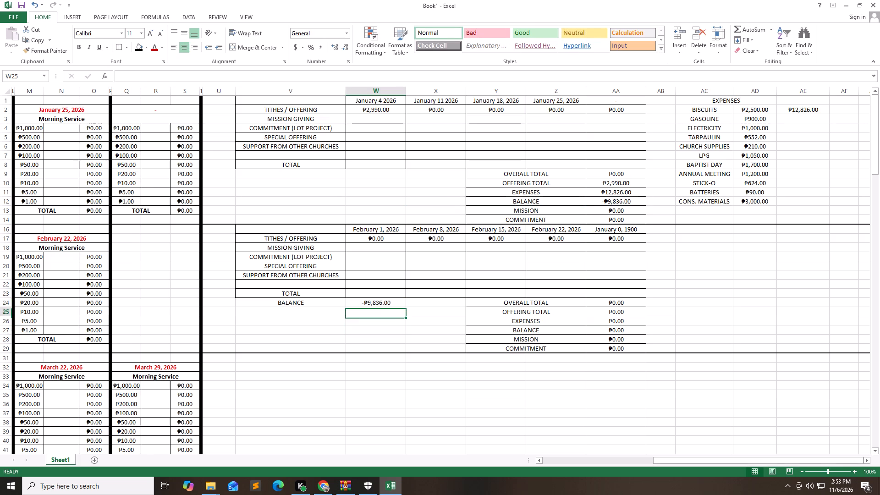
pyautogui.press('Right')
pyautogui.press('Right')
pyautogui.press('Right')
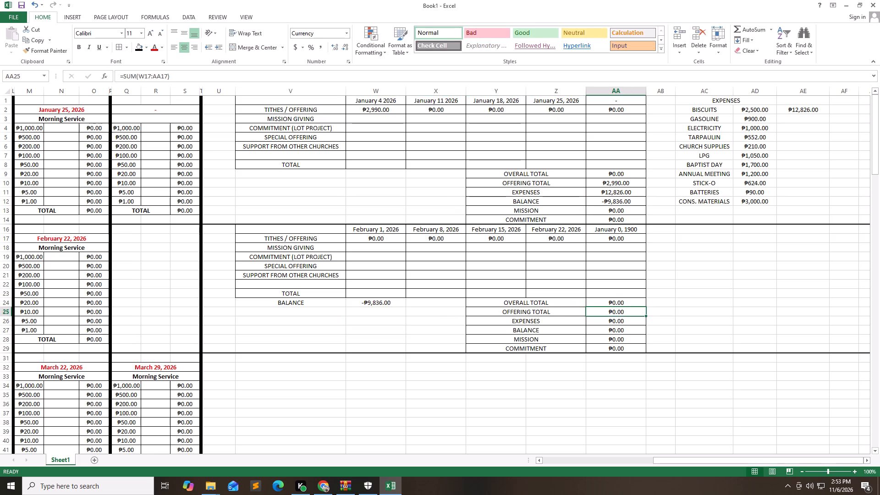
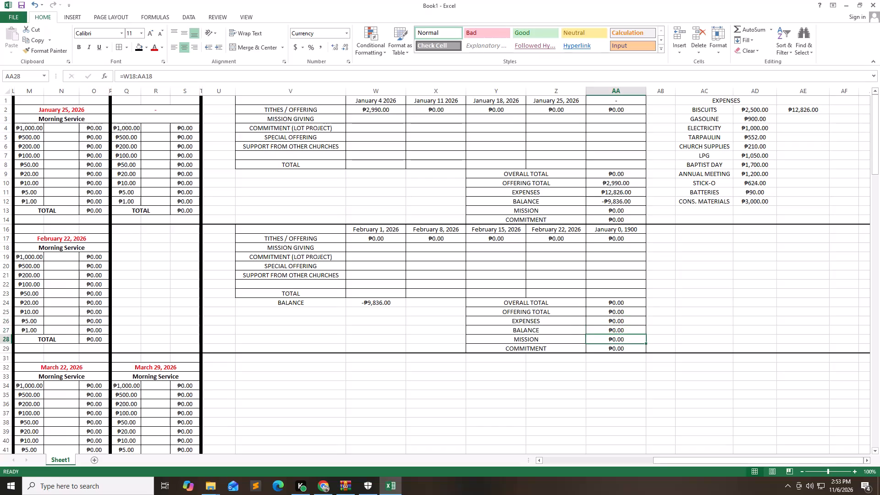
# Rewrite the February BALANCE formula in AA27 as =AA25+W24-AA26, adding the carried-over balance to the offering total before subtracting expenses.
pyautogui.press('Up')
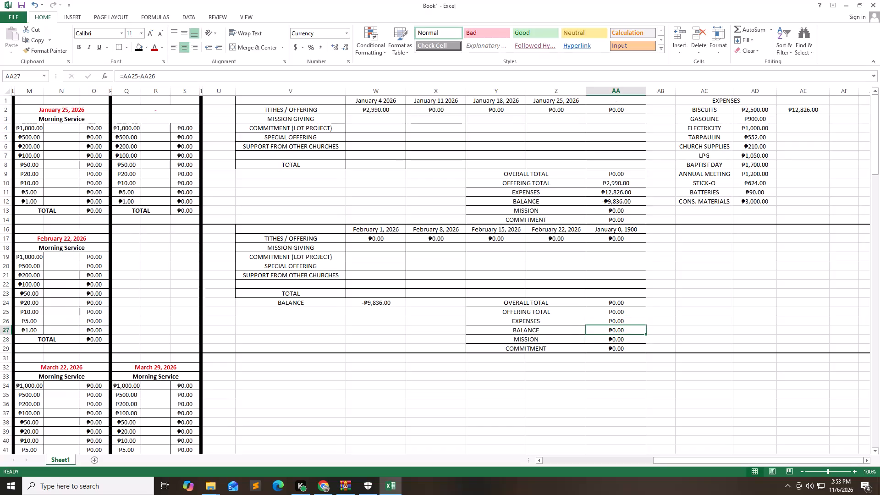
pyautogui.press('=')
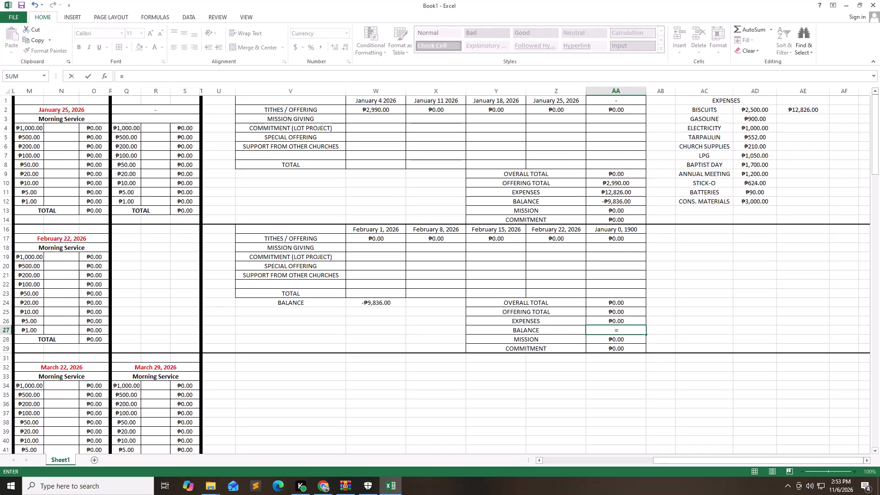
pyautogui.press('Up')
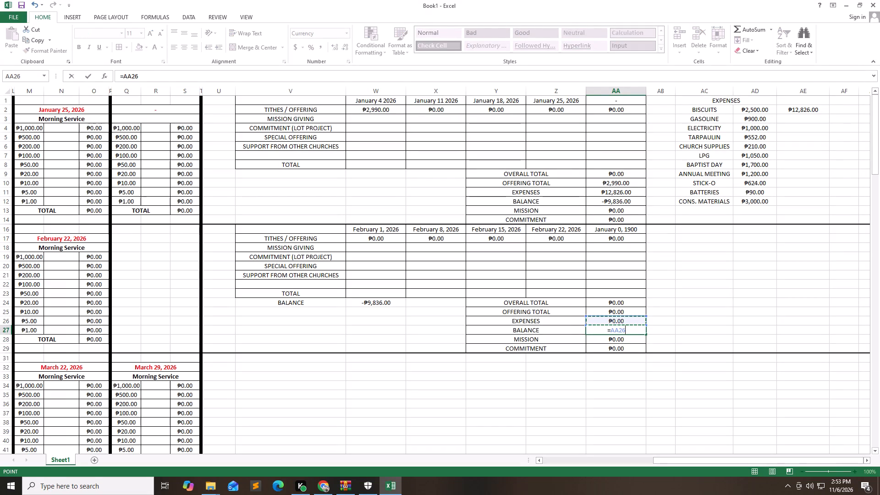
pyautogui.press('Up')
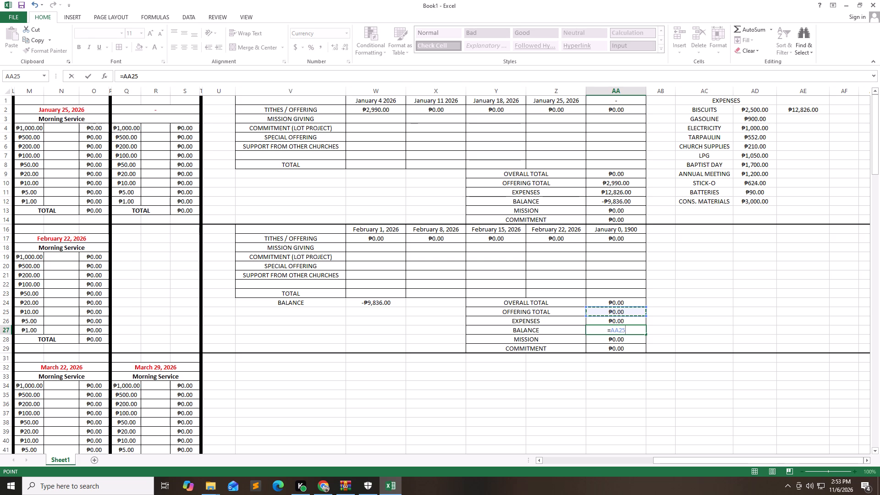
pyautogui.press('+')
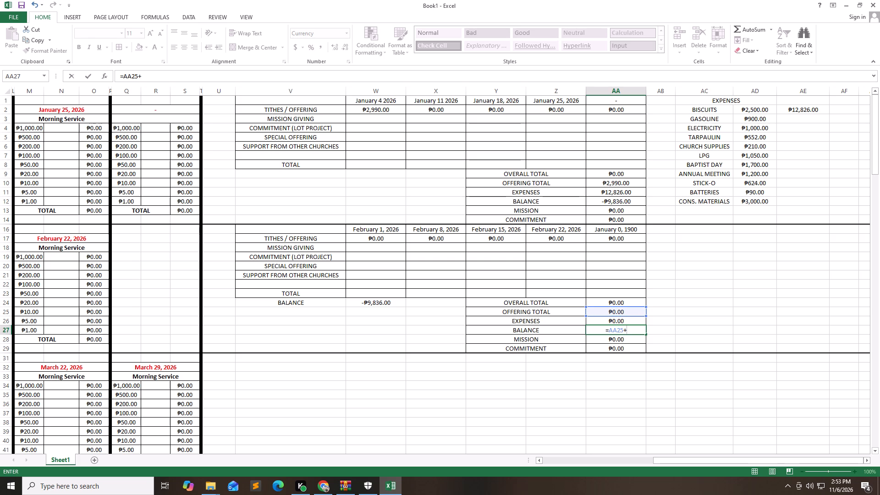
pyautogui.press('Left')
pyautogui.press('Left')
pyautogui.press('Left')
pyautogui.press('Left')
pyautogui.press('Up')
pyautogui.press('Up')
pyautogui.press('Up')
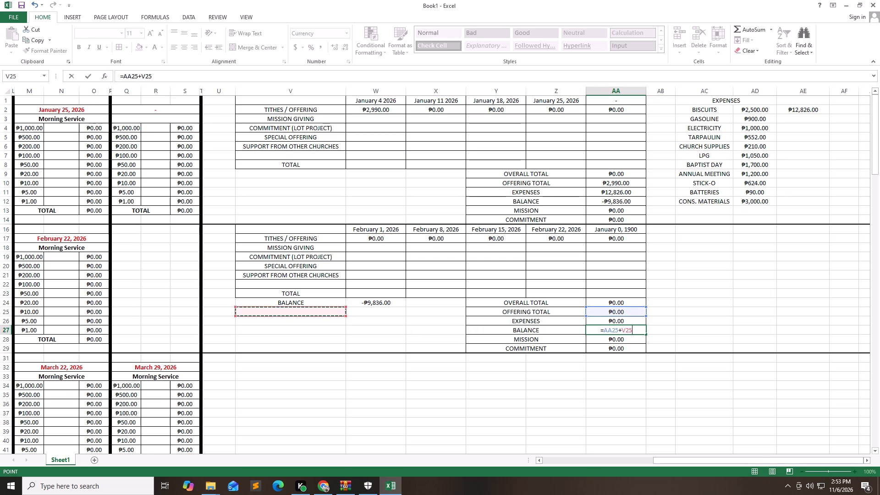
pyautogui.press('Right')
pyautogui.press('Right')
pyautogui.press('Left')
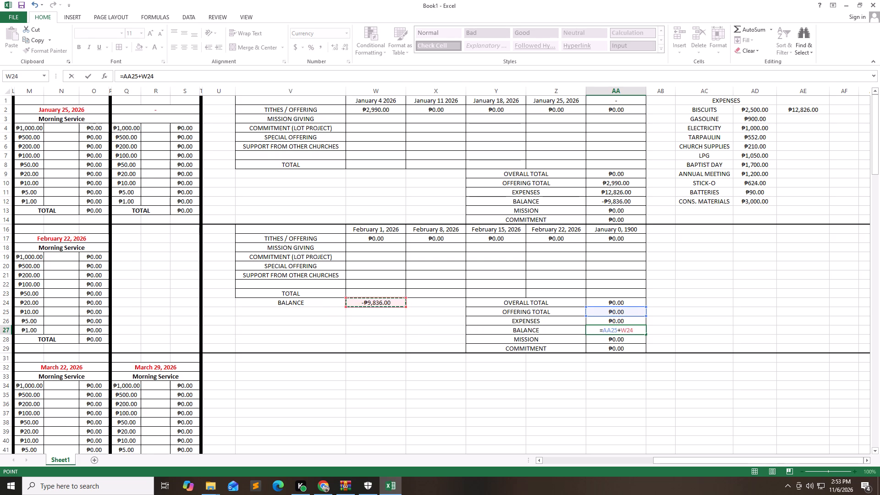
pyautogui.press('-')
pyautogui.press('Down')
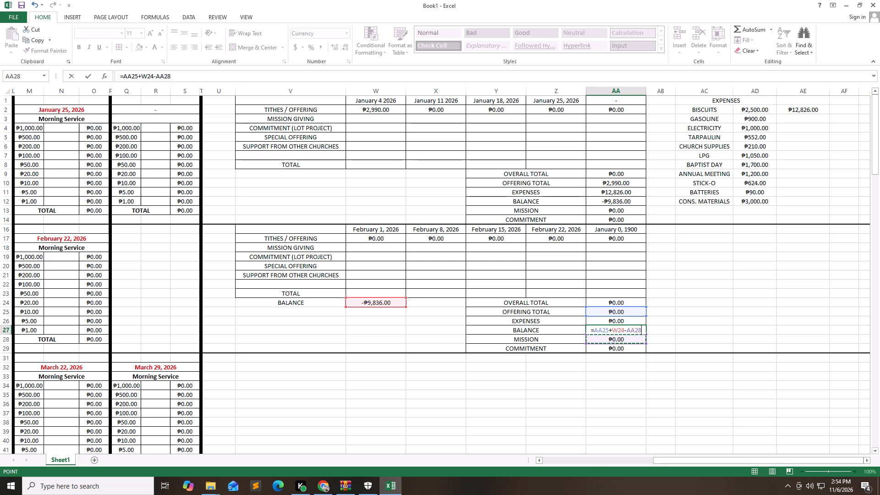
pyautogui.press('Up')
pyautogui.press('Up')
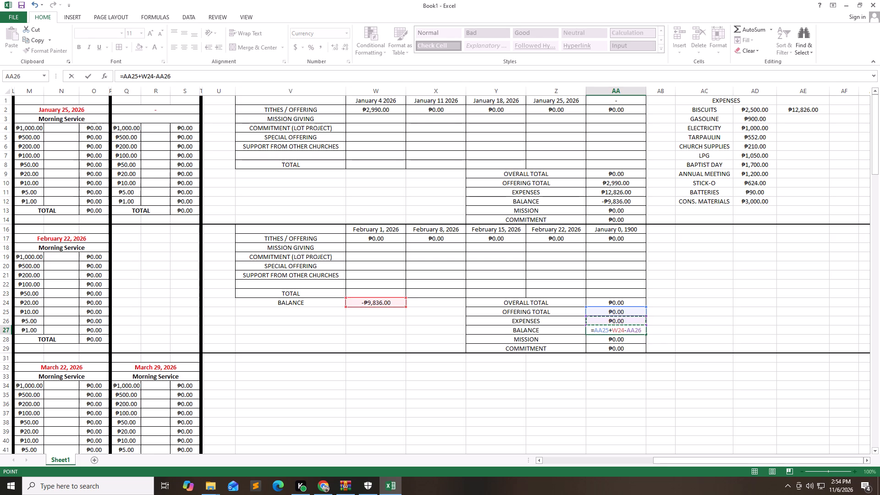
pyautogui.press('Return')
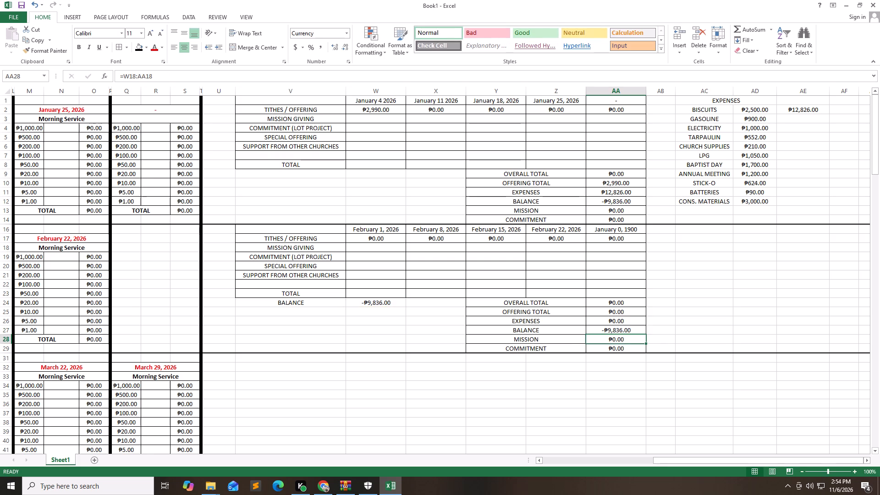
pyautogui.press('Up')
pyautogui.press('Up')
pyautogui.press('Down')
pyautogui.press('Down')
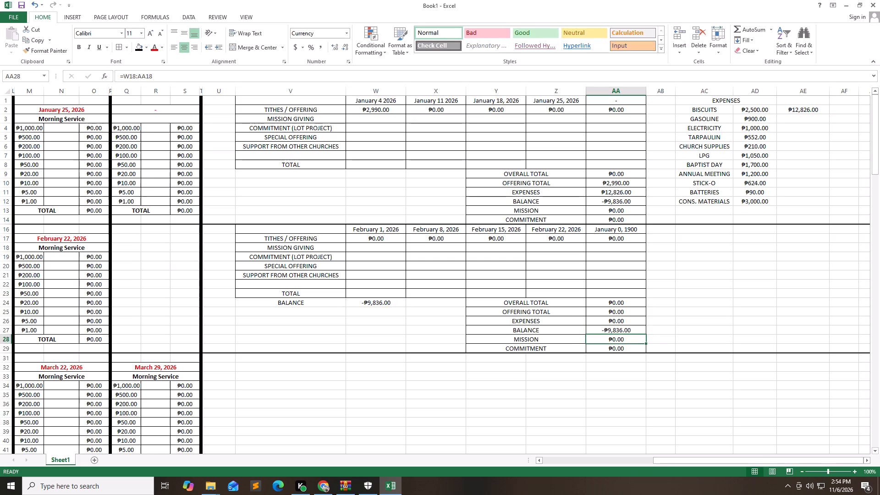
pyautogui.press('Up')
pyautogui.press('Up')
pyautogui.press('Down')
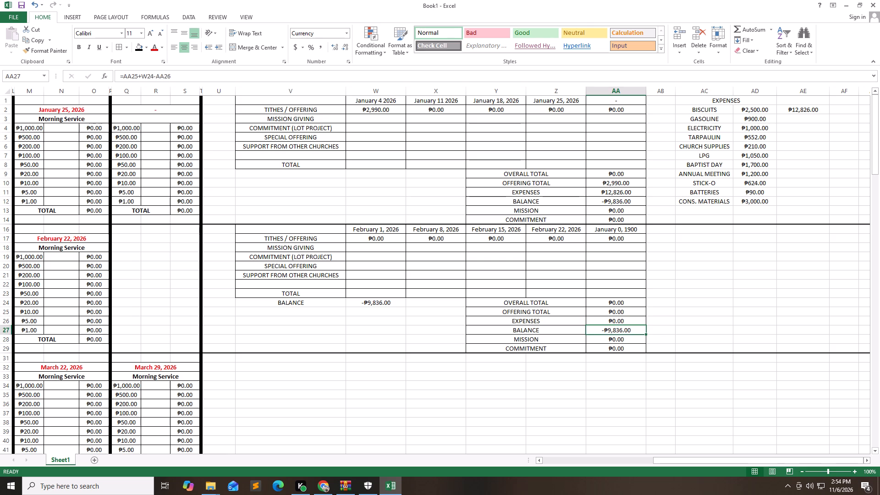
# Copy the February summary block V16:AA29 and paste it starting at V31 as the March summary.
pyautogui.press('Left')
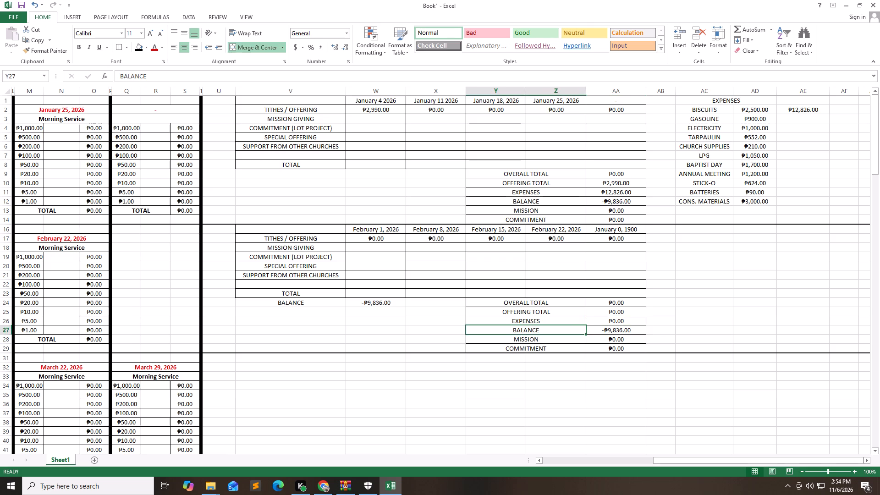
pyautogui.press('Left')
pyautogui.press('Left')
pyautogui.press('Left')
pyautogui.press('Left')
pyautogui.press('Up')
pyautogui.press('Up')
pyautogui.press('Up')
pyautogui.press('Up')
pyautogui.press('Up')
pyautogui.press('Up')
pyautogui.press('Up')
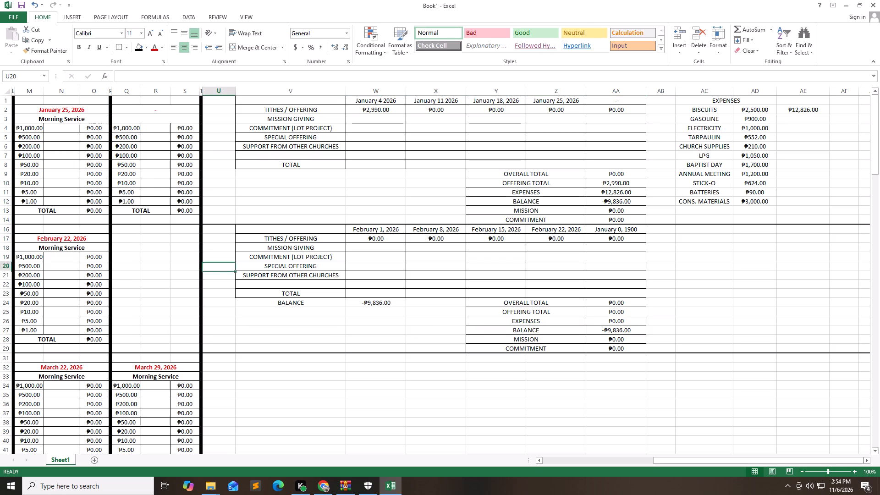
pyautogui.press('Up')
pyautogui.press('Up')
pyautogui.press('Up')
pyautogui.press('Up')
pyautogui.press('Right')
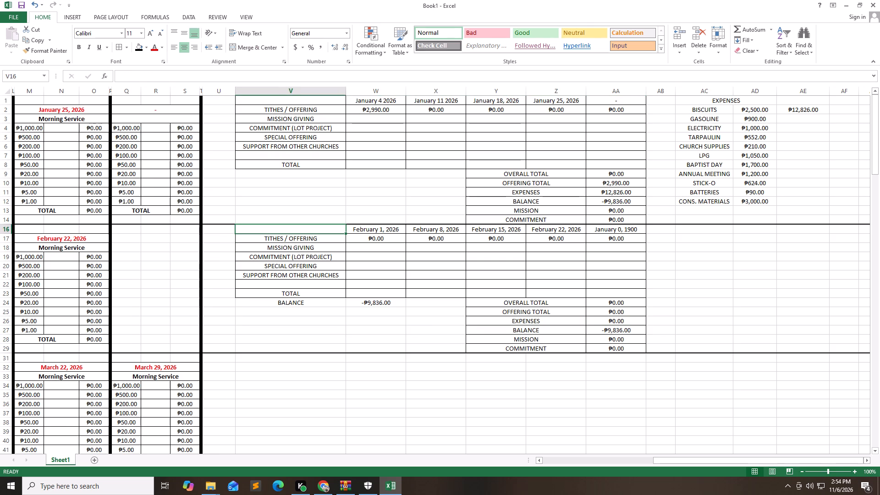
pyautogui.press('Right')
pyautogui.press('Right')
pyautogui.press('Right')
pyautogui.press('Right')
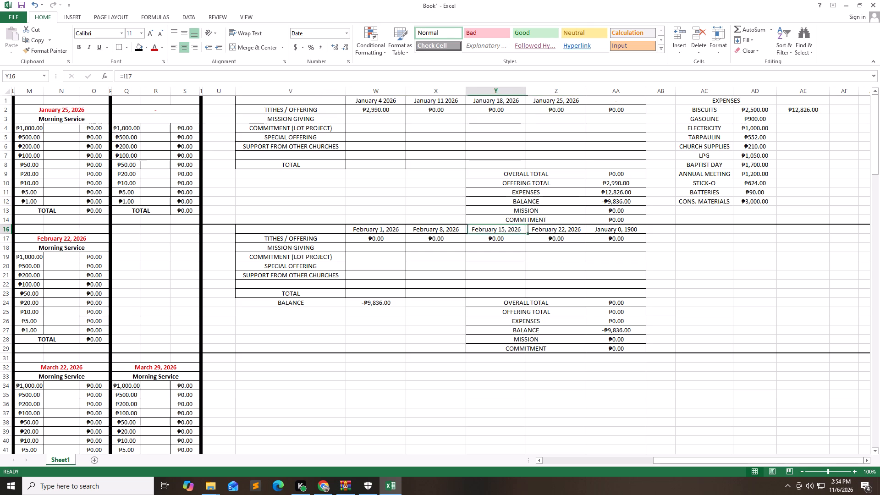
pyautogui.press('Left')
pyautogui.press('Left')
pyautogui.press('Left')
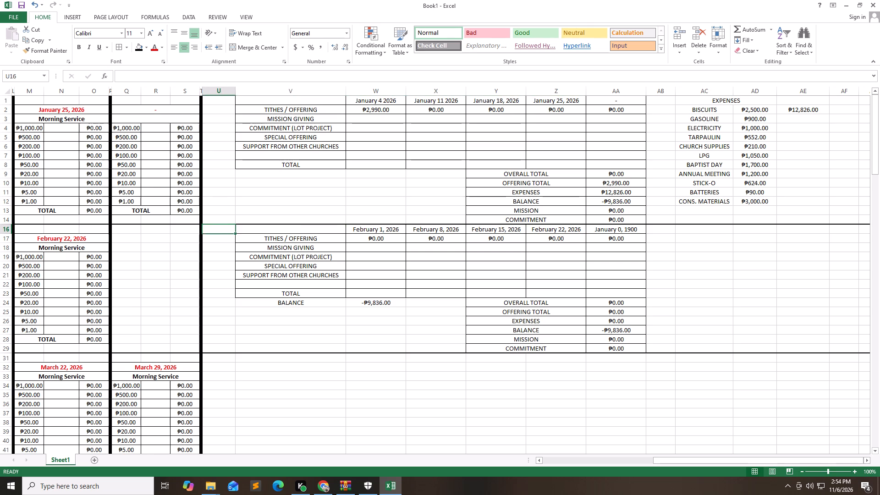
pyautogui.press('Right')
pyautogui.hotkey('shift', 'Right')
pyautogui.hotkey('shift', 'Right')
pyautogui.hotkey('shift', 'Right')
pyautogui.hotkey('shift', 'Right')
pyautogui.hotkey('shift', 'Right')
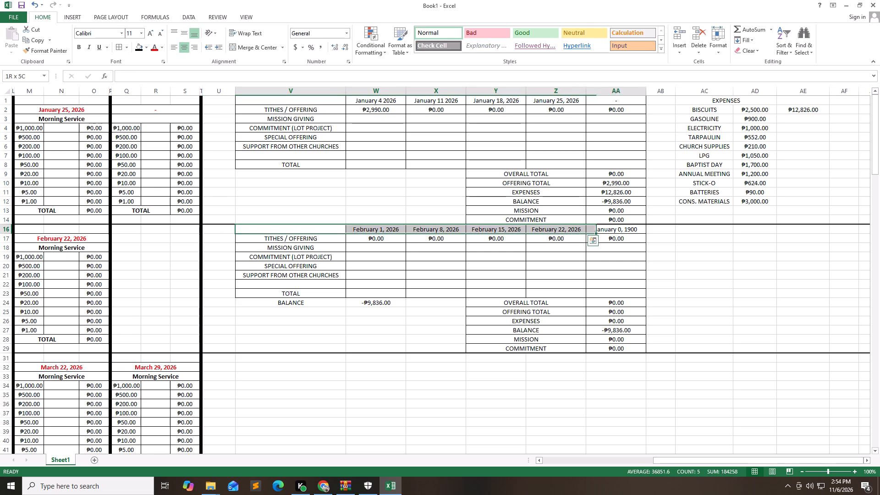
pyautogui.hotkey('shift', 'Down')
pyautogui.hotkey('shift', 'Down')
pyautogui.hotkey('shift', 'Down')
pyautogui.hotkey('shift', 'Down')
pyautogui.hotkey('shift', 'Down')
pyautogui.hotkey('shift', 'Down')
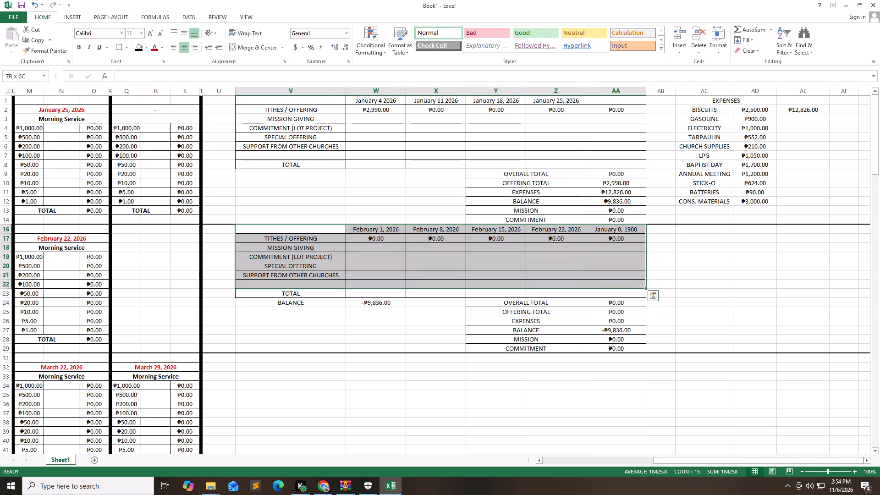
pyautogui.hotkey('shift', 'Down')
pyautogui.hotkey('shift', 'Down')
pyautogui.hotkey('shift', 'Down')
pyautogui.hotkey('shift', 'Down')
pyautogui.hotkey('shift', 'Down')
pyautogui.hotkey('shift', 'Down')
pyautogui.hotkey('shift', 'Down')
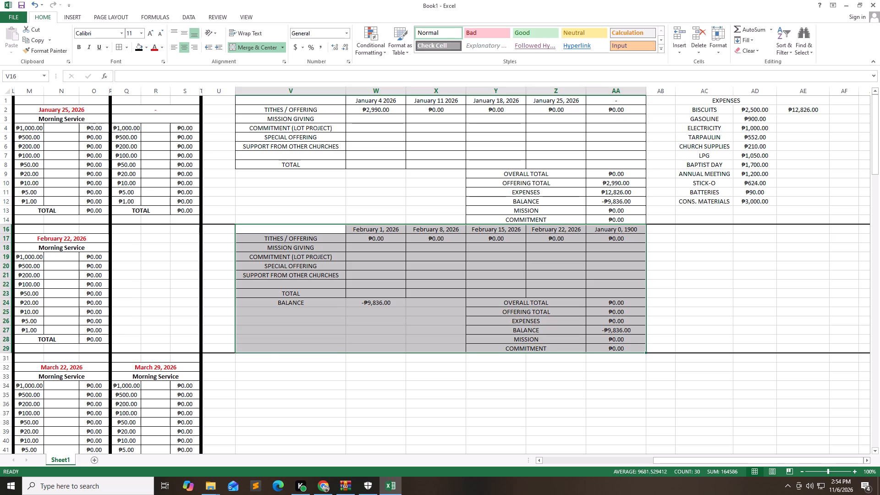
pyautogui.hotkey('ctrl', 'c')
pyautogui.press('Down')
pyautogui.press('Down')
pyautogui.press('Down')
pyautogui.press('Down')
pyautogui.press('Down')
pyautogui.press('Down')
pyautogui.press('Down')
pyautogui.press('Down')
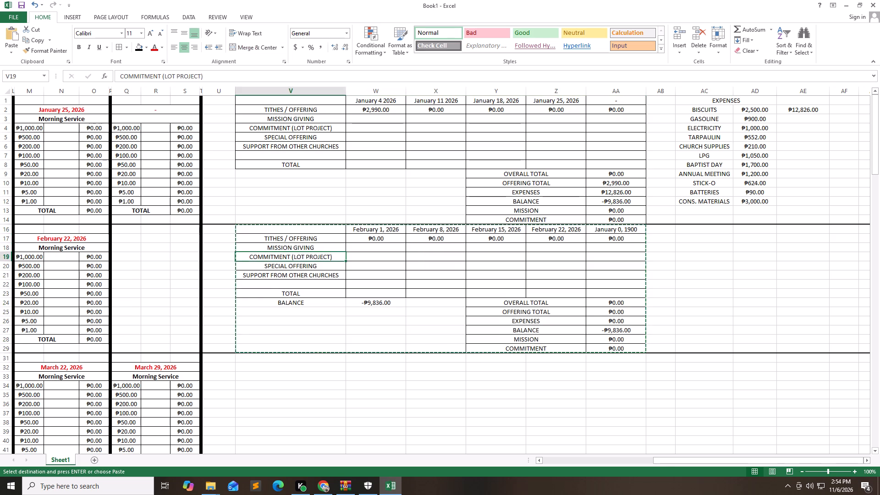
pyautogui.press('Down')
pyautogui.press('Down')
pyautogui.press('Down')
pyautogui.press('Down')
pyautogui.press('Down')
pyautogui.press('Down')
pyautogui.press('Down')
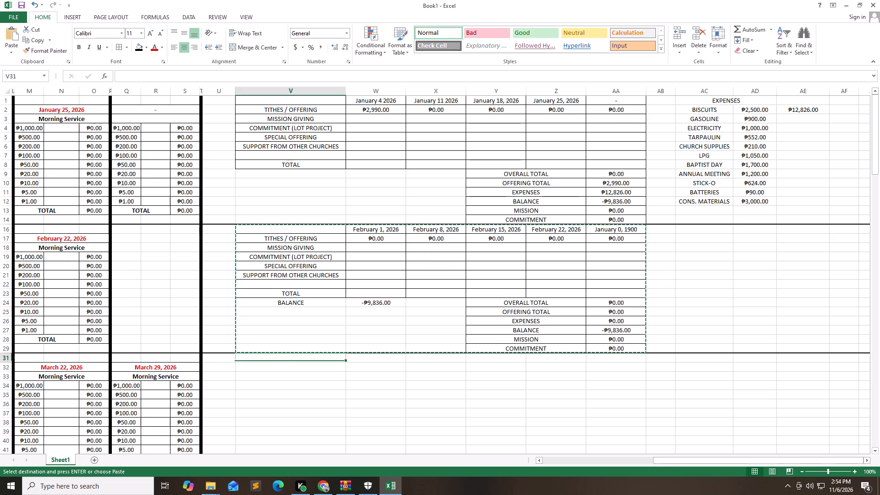
pyautogui.hotkey('ctrl', 'v')
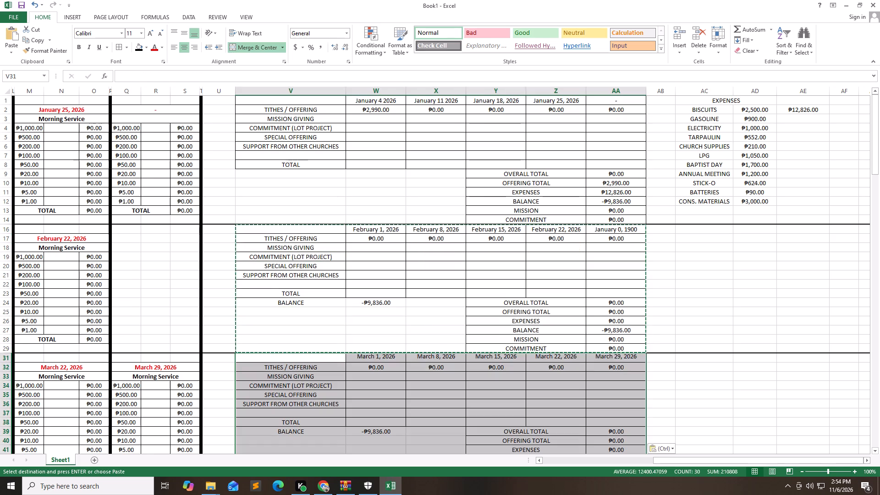
# Review the pasted March summary block alongside the February block above it.
pyautogui.press('Down')
pyautogui.press('Down')
pyautogui.press('Down')
pyautogui.press('Down')
pyautogui.press('Down')
pyautogui.press('Down')
pyautogui.press('Down')
pyautogui.press('Down')
pyautogui.press('Down')
pyautogui.press('Down')
pyautogui.press('Down')
pyautogui.press('Down')
pyautogui.press('Down')
pyautogui.press('Down')
pyautogui.press('Down')
pyautogui.press('Down')
pyautogui.press('Down')
pyautogui.press('Down')
pyautogui.press('Down')
pyautogui.press('Down')
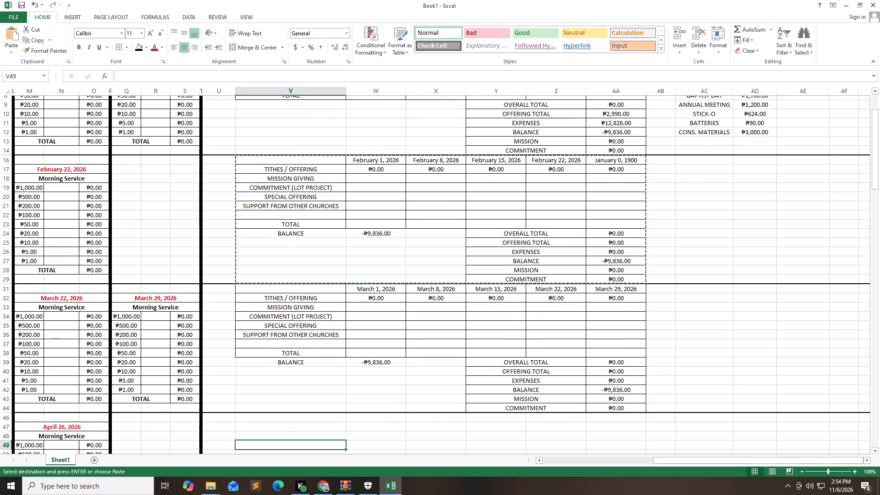
pyautogui.press('Up')
pyautogui.press('Up')
pyautogui.press('Up')
pyautogui.press('Up')
pyautogui.press('Up')
pyautogui.press('Up')
pyautogui.press('Up')
pyautogui.press('Up')
pyautogui.press('Up')
pyautogui.press('Up')
pyautogui.press('Up')
pyautogui.press('Up')
pyautogui.press('Up')
pyautogui.press('Up')
pyautogui.press('Up')
pyautogui.press('Up')
pyautogui.press('Up')
pyautogui.press('Up')
pyautogui.press('Up')
pyautogui.press('Up')
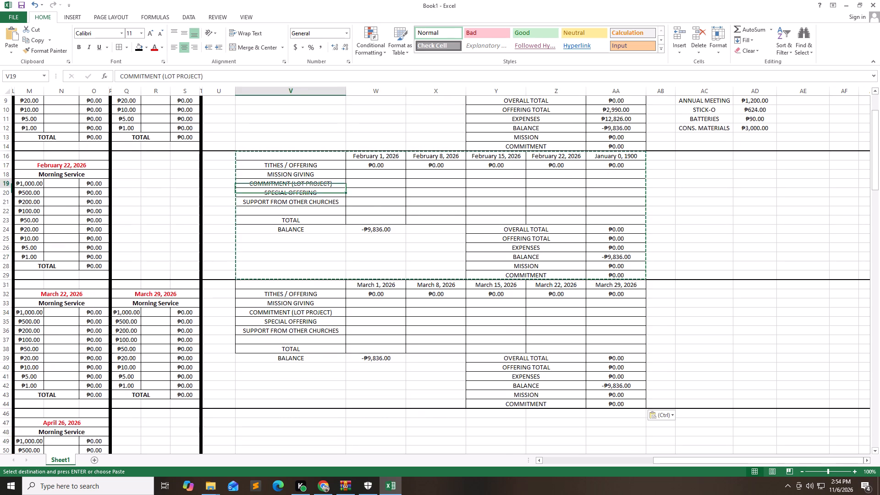
# Paste the copied February summary block starting at V46 as the April summary.
pyautogui.press('Down')
pyautogui.press('Down')
pyautogui.press('Down')
pyautogui.press('Down')
pyautogui.press('Down')
pyautogui.press('Down')
pyautogui.press('Down')
pyautogui.press('Down')
pyautogui.press('Down')
pyautogui.press('Down')
pyautogui.press('Down')
pyautogui.press('Down')
pyautogui.press('Down')
pyautogui.press('Down')
pyautogui.press('Down')
pyautogui.press('Down')
pyautogui.press('Down')
pyautogui.press('Down')
pyautogui.press('Down')
pyautogui.press('Down')
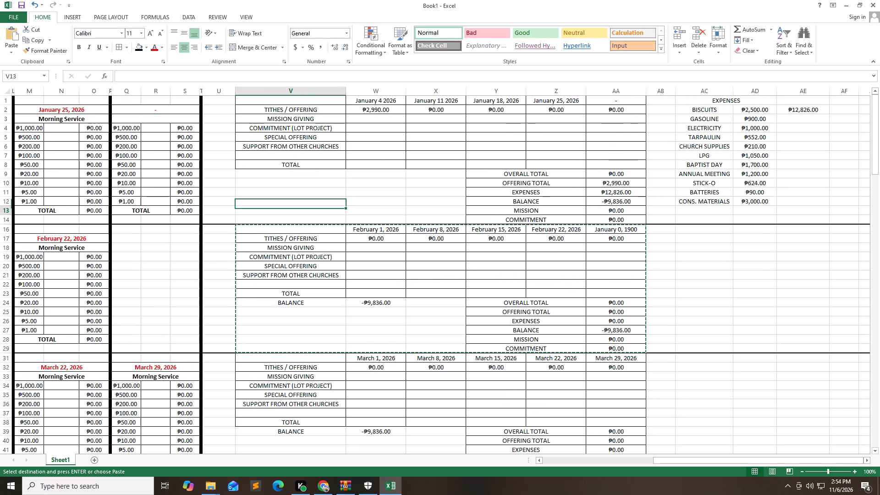
pyautogui.press('Up')
pyautogui.press('Up')
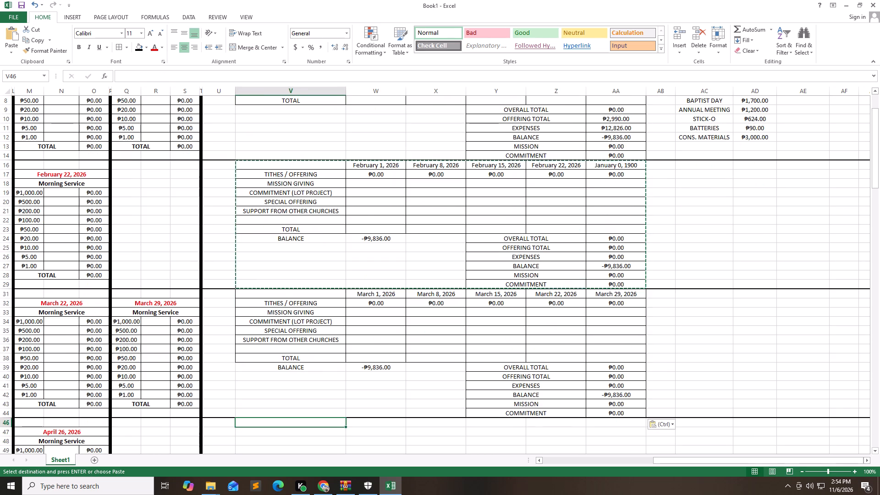
pyautogui.hotkey('ctrl', 'v')
# Paste the copied summary block directly below the April summary, alongside the May service tables, as the May summary.
pyautogui.press('Down')
pyautogui.press('Down')
pyautogui.press('Down')
pyautogui.press('Down')
pyautogui.press('Down')
pyautogui.press('Down')
pyautogui.press('Down')
pyautogui.press('Down')
pyautogui.press('Down')
pyautogui.press('Down')
pyautogui.press('Down')
pyautogui.press('Down')
pyautogui.press('Down')
pyautogui.press('Down')
pyautogui.press('Down')
pyautogui.press('Down')
pyautogui.press('Down')
pyautogui.press('Down')
pyautogui.press('Down')
pyautogui.press('Down')
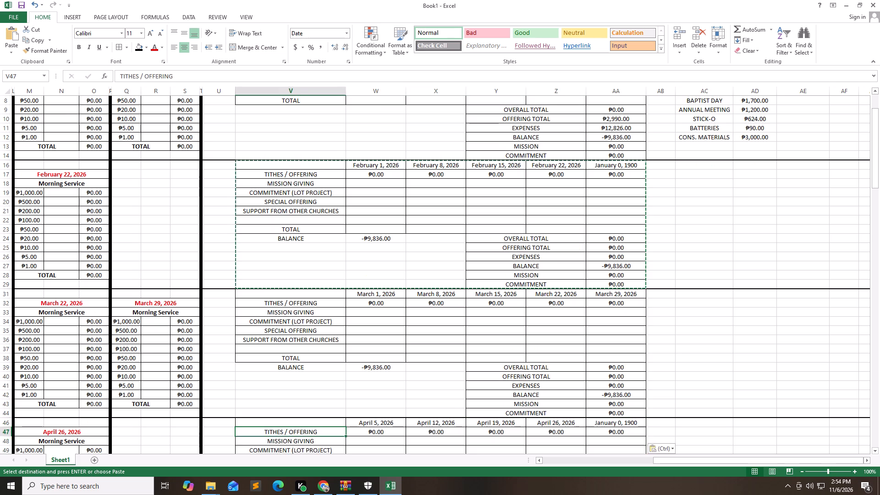
pyautogui.press('Down')
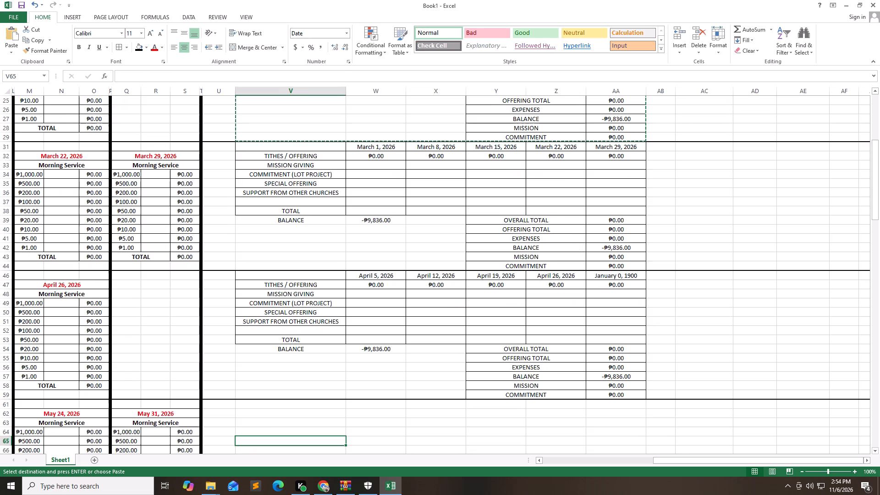